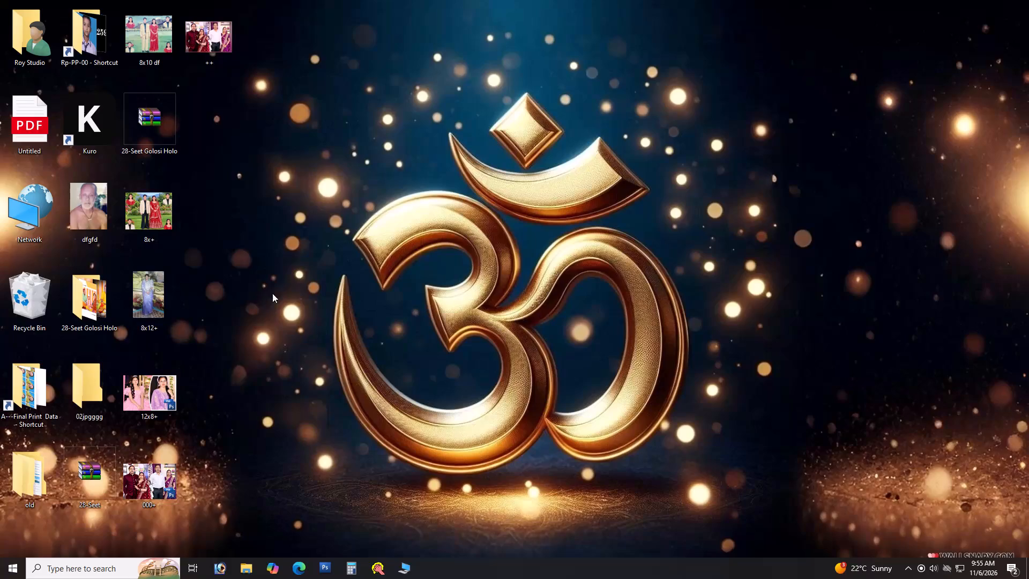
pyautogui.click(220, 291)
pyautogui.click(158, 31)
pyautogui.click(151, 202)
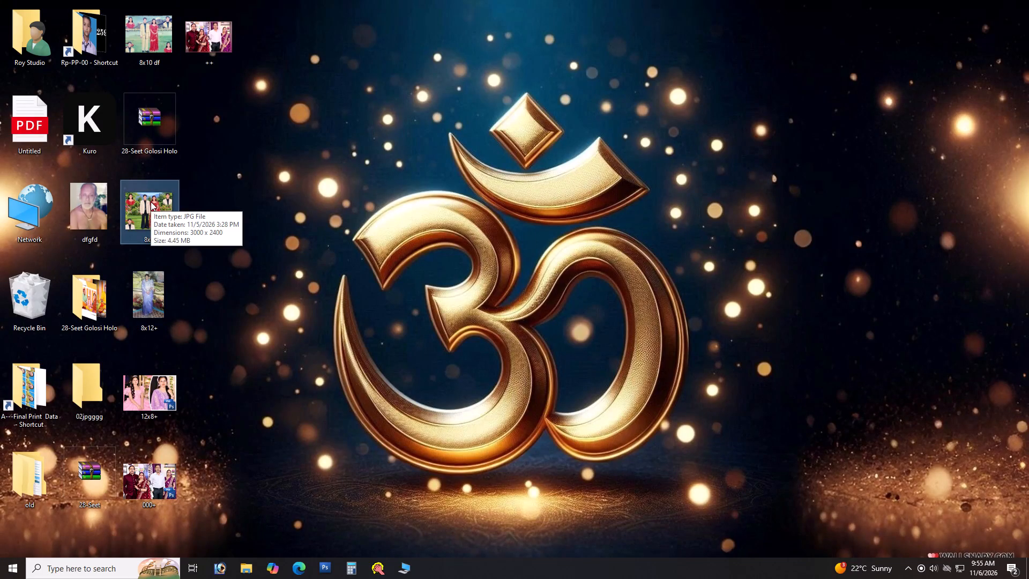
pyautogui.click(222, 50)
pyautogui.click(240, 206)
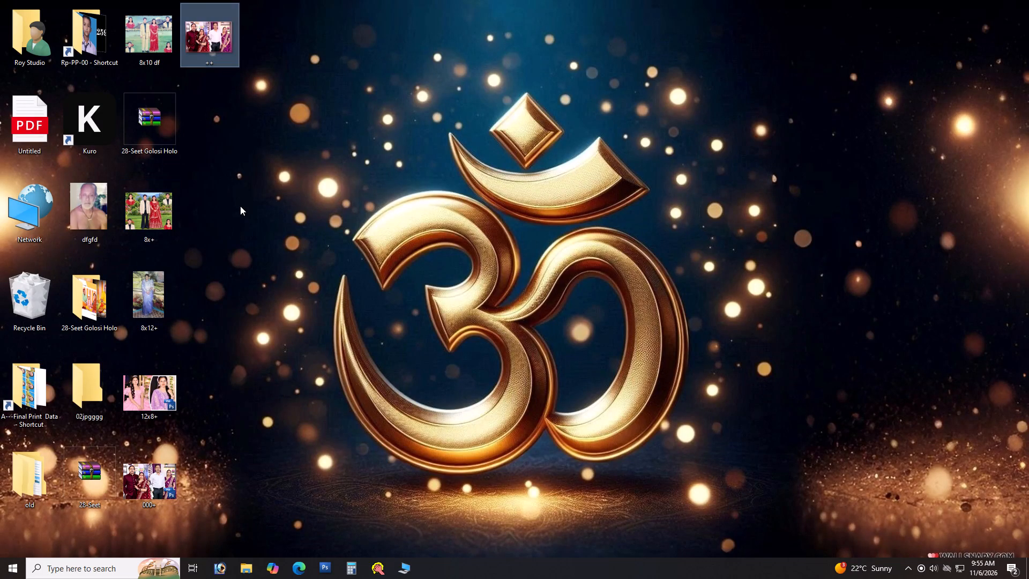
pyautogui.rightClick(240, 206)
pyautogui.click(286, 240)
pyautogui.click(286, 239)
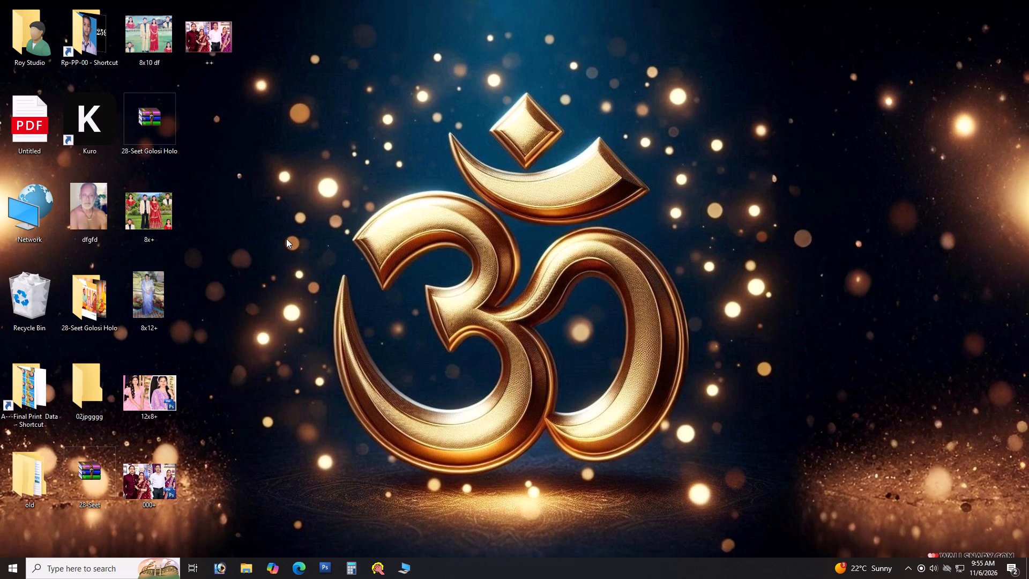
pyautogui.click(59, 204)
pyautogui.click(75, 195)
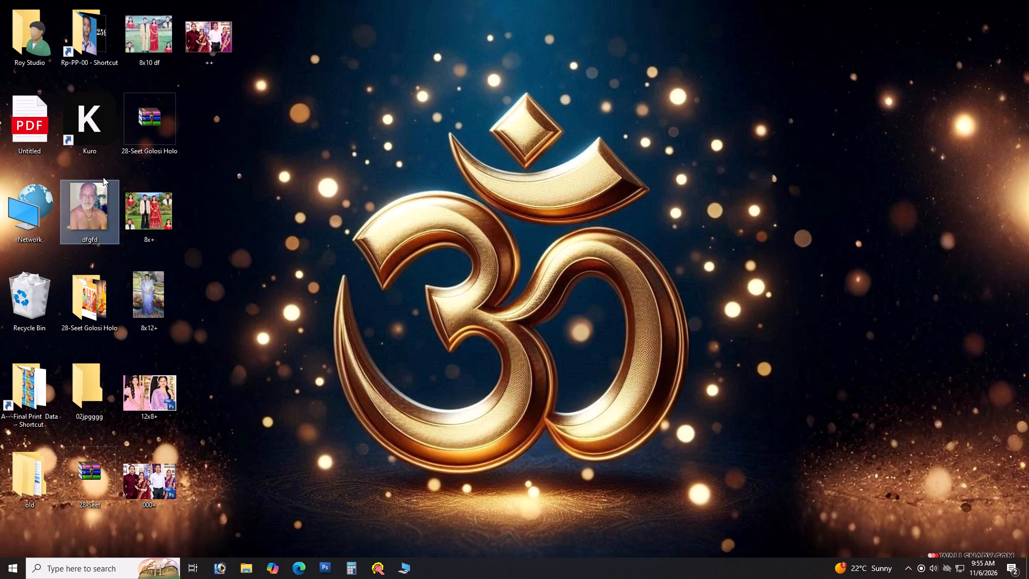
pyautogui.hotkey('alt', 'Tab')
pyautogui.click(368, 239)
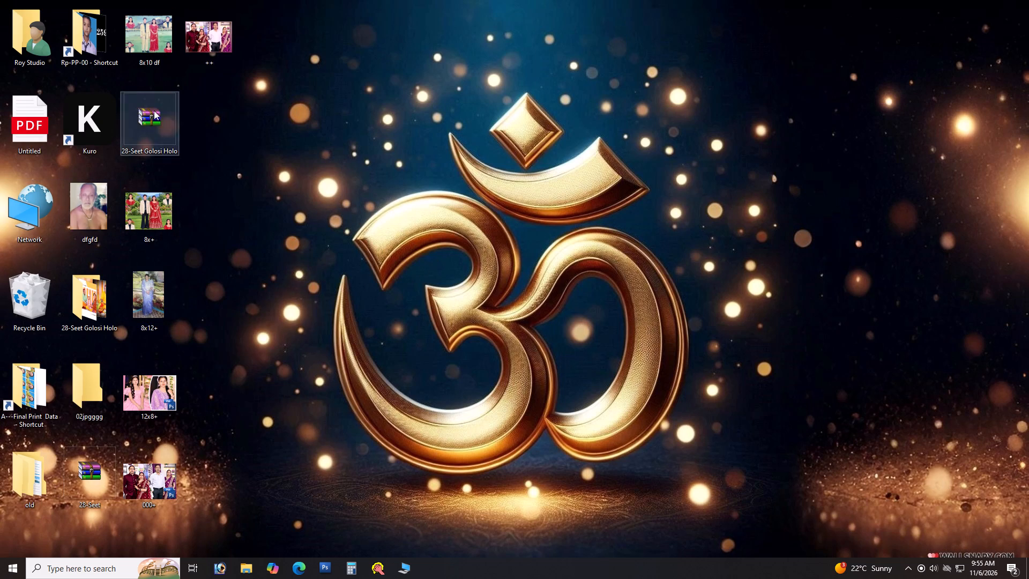
# Open the Rp-PP-00 folder from its desktop shortcut, examine the last photos in it full-screen, and close the folder.
pyautogui.doubleClick(97, 53)
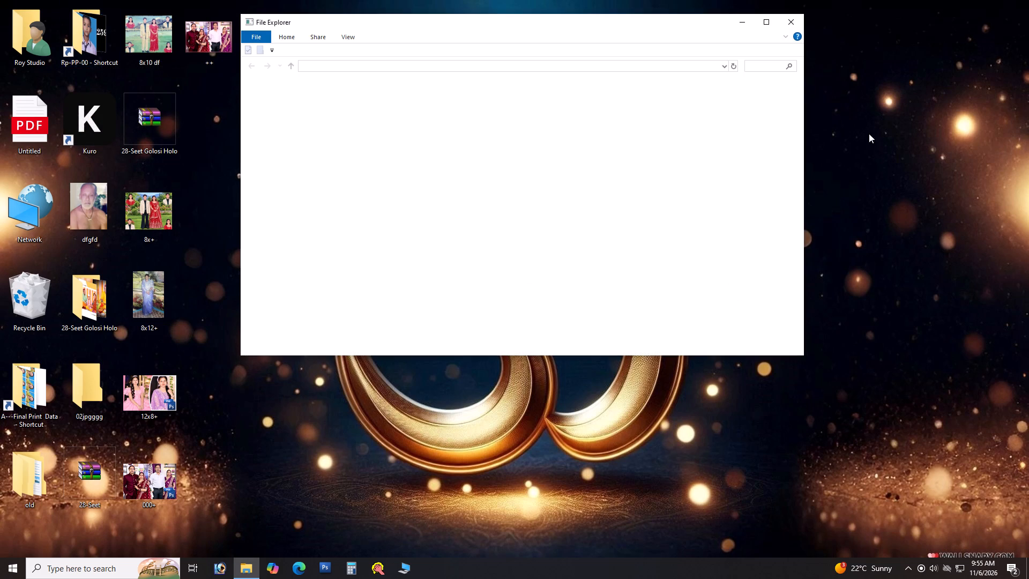
pyautogui.click(765, 21)
pyautogui.press('End')
pyautogui.press('End')
pyautogui.press('End')
pyautogui.press('End')
pyautogui.press('End')
pyautogui.press('End')
pyautogui.press('End')
pyautogui.press('End')
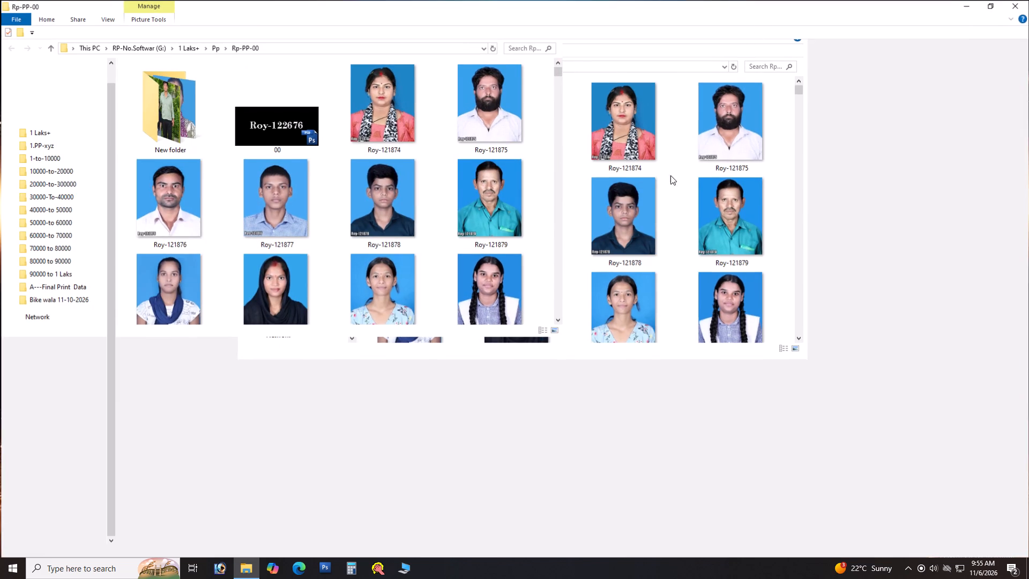
pyautogui.click(669, 166)
pyautogui.press('End')
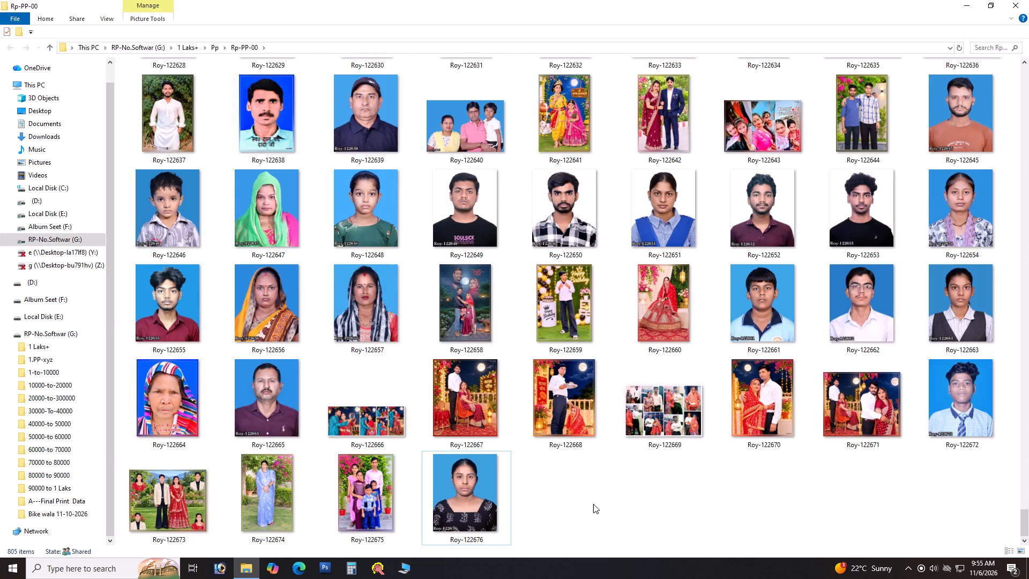
pyautogui.click(593, 504)
pyautogui.click(593, 504)
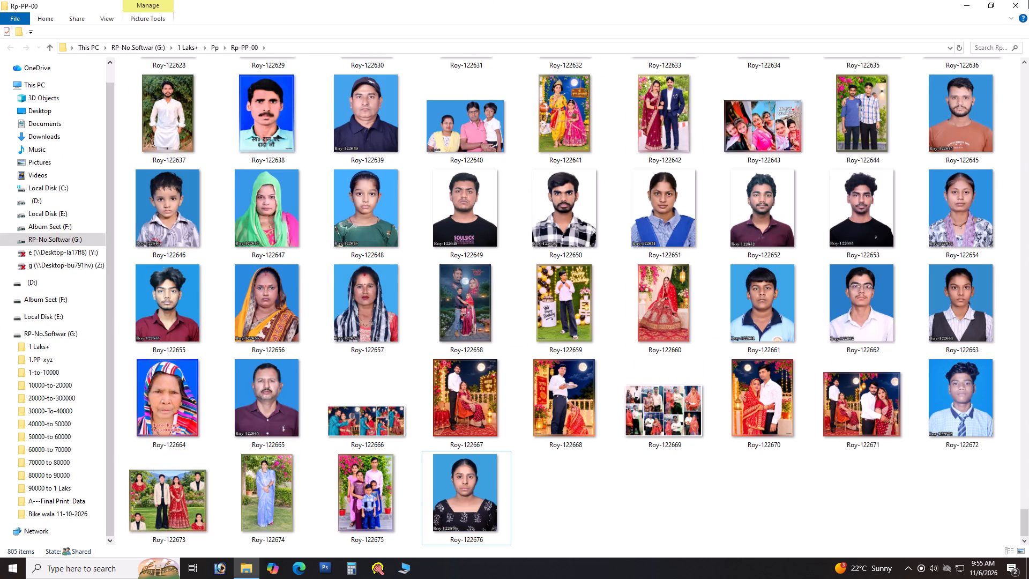
pyautogui.click(1028, 0)
# Look through the alphabetical list of installed applications past the entries starting with A to C.
pyautogui.click(0, 578)
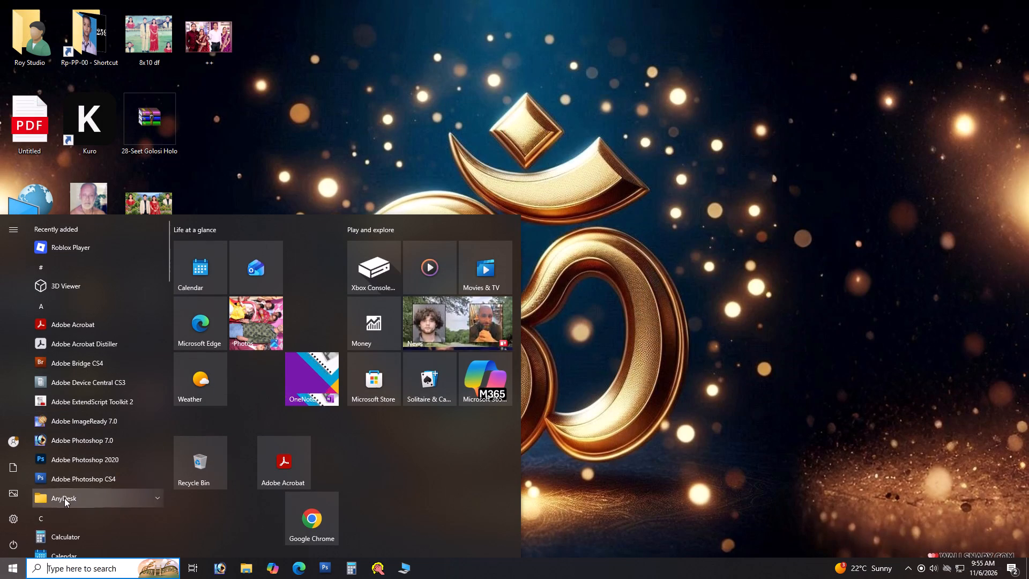
pyautogui.scroll(-3, 95, 325)
pyautogui.scroll(-6, 122, 417)
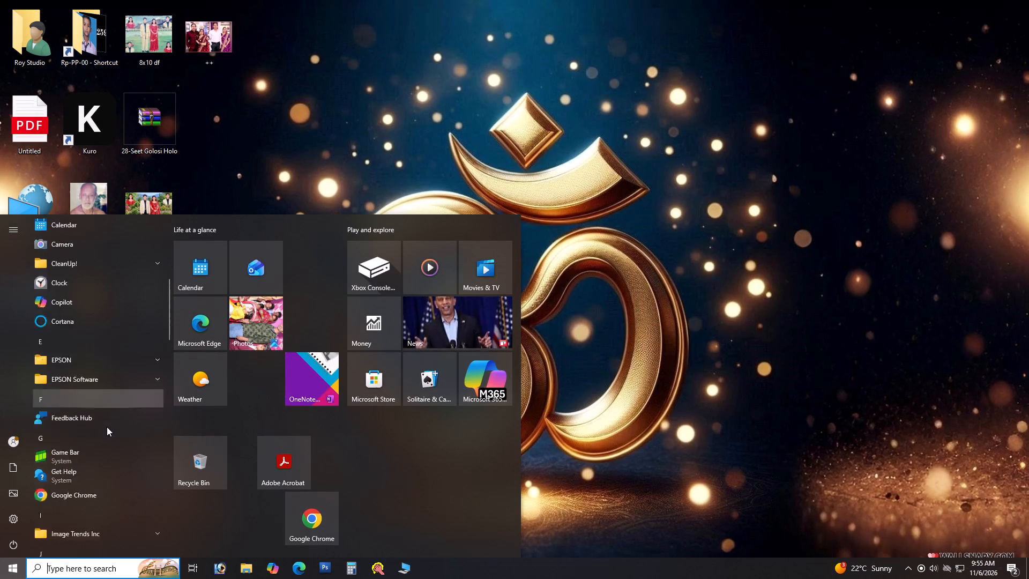
# Launch Google Chrome from the list of installed applications and open it with the Person 1 profile.
pyautogui.scroll(-1, 107, 427)
pyautogui.click(91, 313)
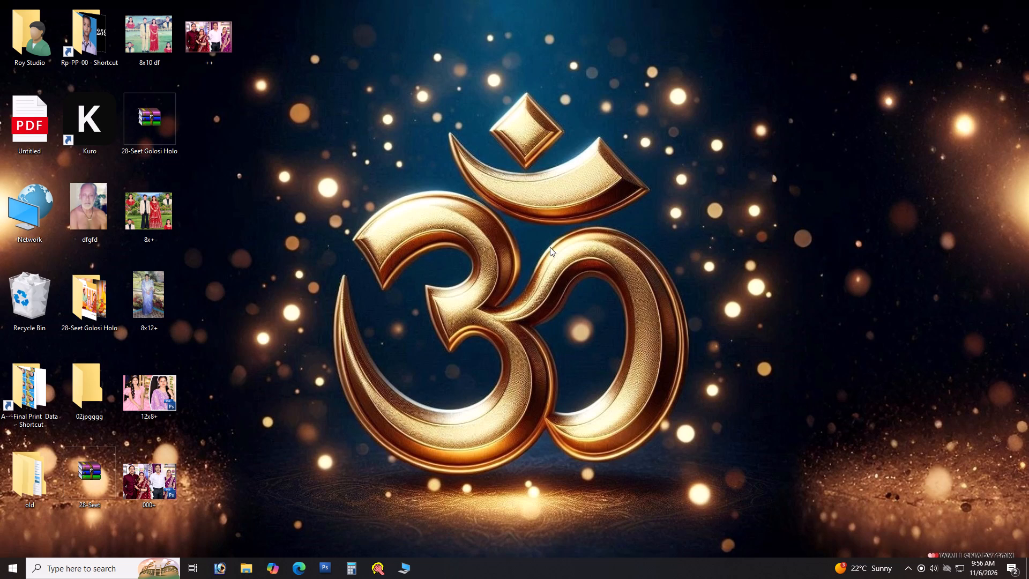
pyautogui.click(755, 78)
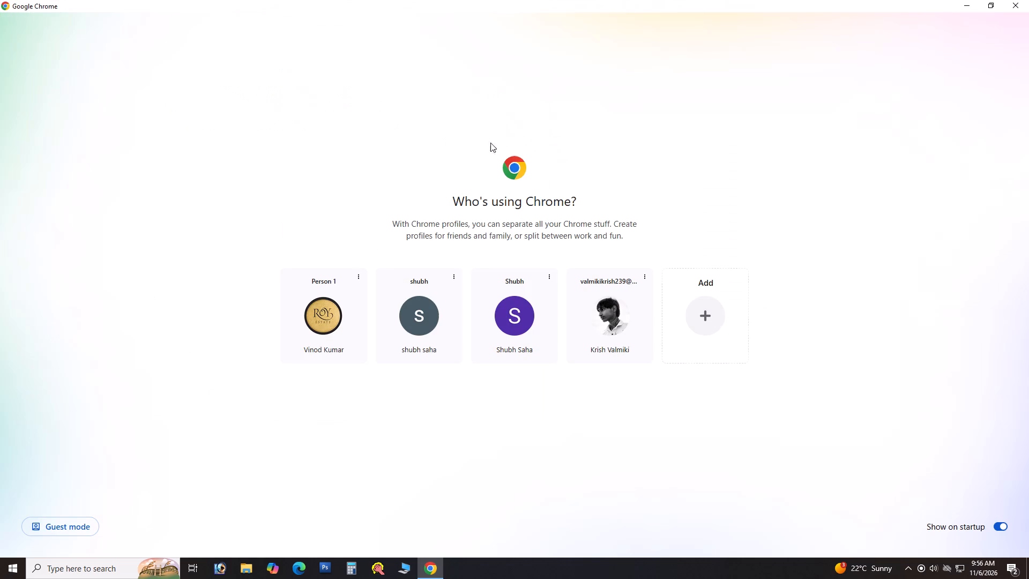
pyautogui.click(341, 334)
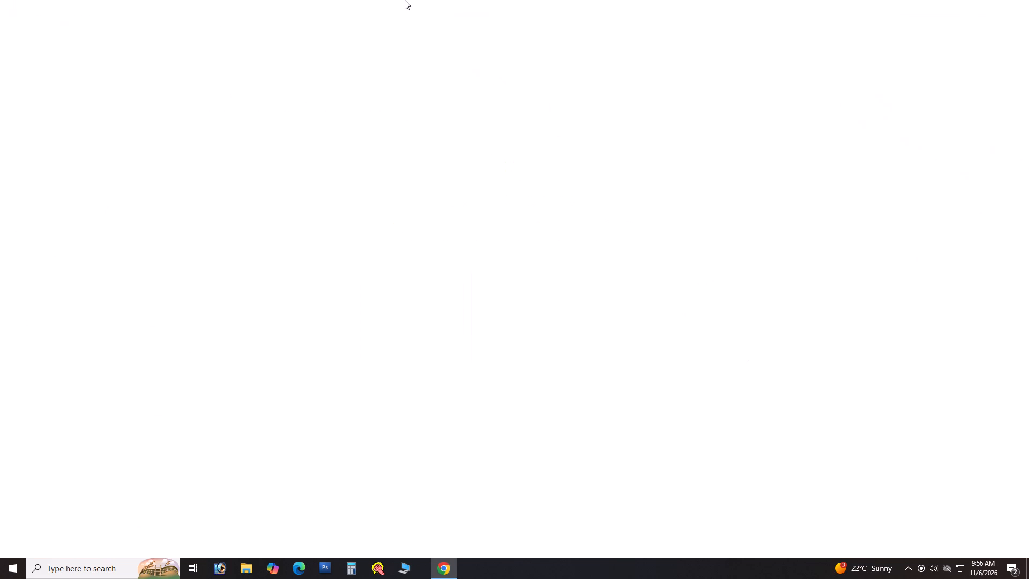
pyautogui.click(340, 4)
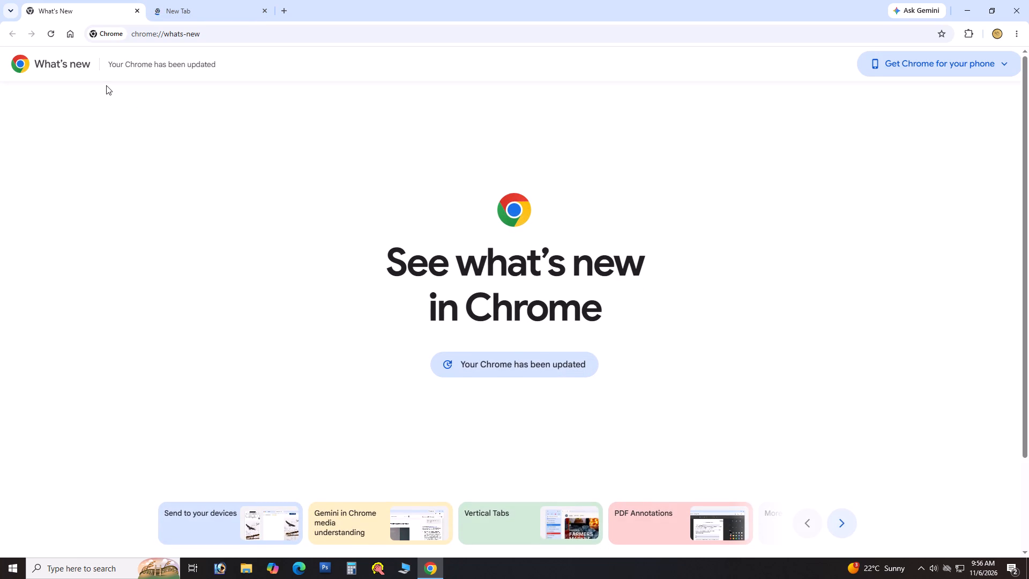
# Switch from the What's New page to the New Tab page, keeping the browser window maximized.
pyautogui.doubleClick(468, 0)
pyautogui.click(989, 128)
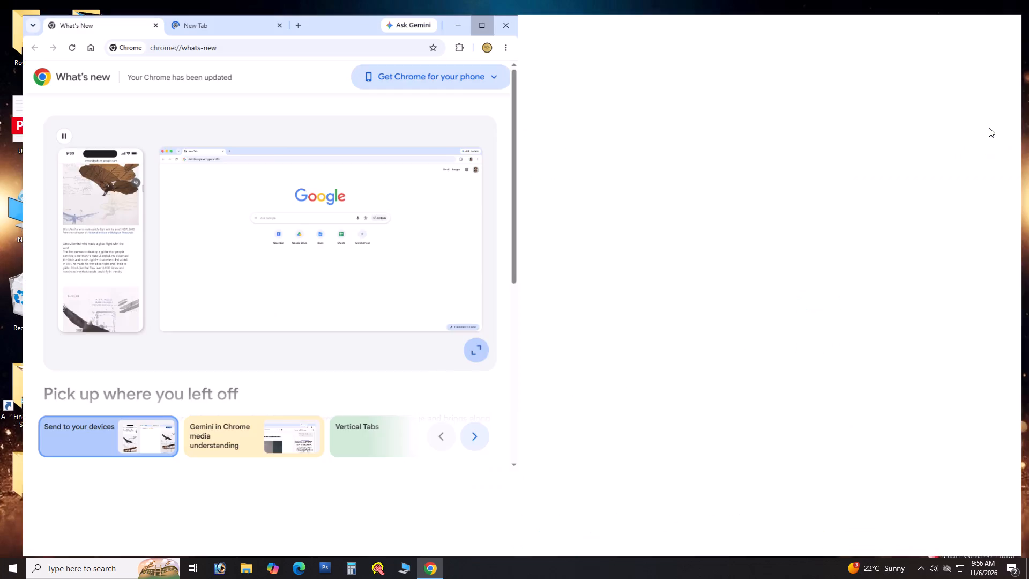
pyautogui.click(205, 0)
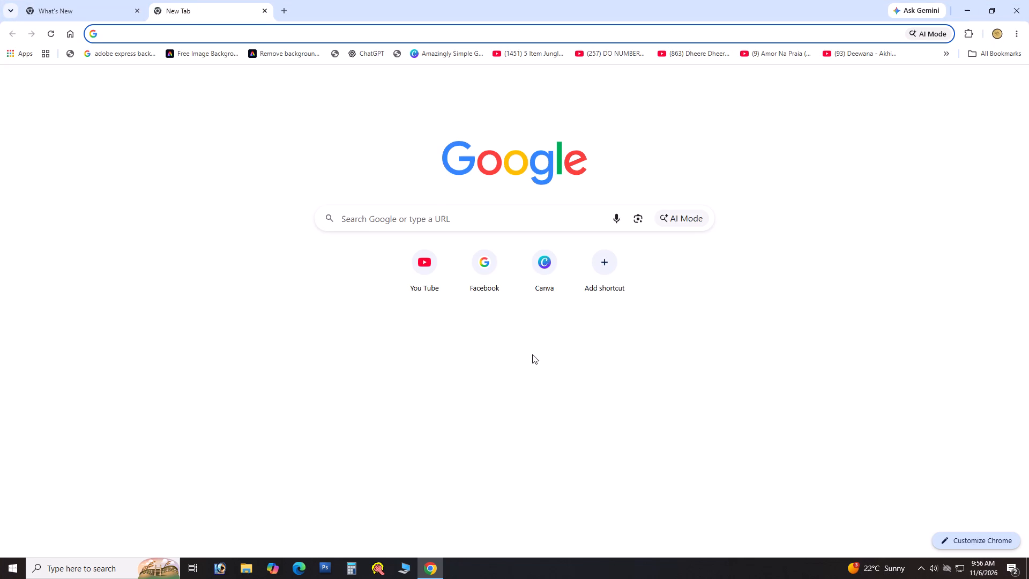
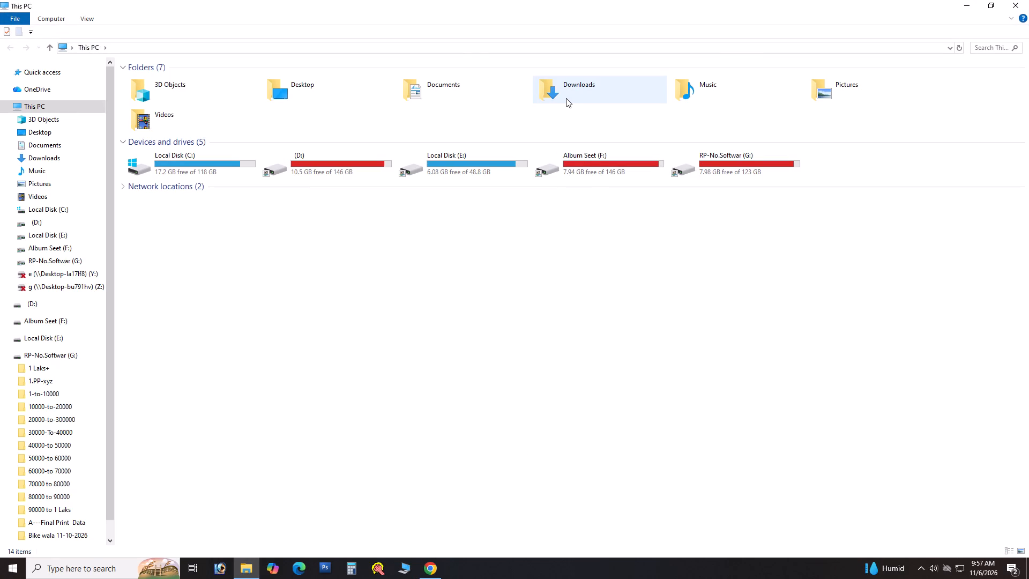
# Select today's first photo in the Downloads folder, WhatsApp Image 2026-11-06 at 9.09.39 AM (2).
pyautogui.click(223, 154)
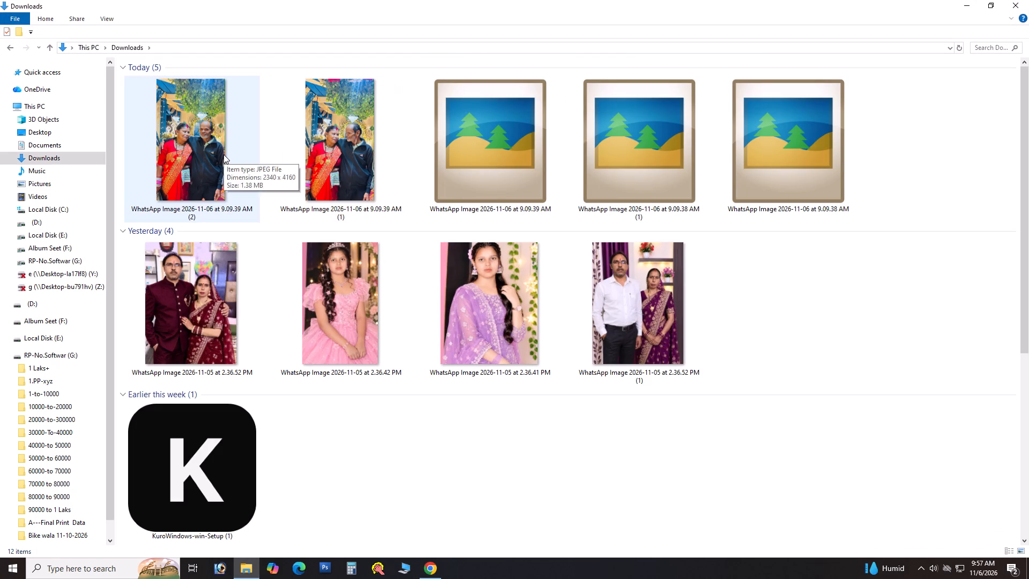
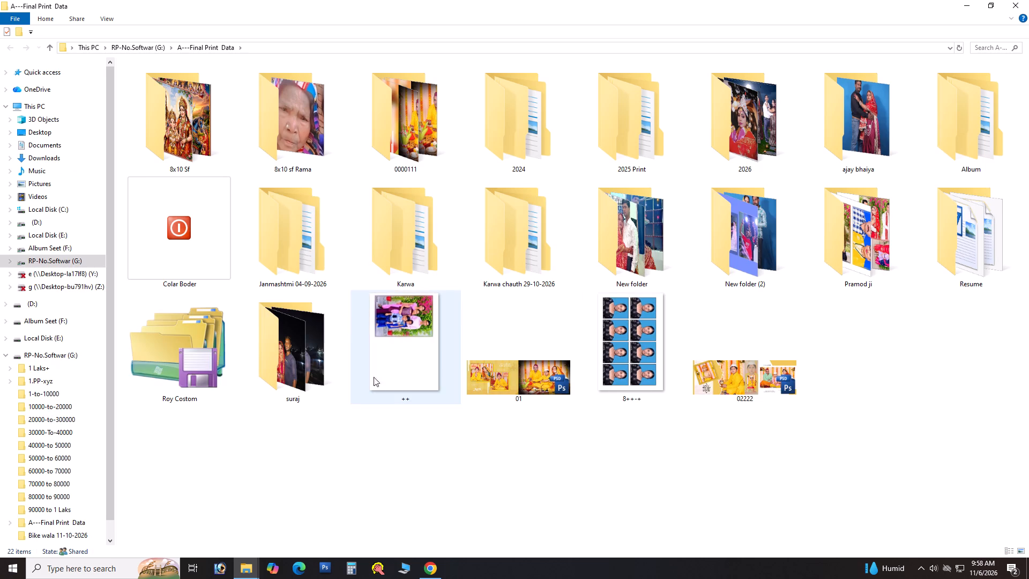
# Open the Colar Boder folder inside the A---Final Print Data folder on the G: drive.
pyautogui.doubleClick(213, 284)
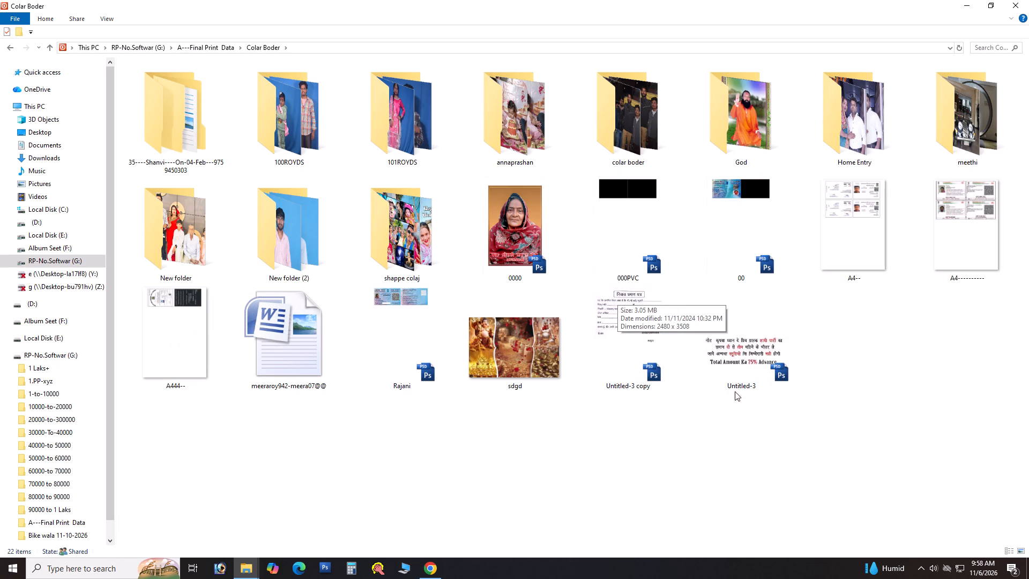
pyautogui.press('BackSpace')
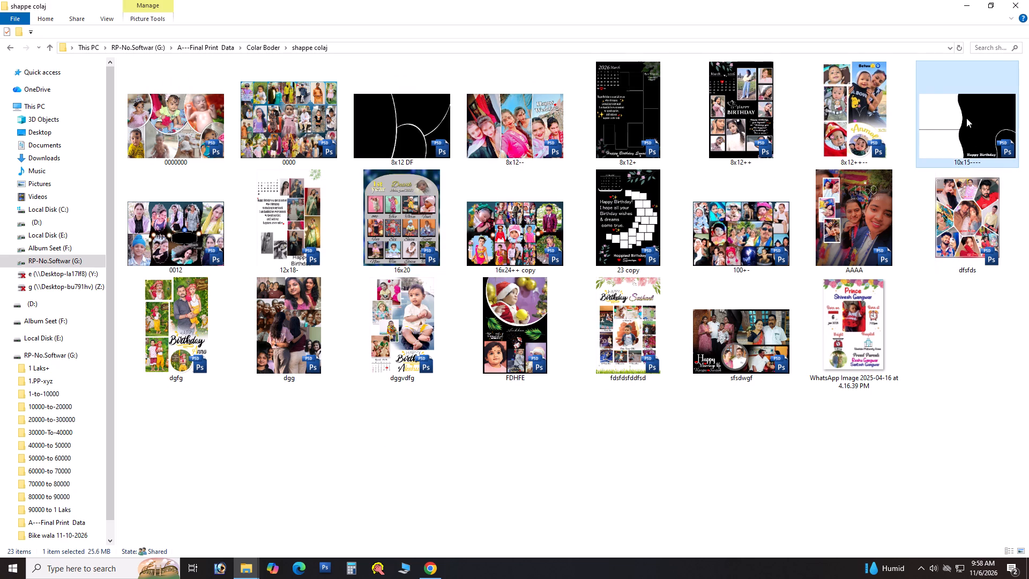
pyautogui.click(383, 433)
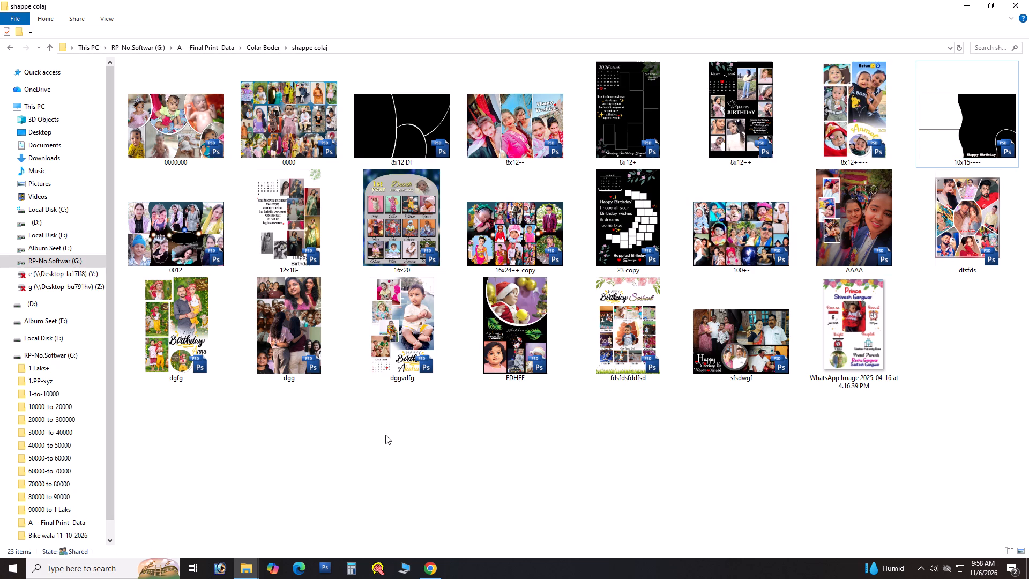
pyautogui.click(532, 337)
pyautogui.click(348, 409)
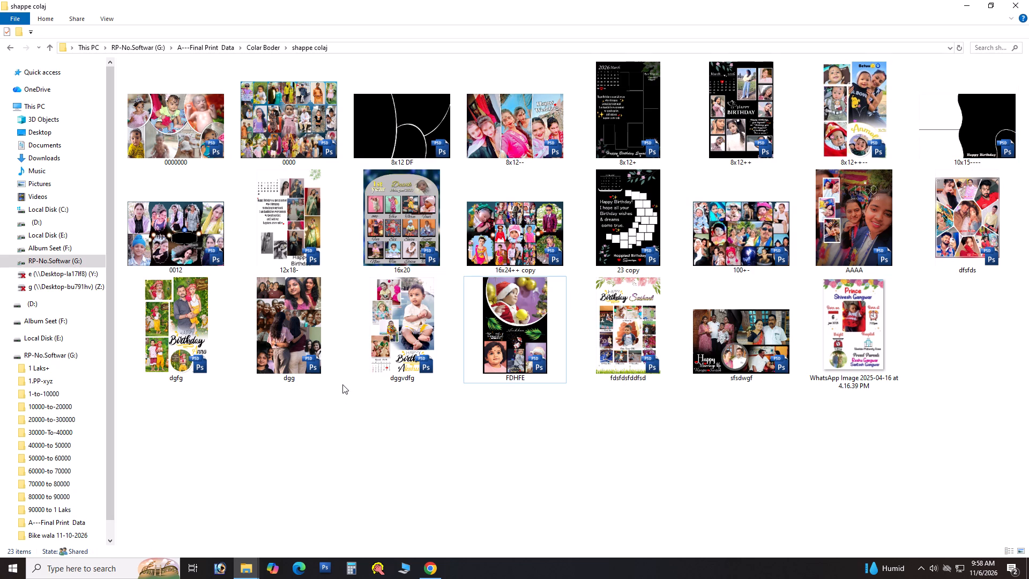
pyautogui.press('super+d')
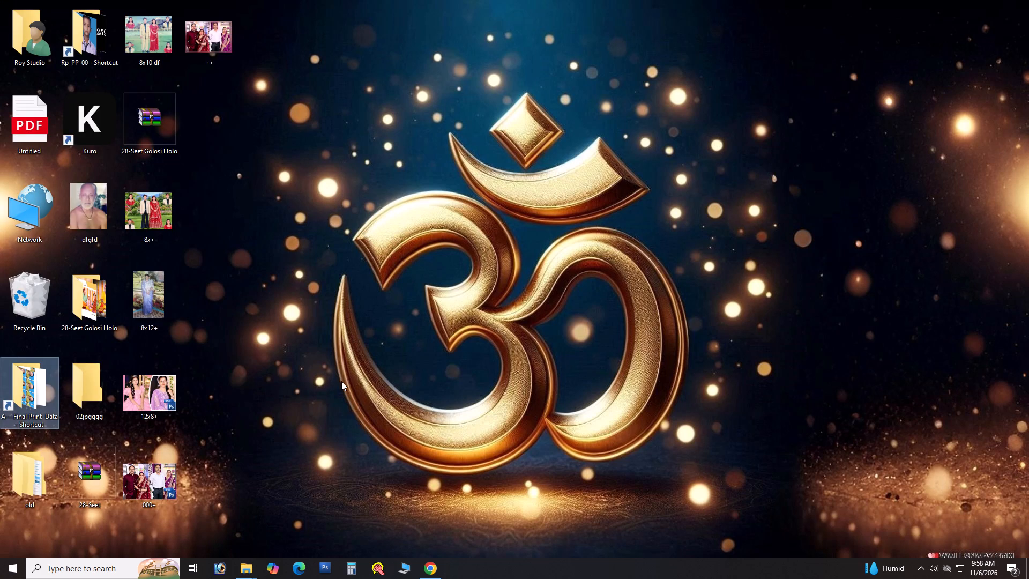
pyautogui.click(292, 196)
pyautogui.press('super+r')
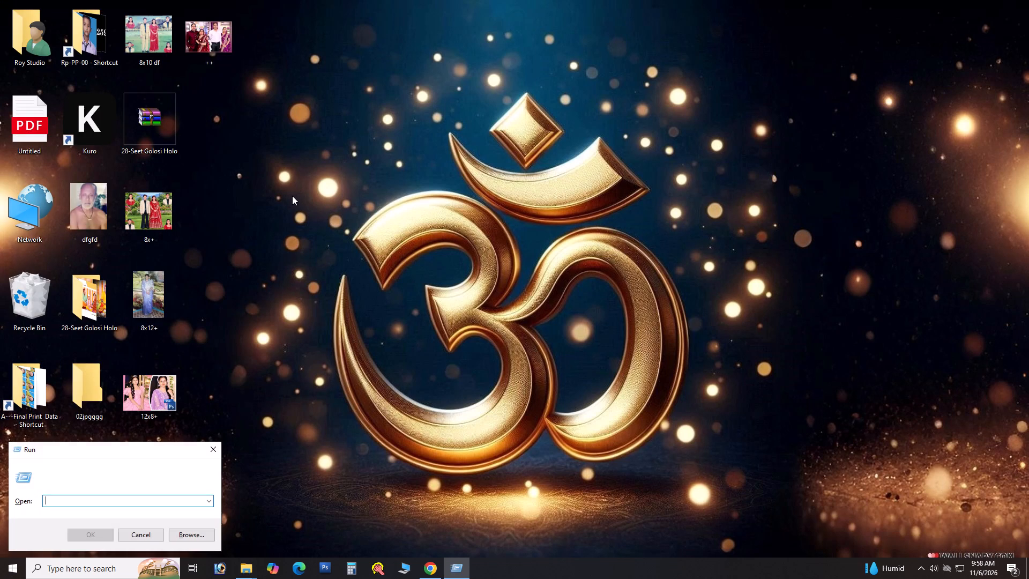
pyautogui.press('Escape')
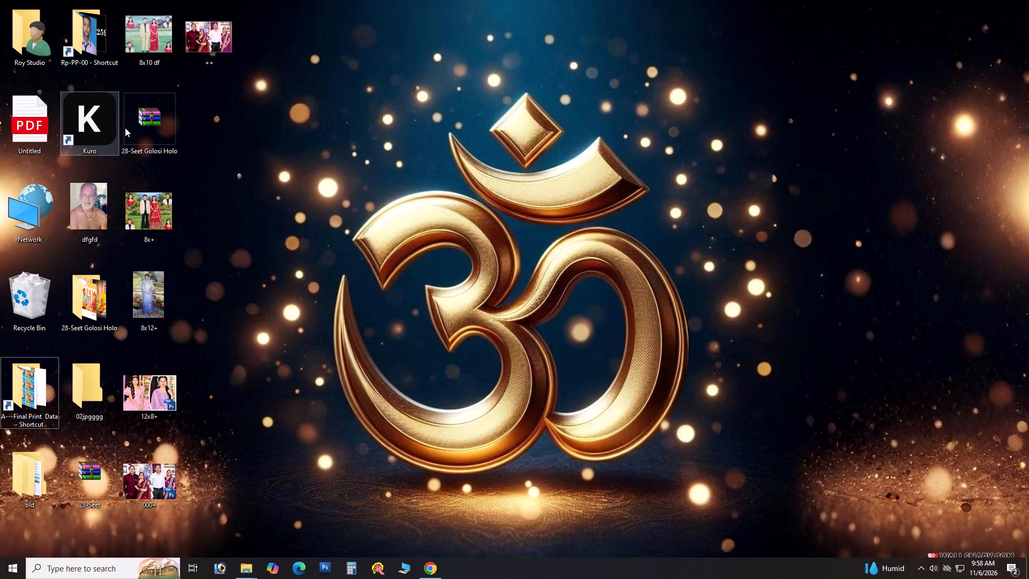
# Open the D: drive from This PC, look over its PHD-TOOL folder, and return to the drive's top level.
pyautogui.click(398, 571)
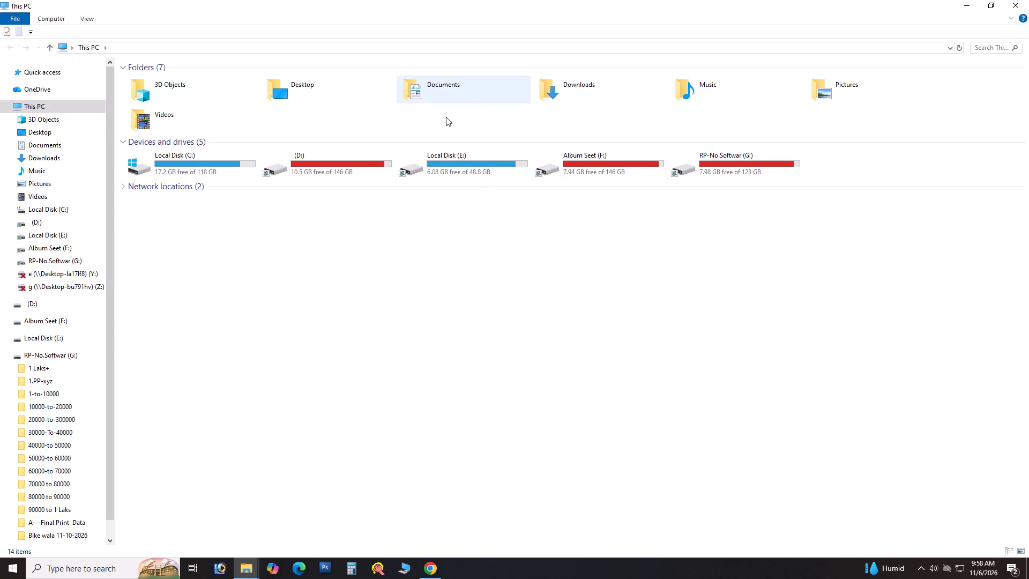
pyautogui.doubleClick(351, 170)
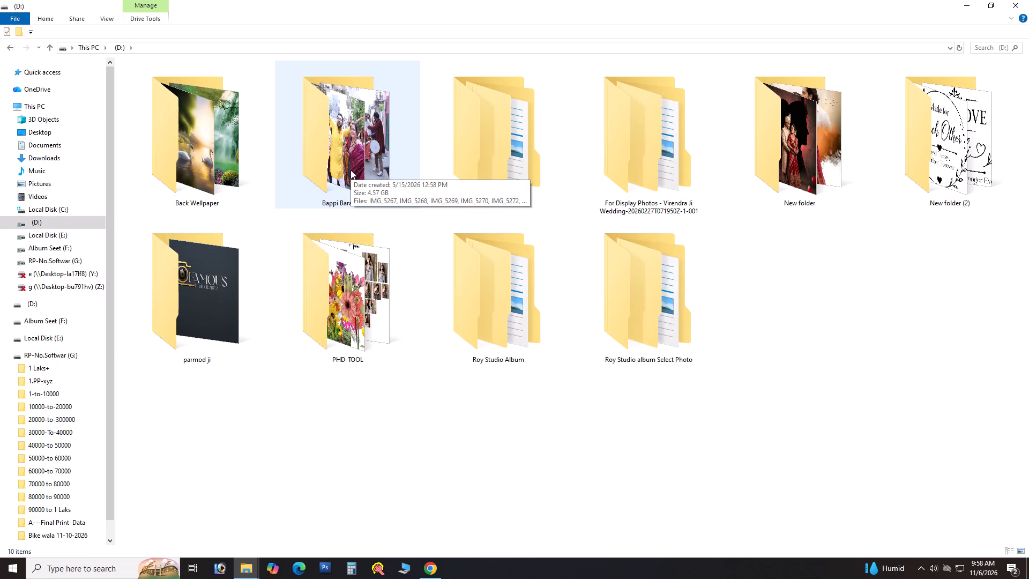
pyautogui.doubleClick(316, 299)
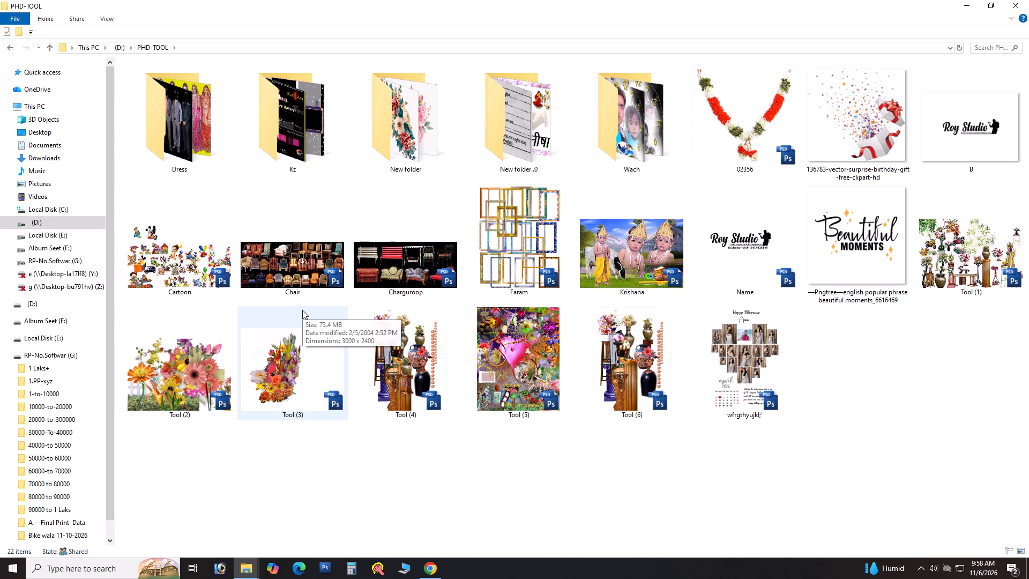
pyautogui.click(630, 465)
pyautogui.press('BackSpace')
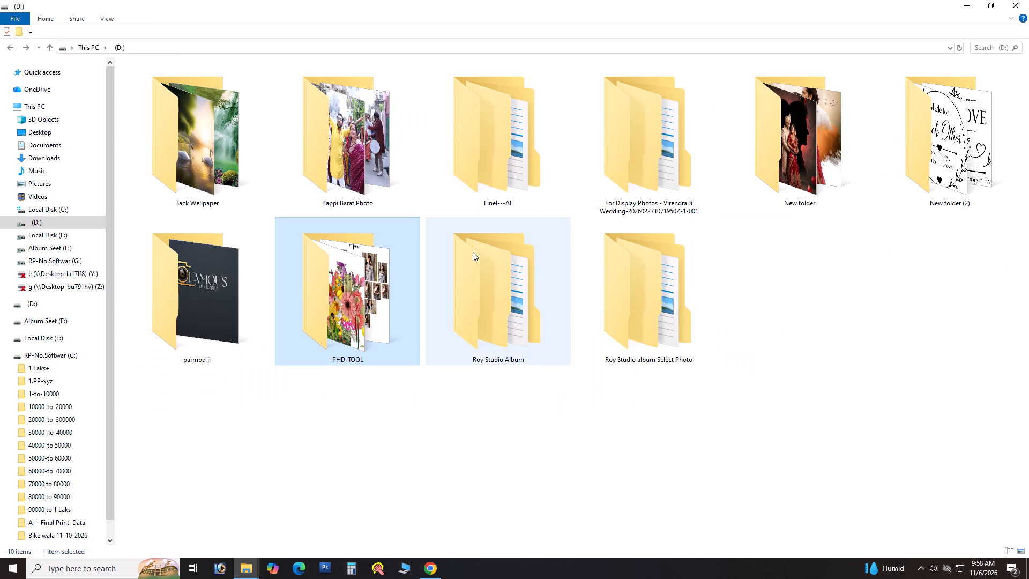
pyautogui.press('BackSpace')
pyautogui.press('Return')
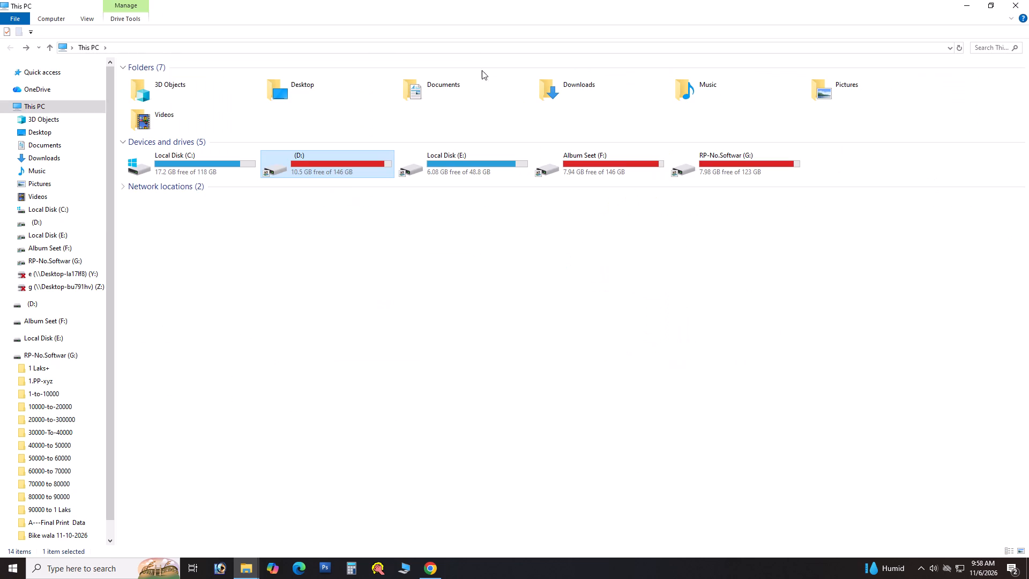
# Open the ALL N ew folder of collage templates, inside 01-Colarj in the Back Wellpaper folder.
pyautogui.doubleClick(192, 116)
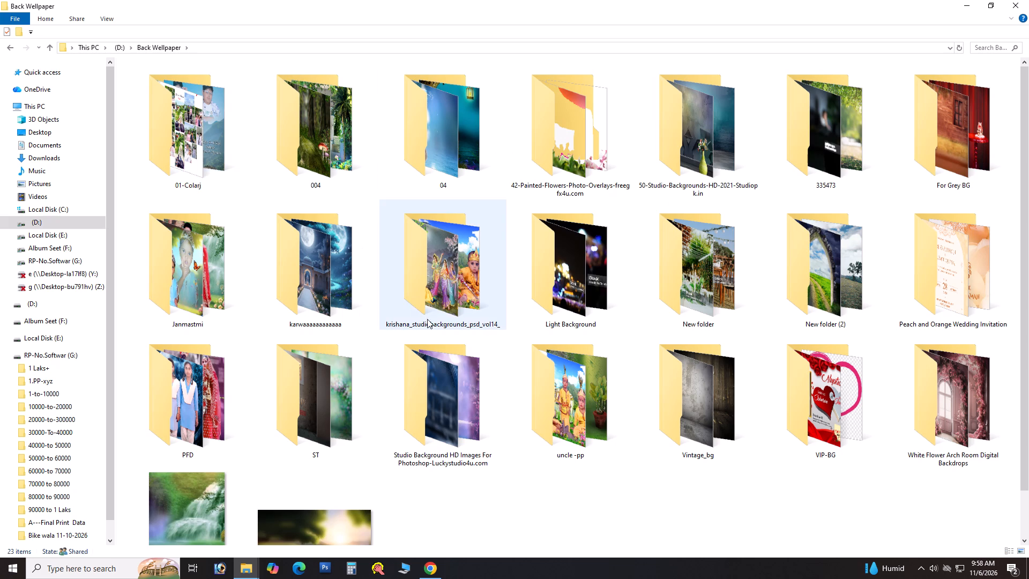
pyautogui.doubleClick(223, 167)
pyautogui.click(752, 444)
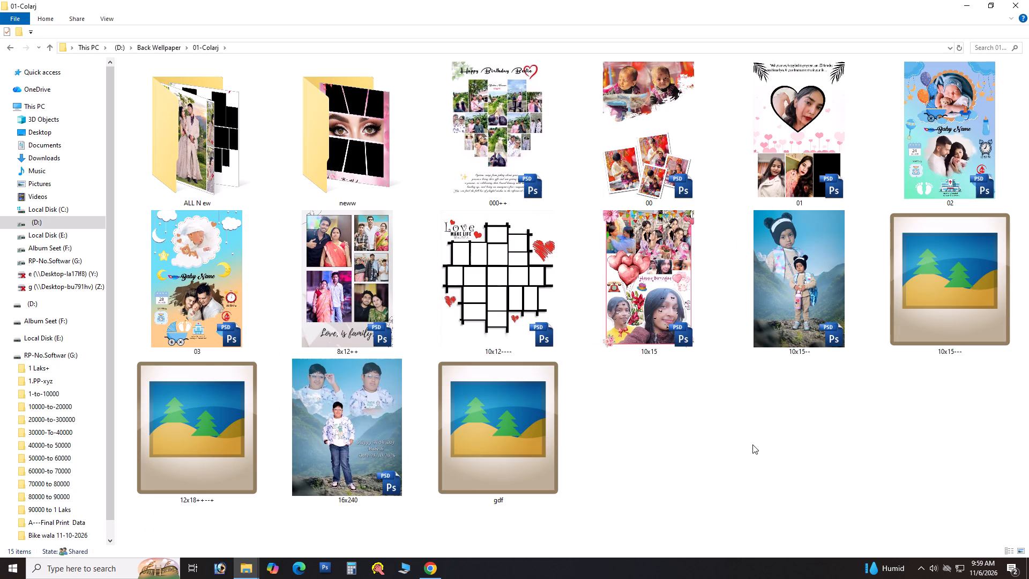
pyautogui.click(752, 444)
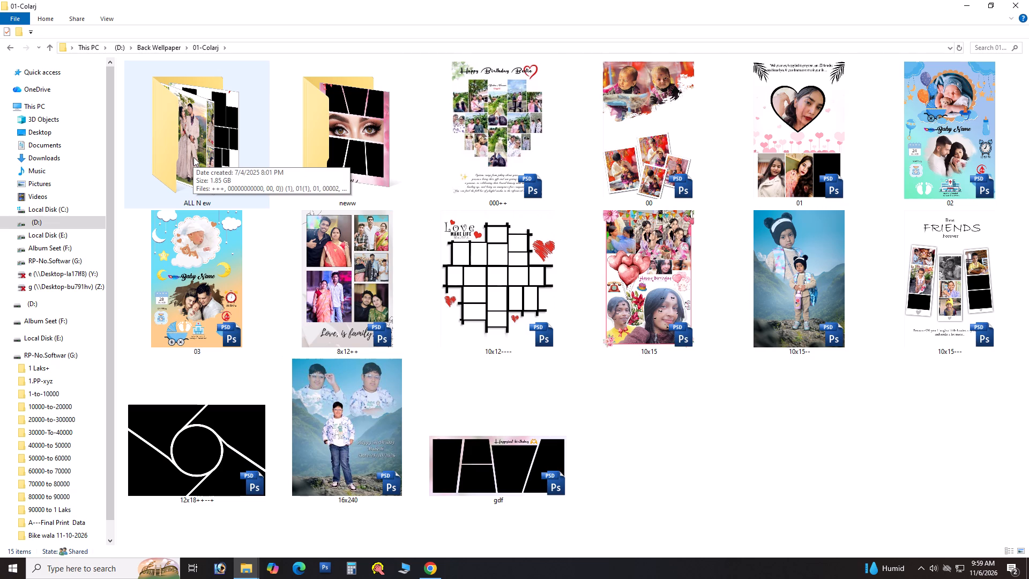
pyautogui.doubleClick(193, 157)
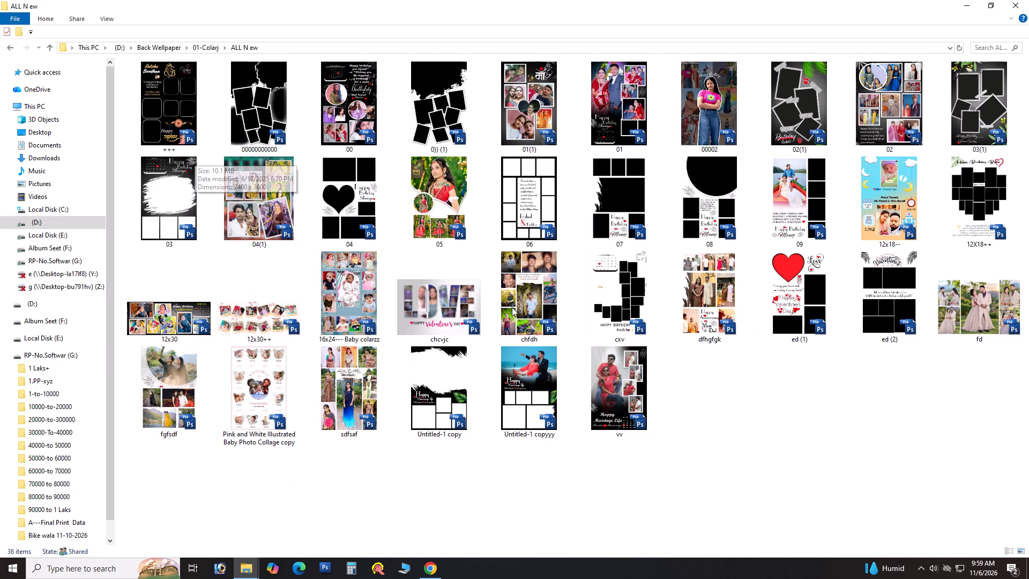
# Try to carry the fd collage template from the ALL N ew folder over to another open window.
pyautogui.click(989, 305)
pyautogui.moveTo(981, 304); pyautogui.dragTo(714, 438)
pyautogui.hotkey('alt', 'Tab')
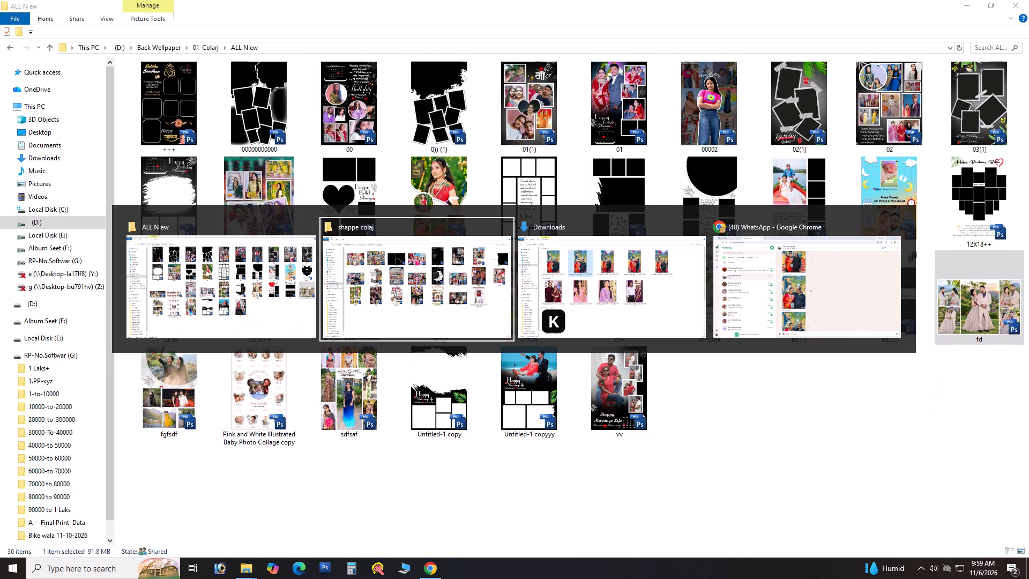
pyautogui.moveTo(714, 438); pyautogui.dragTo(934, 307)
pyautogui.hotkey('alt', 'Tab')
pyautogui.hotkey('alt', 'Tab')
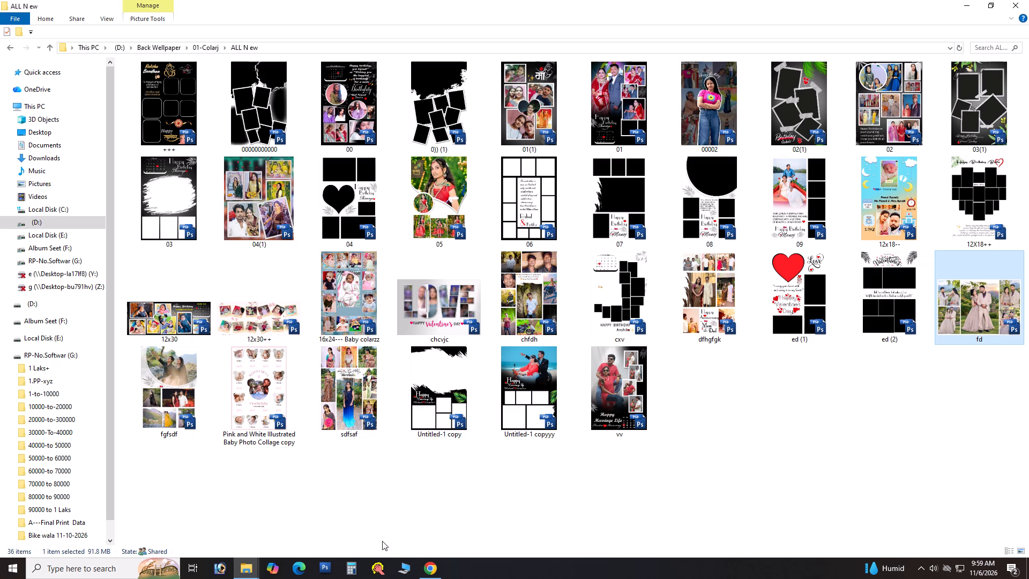
# Start Adobe Photoshop CS4 and switch back to the ALL N ew folder window.
pyautogui.click(328, 568)
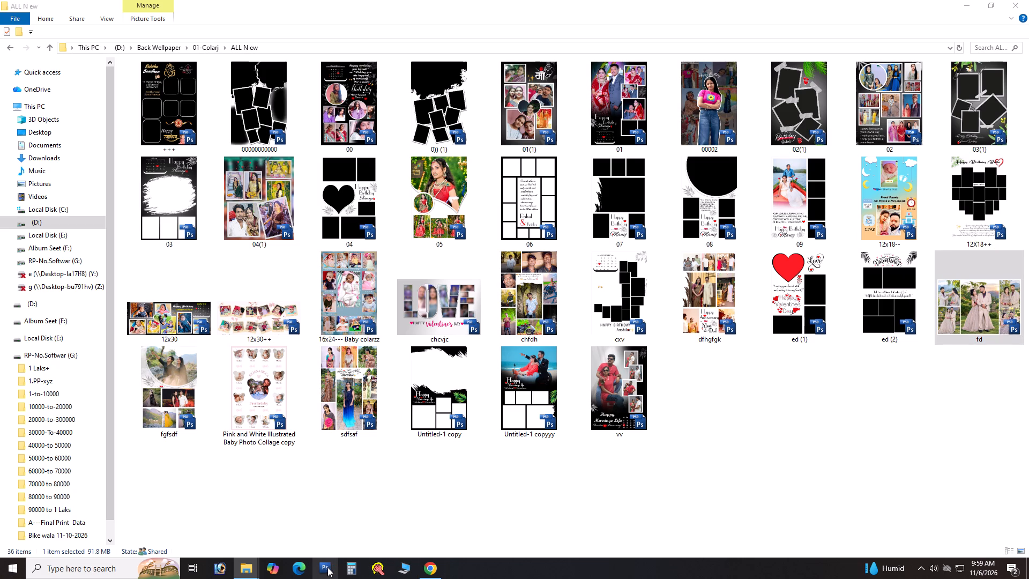
pyautogui.hotkey('alt', 'Tab')
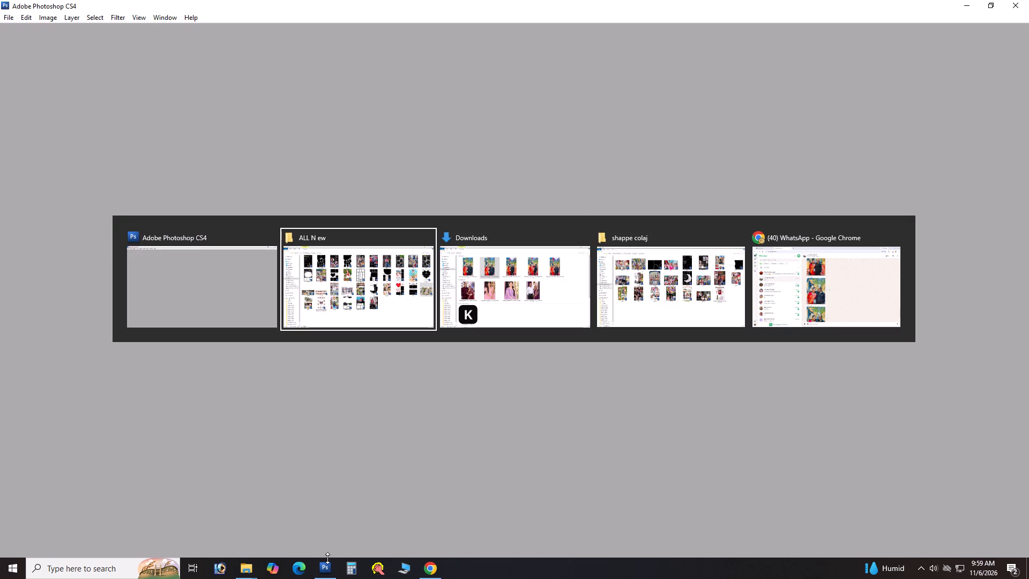
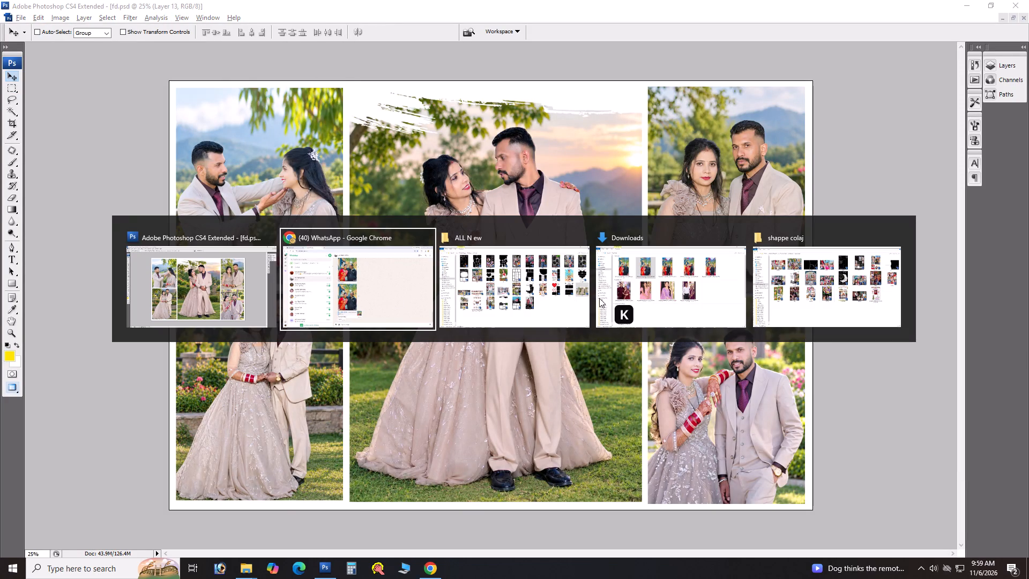
# Open today's WhatsApp Image 2026-11-06 at 9.09.39 AM (1) from the Downloads folder in Photoshop.
pyautogui.keyDown('alt'); pyautogui.click(715, 296); pyautogui.keyUp('alt')
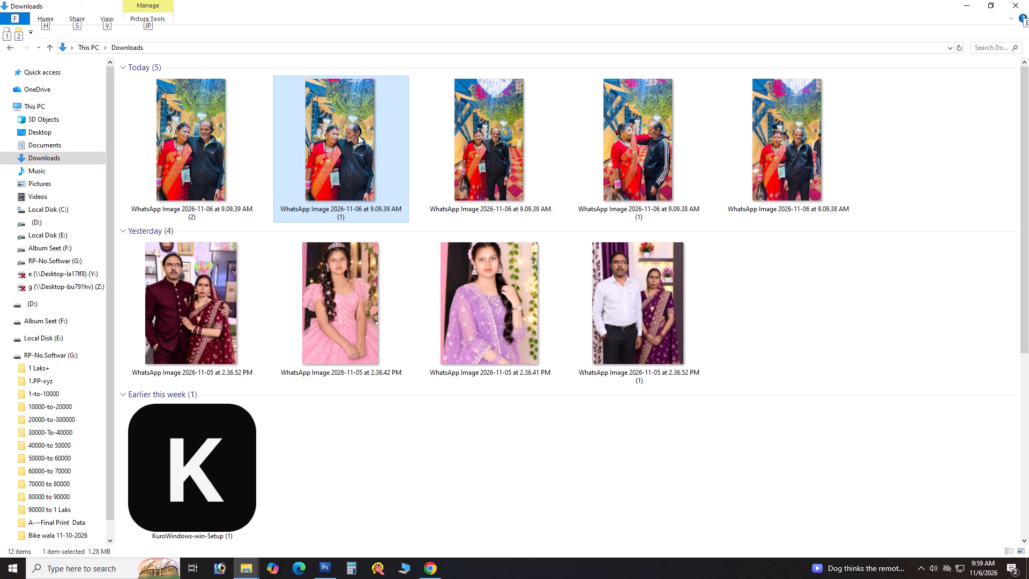
pyautogui.moveTo(355, 137); pyautogui.dragTo(403, 247)
pyautogui.hotkey('alt', 'Tab')
pyautogui.hotkey('alt', 'Tab')
pyautogui.hotkey('alt', 'shift', 'Tab')
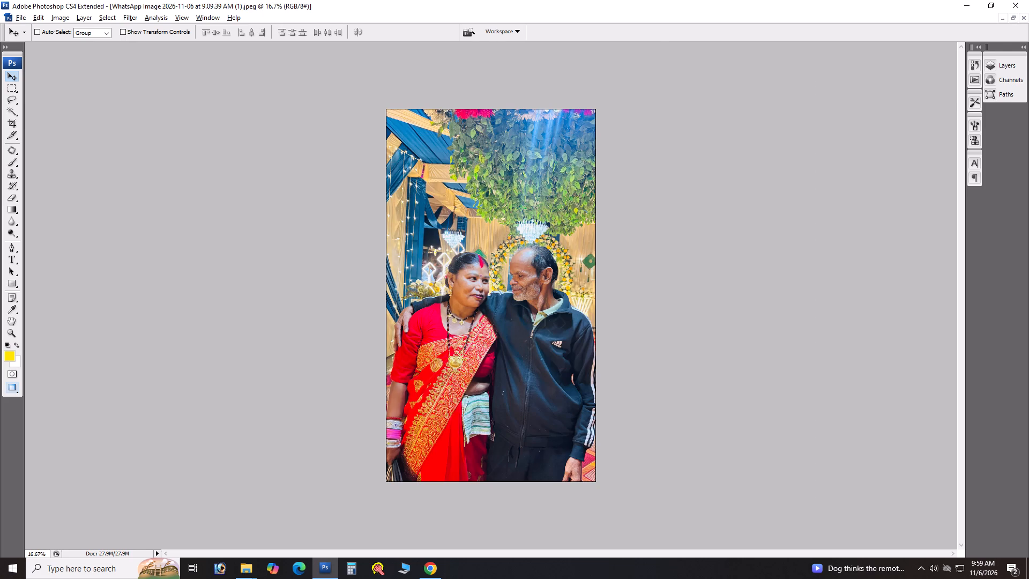
# Examine the couple photo up close for quality and return to the full fitted view.
pyautogui.hotkey('ctrl', 'space')
pyautogui.keyDown('ctrl'); pyautogui.moveTo(426, 216); pyautogui.dragTo(720, 387); pyautogui.keyUp('ctrl')
pyautogui.hotkey('ctrl', 'space')
pyautogui.hotkey('ctrl', 'space')
pyautogui.hotkey('ctrl', 'space')
pyautogui.hotkey('ctrl', 'space')
pyautogui.hotkey('ctrl', 'space')
pyautogui.hotkey('ctrl', 'space')
pyautogui.hotkey('ctrl', 'space')
pyautogui.hotkey('ctrl', 'space')
pyautogui.hotkey('ctrl', 'space')
pyautogui.hotkey('ctrl', 'space')
pyautogui.hotkey('ctrl', 'space')
pyautogui.hotkey('ctrl', 'space')
pyautogui.hotkey('ctrl', 'space')
pyautogui.hotkey('ctrl', 'space')
pyautogui.hotkey('ctrl', 'space')
pyautogui.hotkey('ctrl', 'space')
pyautogui.hotkey('ctrl', 'space')
pyautogui.hotkey('ctrl', 'space')
pyautogui.hotkey('ctrl', 'space')
pyautogui.hotkey('ctrl', 'space')
pyautogui.keyDown('ctrl'); pyautogui.moveTo(245, 176); pyautogui.dragTo(760, 498); pyautogui.keyUp('ctrl')
pyautogui.moveTo(538, 361); pyautogui.dragTo(521, 523)
pyautogui.hotkey('ctrl', '0')
pyautogui.hotkey('ctrl', '0')
# Resize the fd.psd collage template to 10 inches wide by 12 inches high at 300 pixels/inch.
pyautogui.hotkey('ctrl', 'Tab')
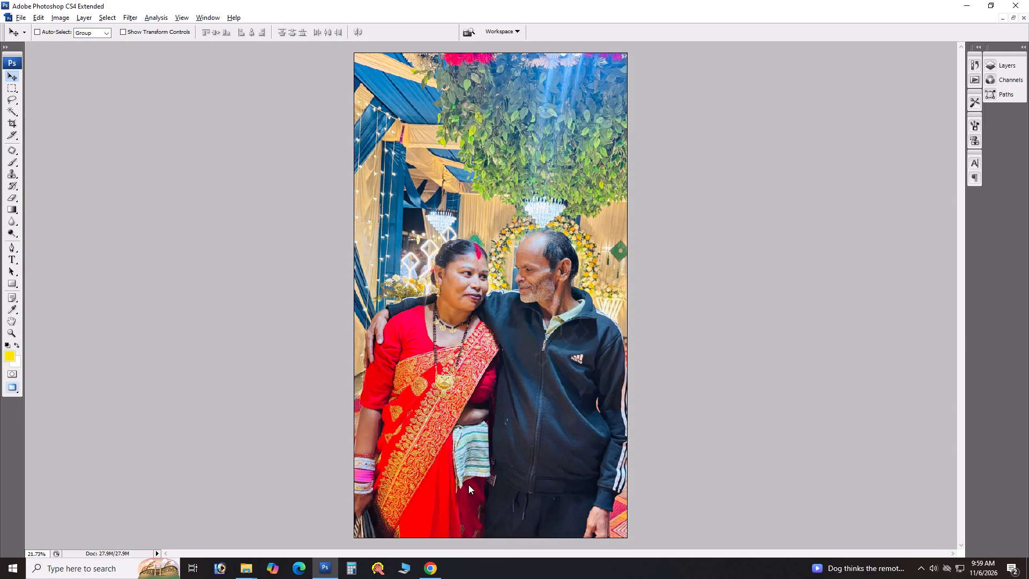
pyautogui.hotkey('alt', 'i')
pyautogui.hotkey('alt', 'i')
pyautogui.press('Tab')
pyautogui.press('Tab')
pyautogui.press('Tab')
pyautogui.press('Tab')
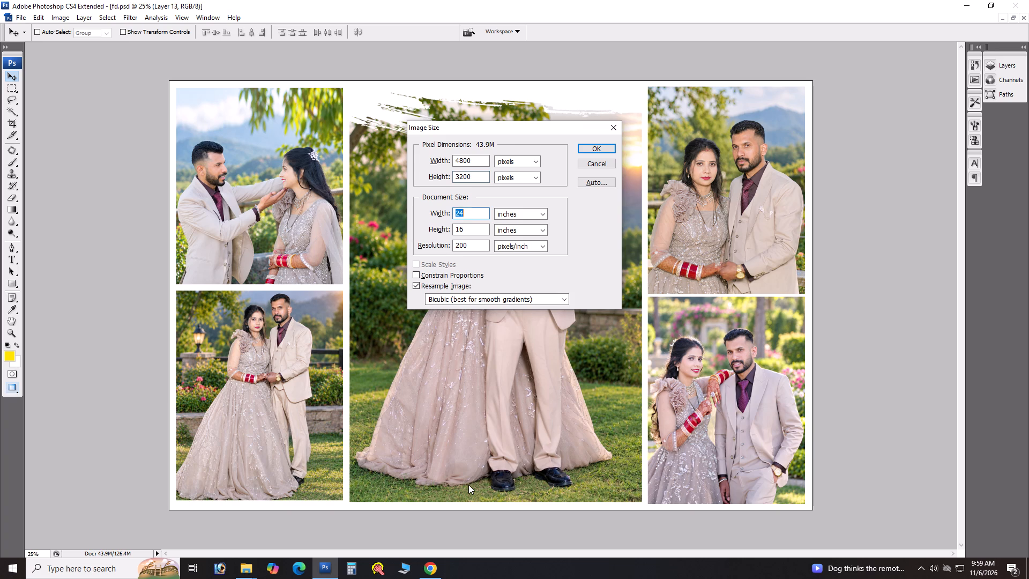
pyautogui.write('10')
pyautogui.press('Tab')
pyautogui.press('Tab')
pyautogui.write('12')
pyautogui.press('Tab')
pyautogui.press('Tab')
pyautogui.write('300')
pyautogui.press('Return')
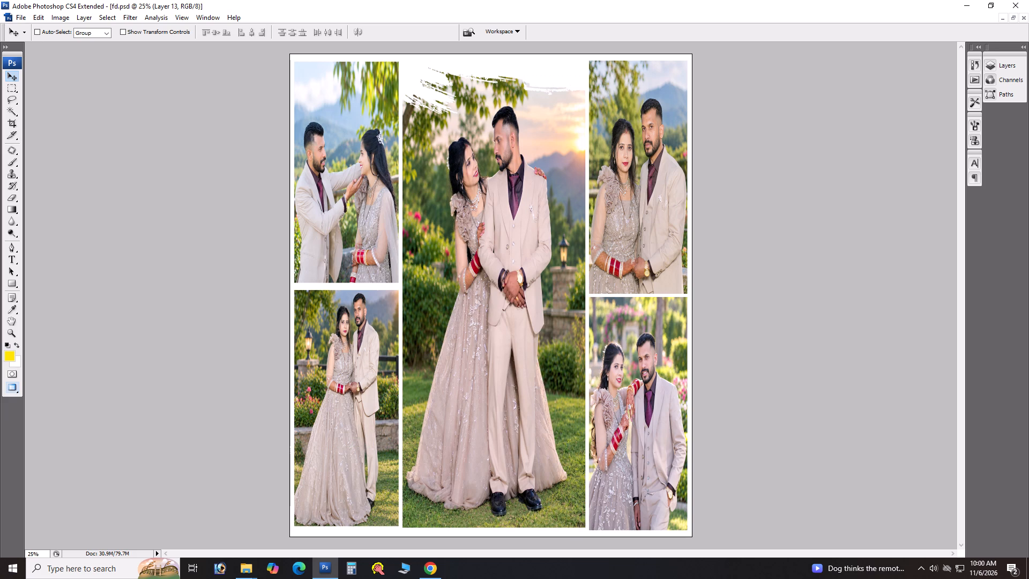
# Change the fd.psd document size to 12 inches wide by 10 inches high.
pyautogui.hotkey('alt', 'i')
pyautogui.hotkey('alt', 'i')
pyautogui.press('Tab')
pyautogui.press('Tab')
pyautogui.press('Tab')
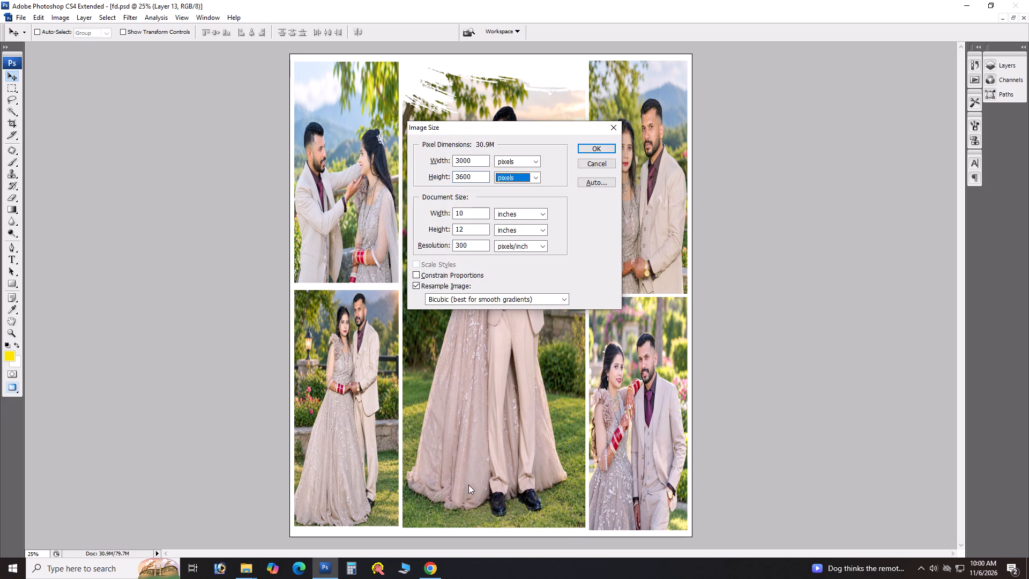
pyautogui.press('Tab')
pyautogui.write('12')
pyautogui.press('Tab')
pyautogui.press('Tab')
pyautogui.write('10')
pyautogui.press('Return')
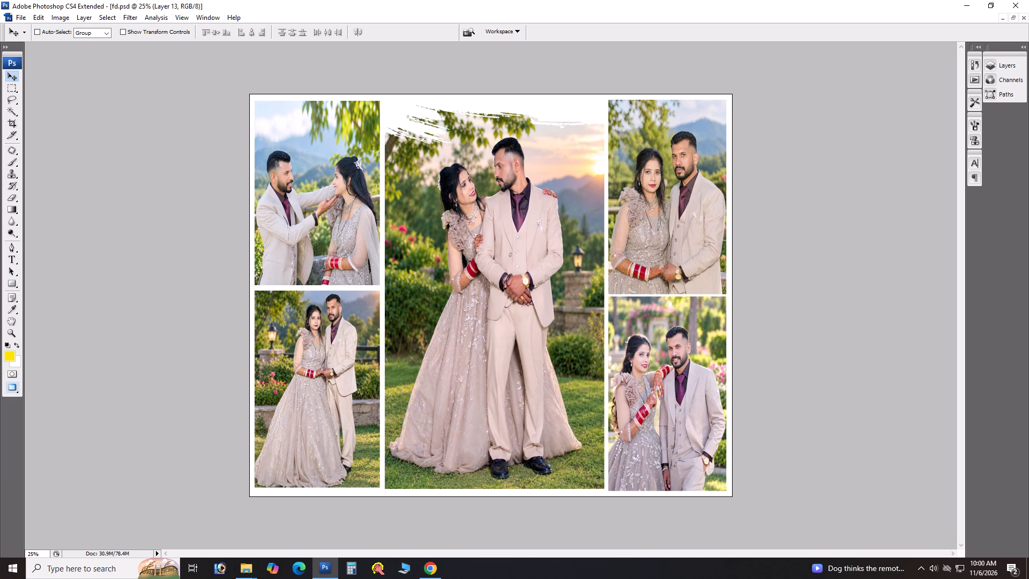
# Carry WhatsApp Image 2026-11-06 at 9.09.39 AM (1) from Downloads over to Photoshop again.
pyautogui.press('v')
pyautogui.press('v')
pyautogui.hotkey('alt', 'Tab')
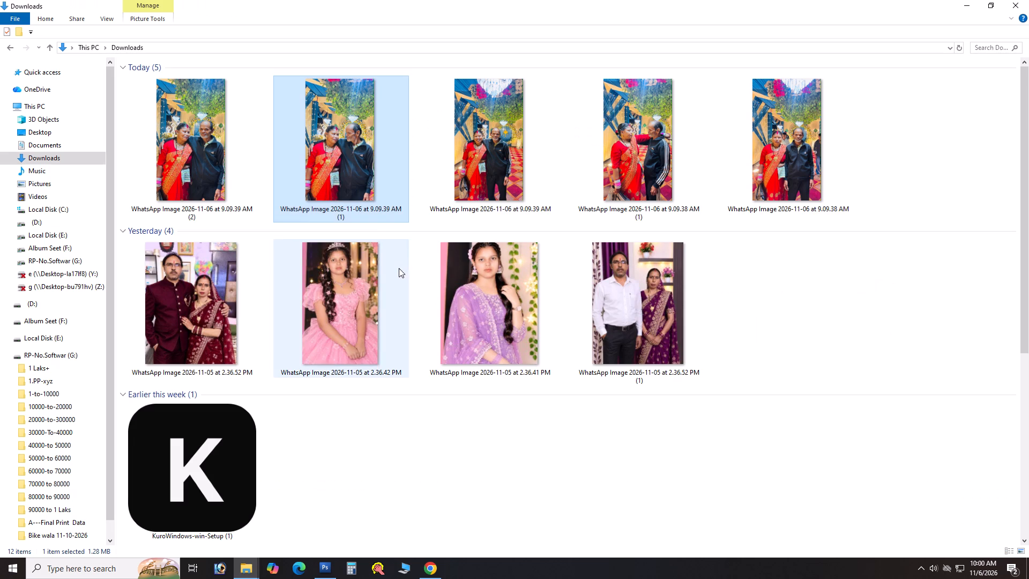
pyautogui.moveTo(324, 144); pyautogui.dragTo(333, 303)
pyautogui.hotkey('alt', 'Tab')
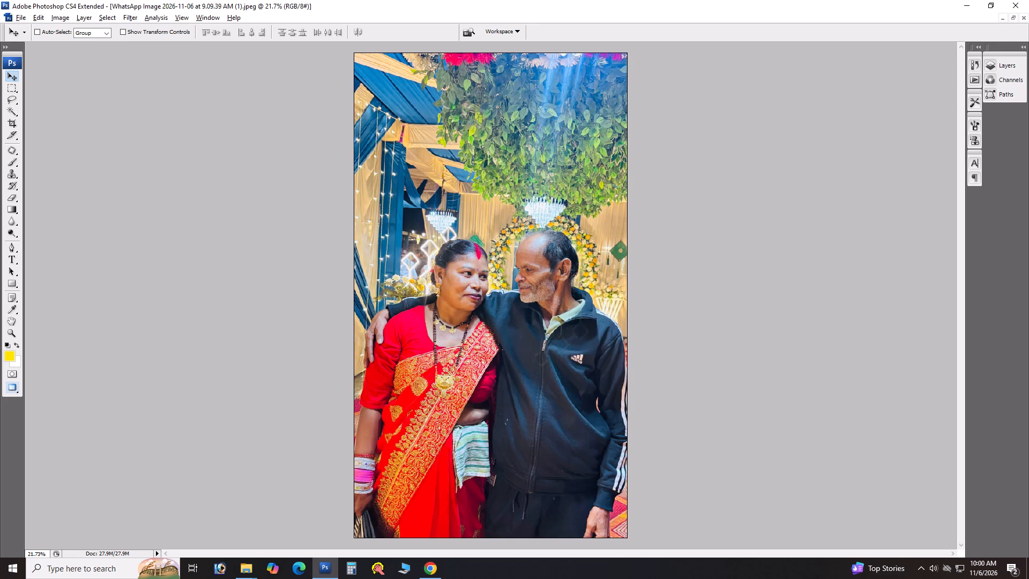
# Apply Auto Tone to the couple photo and fade the effect to 50%.
pyautogui.hotkey('ctrl', 'space')
pyautogui.keyDown('ctrl'); pyautogui.moveTo(420, 198); pyautogui.dragTo(729, 387); pyautogui.keyUp('ctrl')
pyautogui.hotkey('ctrl', '0')
pyautogui.hotkey('ctrl', '0')
pyautogui.hotkey('ctrl', '0')
pyautogui.hotkey('ctrl', 'shift', 'l')
pyautogui.hotkey('ctrl', 'shift', 'f')
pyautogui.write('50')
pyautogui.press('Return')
# Apply a Selective Color adjustment to the couple photo and fade it to 50%.
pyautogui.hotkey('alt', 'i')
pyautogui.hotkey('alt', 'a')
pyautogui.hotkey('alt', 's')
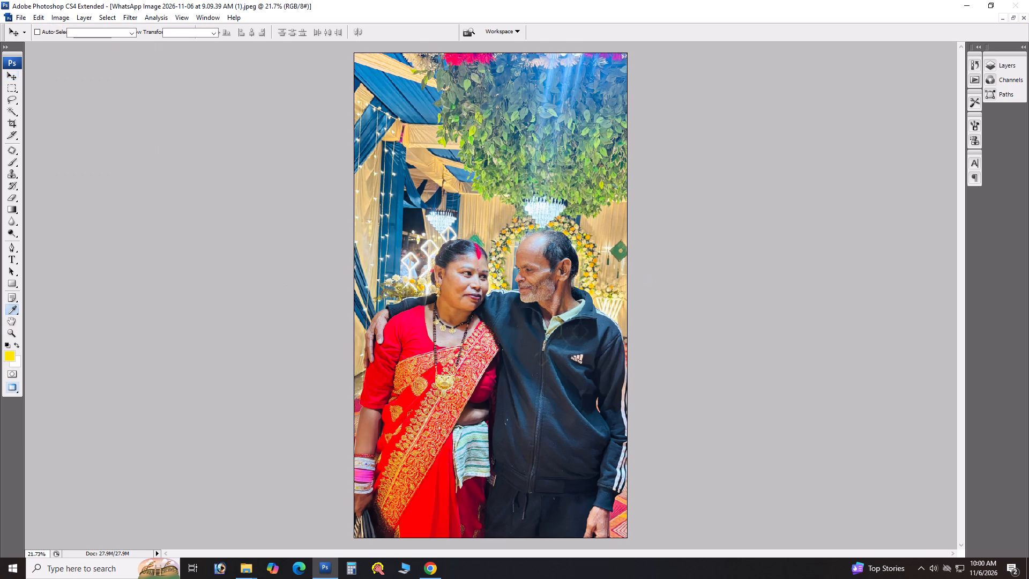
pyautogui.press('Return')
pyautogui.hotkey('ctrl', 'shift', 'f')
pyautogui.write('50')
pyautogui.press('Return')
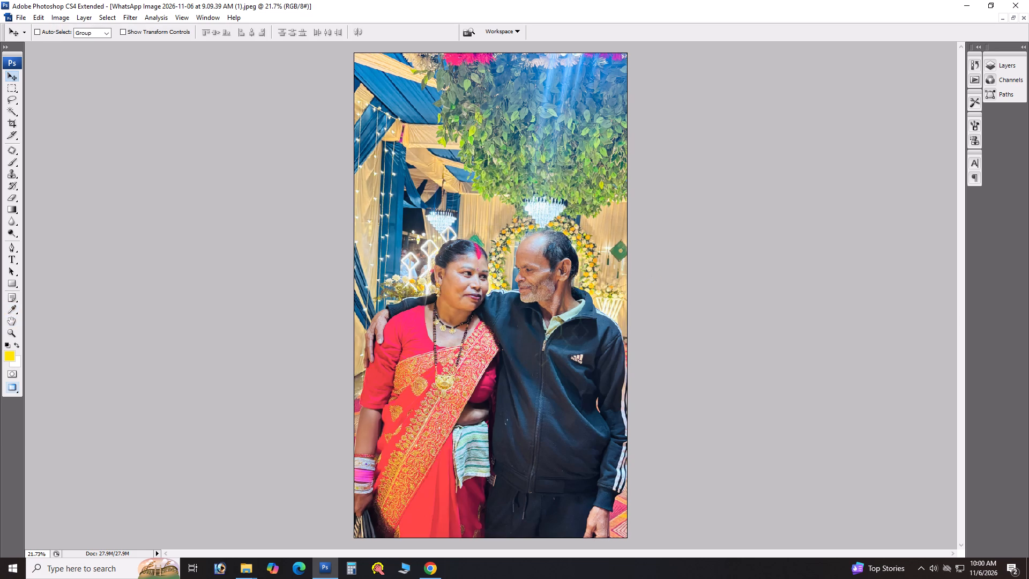
# Adjust the couple photo's RGB Levels by raising the black input level and slightly lowering the white input level.
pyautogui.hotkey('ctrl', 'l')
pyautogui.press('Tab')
pyautogui.moveTo(810, 437); pyautogui.dragTo(771, 443)
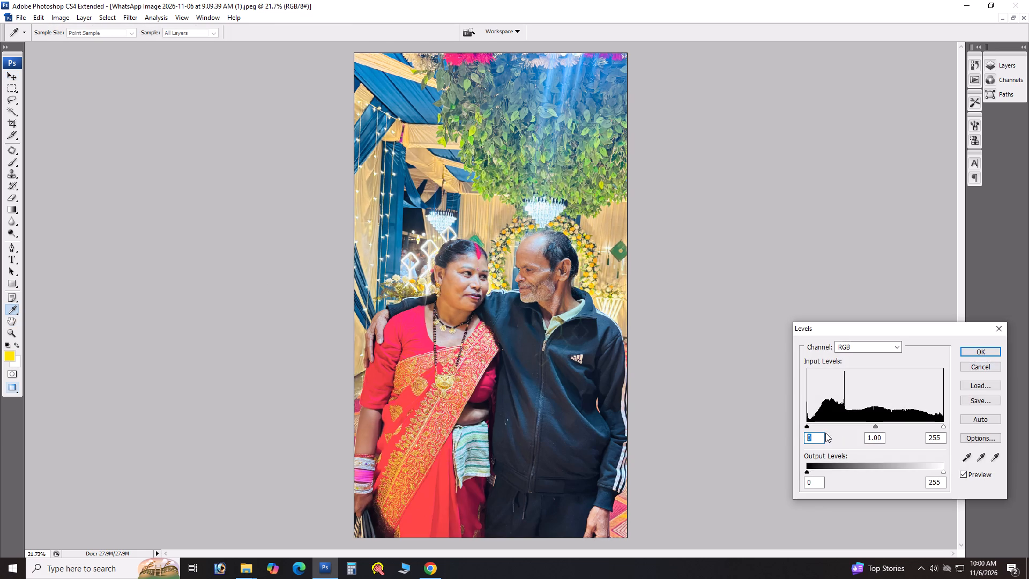
pyautogui.scroll(20, 903, 406)
pyautogui.scroll(5, 903, 406)
pyautogui.press('Tab')
pyautogui.press('Tab')
pyautogui.scroll(-2, 902, 406)
pyautogui.press('Return')
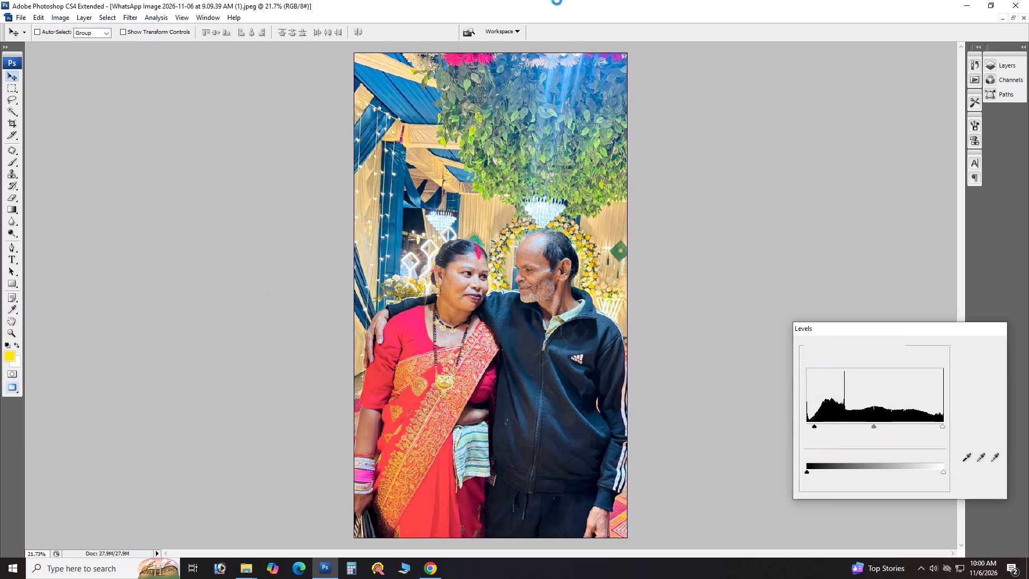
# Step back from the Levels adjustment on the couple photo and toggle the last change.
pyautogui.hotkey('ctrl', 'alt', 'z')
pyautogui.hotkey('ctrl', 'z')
# Cut the whole photo, close its file without saving, and paste it into the large central frame of fd.psd as a clipped layer.
pyautogui.hotkey('ctrl', 'a')
pyautogui.hotkey('ctrl', 'x')
pyautogui.hotkey('ctrl', 'w')
pyautogui.press('Tab')
pyautogui.press('space')
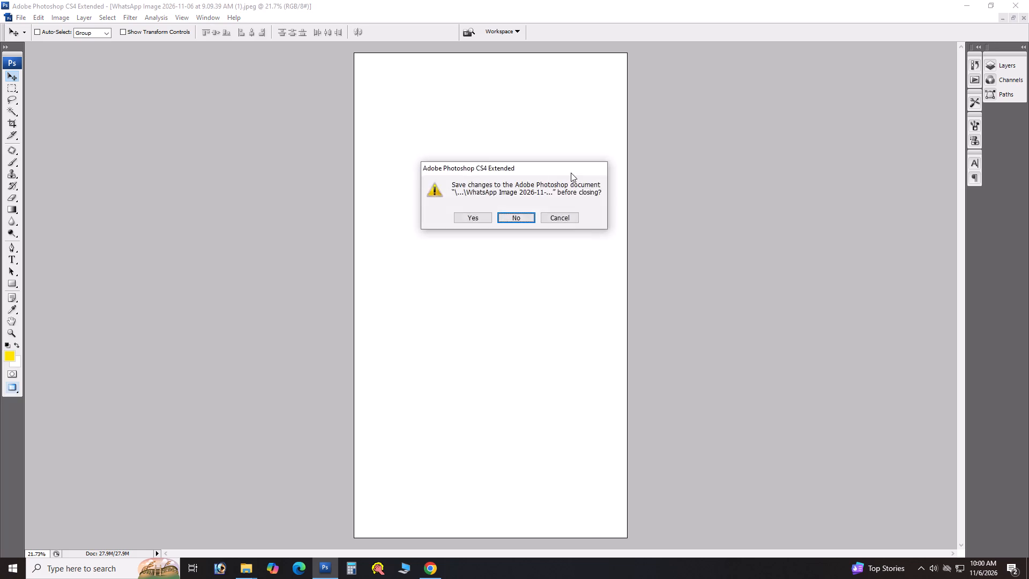
pyautogui.press('v')
pyautogui.press('v')
pyautogui.press('v')
pyautogui.rightClick(484, 244)
pyautogui.click(488, 247)
pyautogui.hotkey('ctrl', 'v')
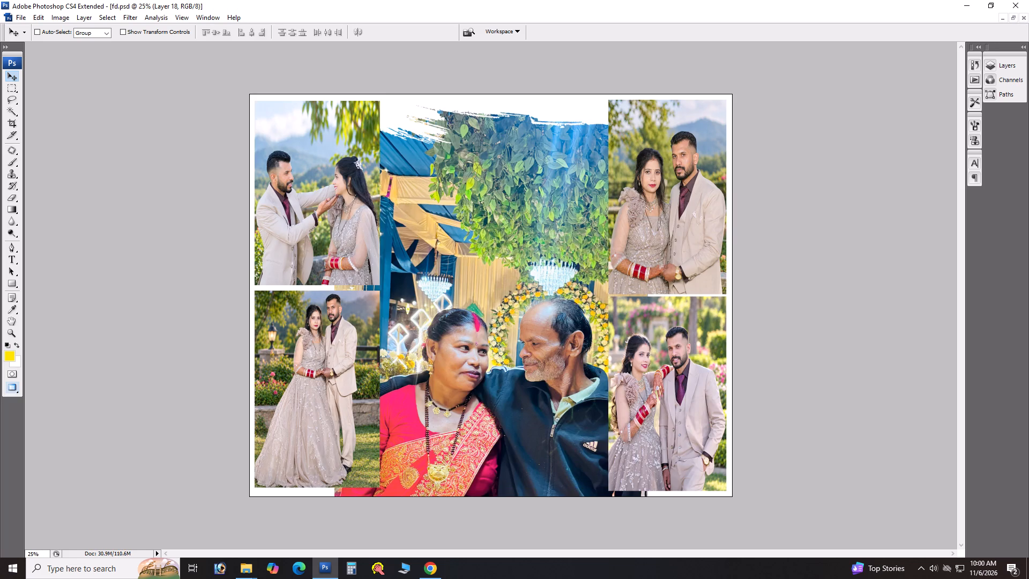
pyautogui.hotkey('ctrl', 'g')
# Scale the pasted photo to about 76.5% and position it so the couple fills the large central frame.
pyautogui.hotkey('ctrl', 't')
pyautogui.moveTo(566, 264); pyautogui.dragTo(528, 154)
pyautogui.moveTo(537, 186); pyautogui.dragTo(572, 228)
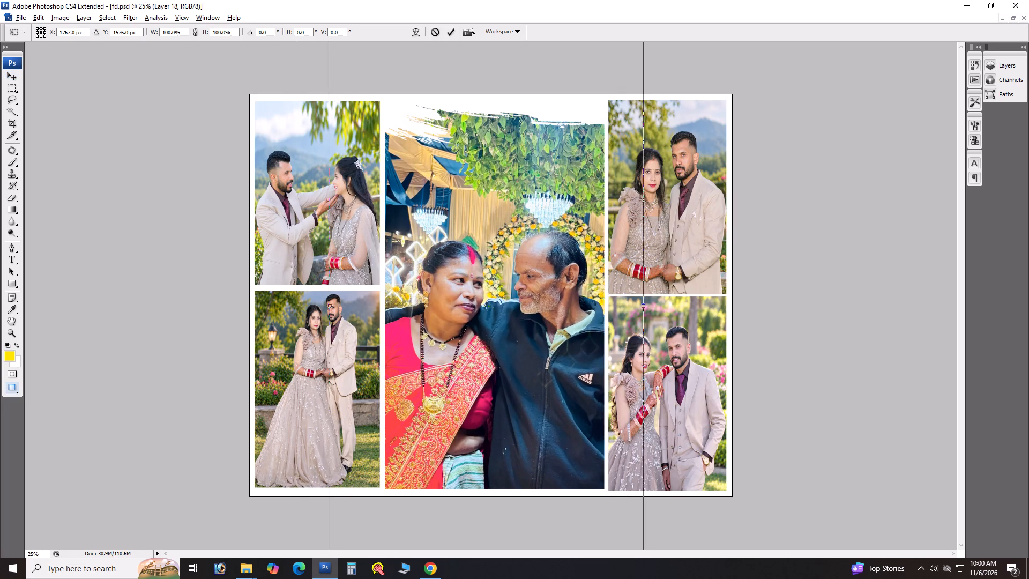
pyautogui.moveTo(562, 137); pyautogui.dragTo(571, 182)
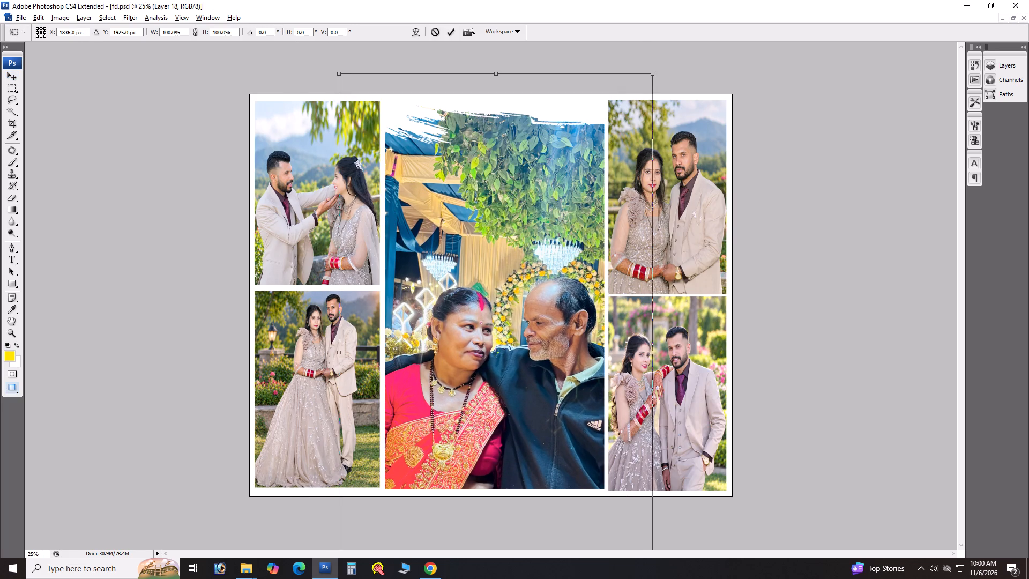
pyautogui.keyDown('alt'); pyautogui.keyDown('shift'); pyautogui.moveTo(648, 77); pyautogui.dragTo(561, 159); pyautogui.keyUp('shift'); pyautogui.keyUp('alt')
pyautogui.keyDown('alt'); pyautogui.keyDown('shift'); pyautogui.moveTo(598, 168); pyautogui.dragTo(615, 149); pyautogui.keyUp('shift'); pyautogui.keyUp('alt')
pyautogui.keyDown('shift'); pyautogui.moveTo(512, 308); pyautogui.dragTo(519, 242); pyautogui.keyUp('shift')
pyautogui.keyDown('shift'); pyautogui.moveTo(381, 80); pyautogui.dragTo(372, 71); pyautogui.keyUp('shift')
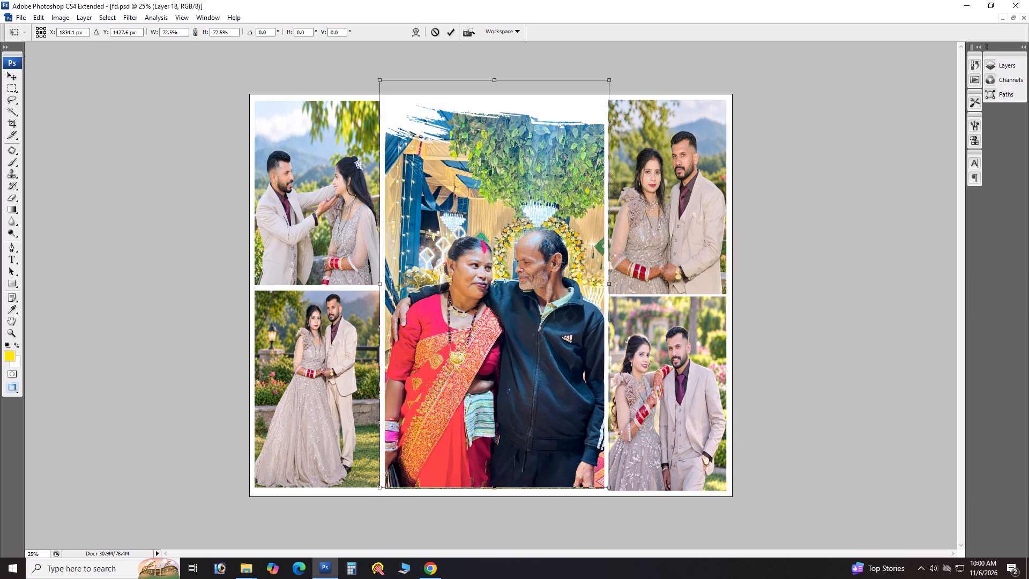
pyautogui.keyDown('shift'); pyautogui.moveTo(372, 71); pyautogui.dragTo(368, 57); pyautogui.keyUp('shift')
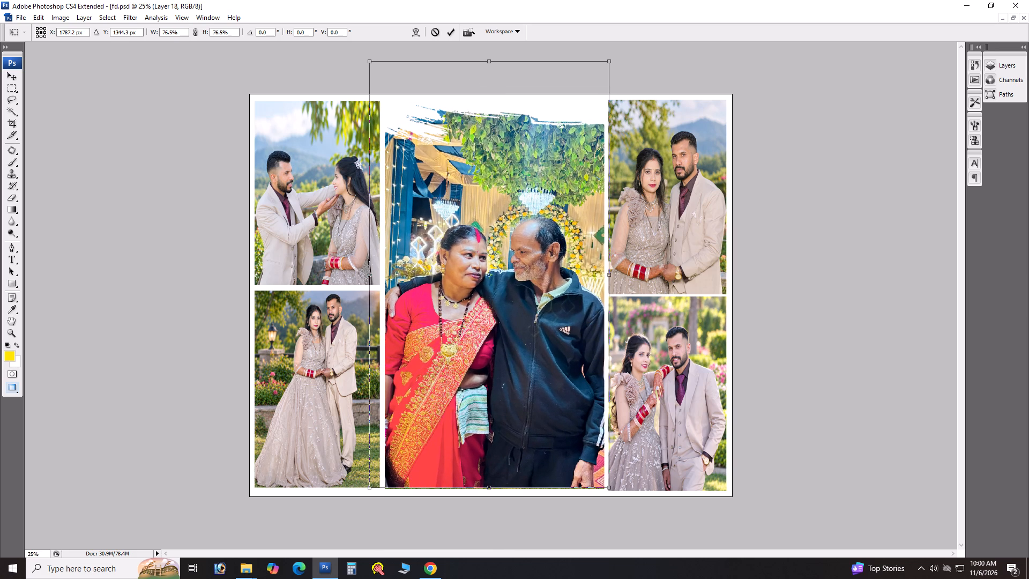
pyautogui.hotkey('shift', 'Right')
pyautogui.hotkey('shift', 'Down')
pyautogui.press('Down')
pyautogui.press('Down')
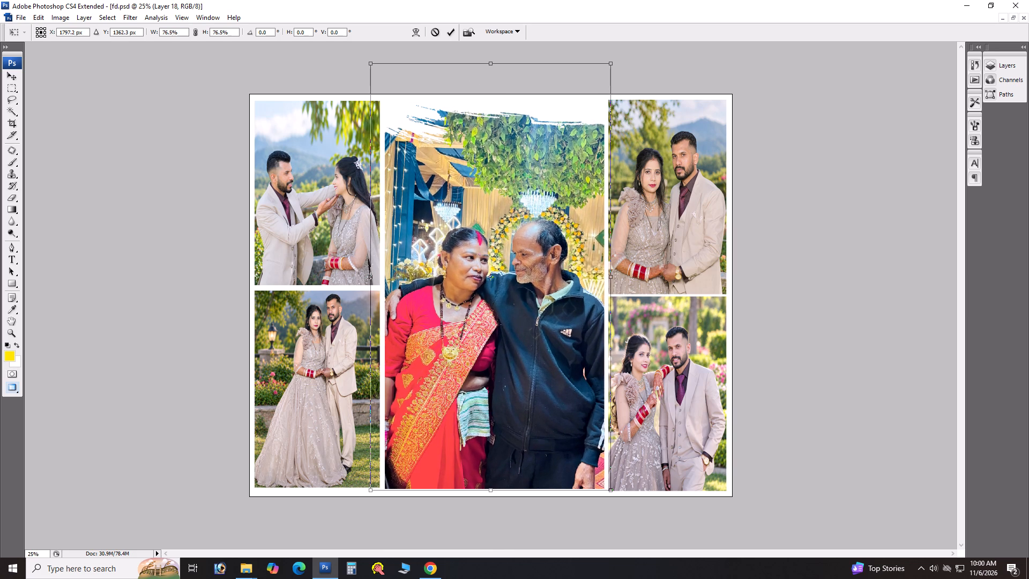
pyautogui.hotkey('shift', 'Right')
pyautogui.press('Return')
pyautogui.hotkey('ctrl', '0')
pyautogui.press('0')
# Open WhatsApp Image 2026-11-06 at 9.09.39 AM (2) from Downloads in Photoshop, run the saved tone-adjustment action and deselect.
pyautogui.hotkey('alt', 'Tab')
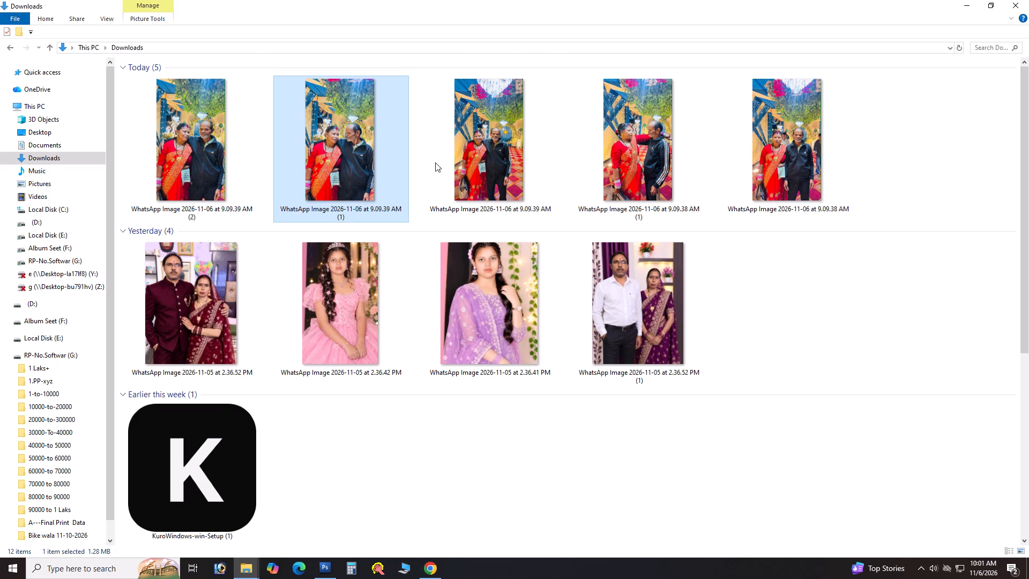
pyautogui.click(137, 156)
pyautogui.moveTo(216, 135); pyautogui.dragTo(352, 291)
pyautogui.hotkey('alt', 'Tab')
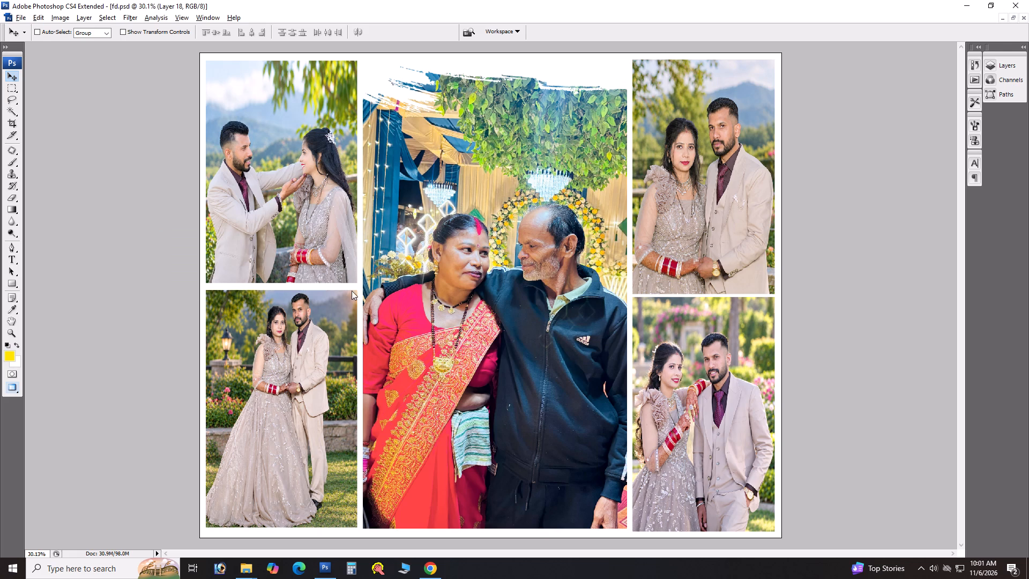
pyautogui.moveTo(352, 291); pyautogui.dragTo(339, 294)
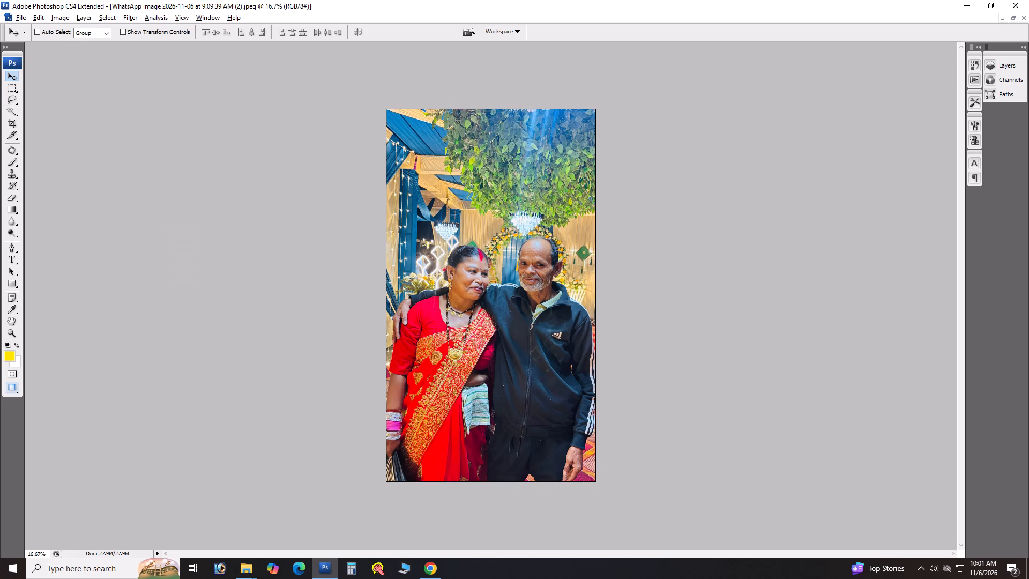
pyautogui.press('F6')
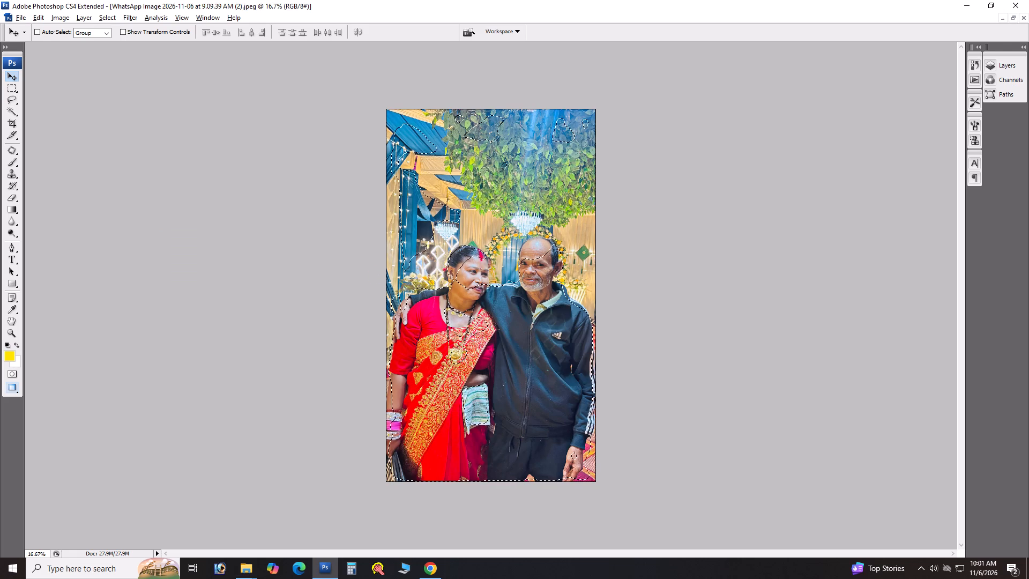
pyautogui.hotkey('ctrl', 'd')
# Cut the whole photo, close its file without saving, and paste it into fd.psd's lower-left frame as a clipped layer.
pyautogui.hotkey('ctrl', 'a')
pyautogui.hotkey('ctrl', 'x')
pyautogui.hotkey('ctrl', 'w')
pyautogui.press('Tab')
pyautogui.press('space')
pyautogui.press('v')
pyautogui.press('v')
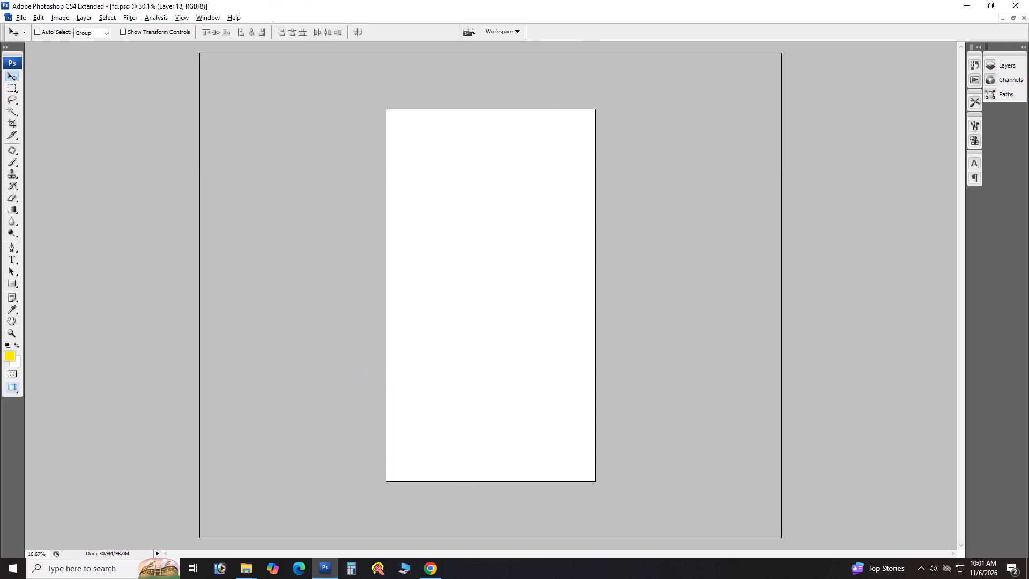
pyautogui.rightClick(295, 345)
pyautogui.click(310, 352)
pyautogui.hotkey('ctrl', 'v')
pyautogui.hotkey('ctrl', 'g')
# Scale the pasted photo to about 45.2% and position it so the couple fills the collage's lower-left frame.
pyautogui.hotkey('ctrl', 't')
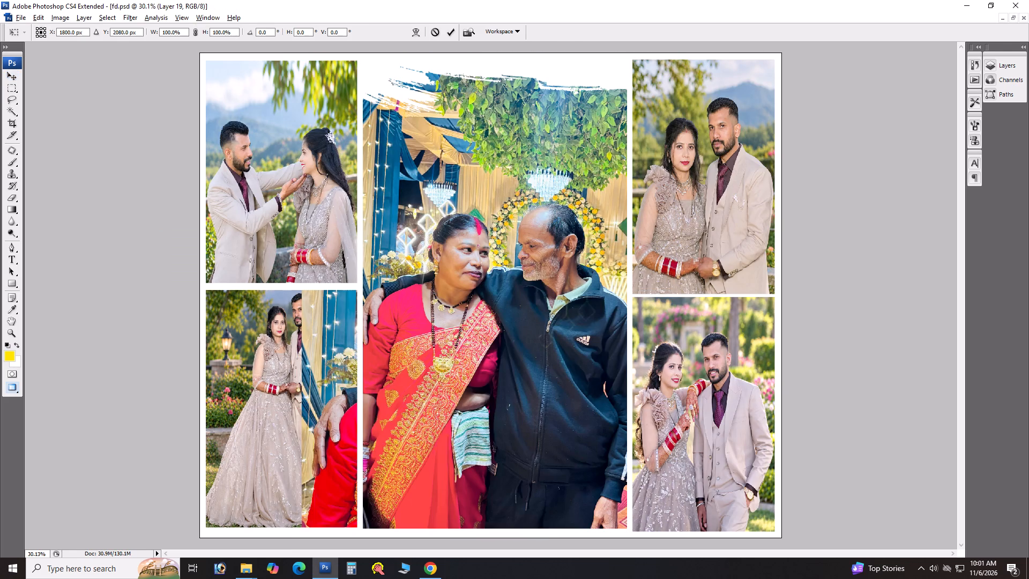
pyautogui.moveTo(451, 347); pyautogui.dragTo(188, 346)
pyautogui.press('space')
pyautogui.press('space')
pyautogui.press('space')
pyautogui.press('space')
pyautogui.press('space')
pyautogui.press('space')
pyautogui.press('space')
pyautogui.press('space')
pyautogui.press('space')
pyautogui.press('space')
pyautogui.rightClick(221, 333)
pyautogui.click(259, 340)
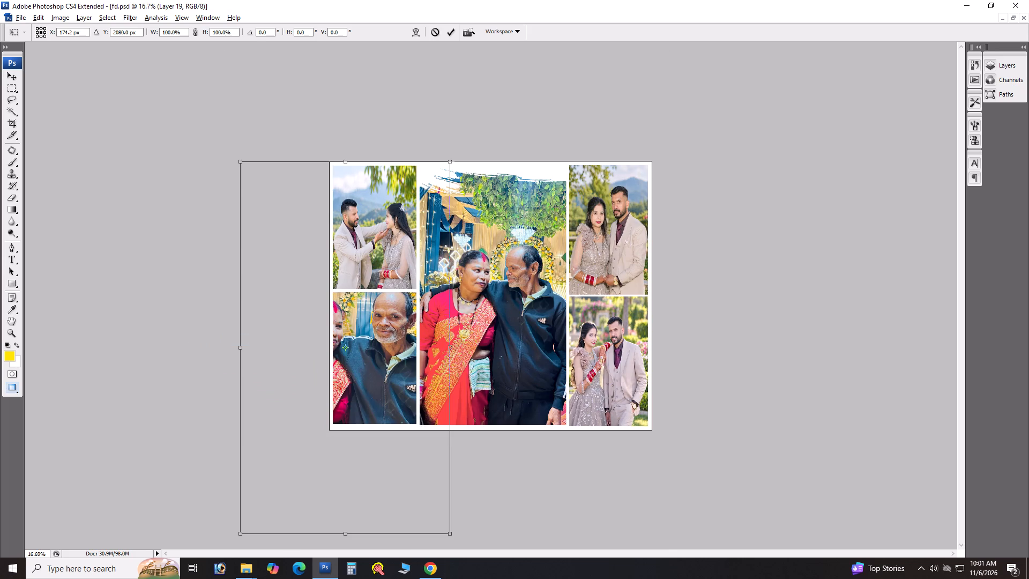
pyautogui.keyDown('alt'); pyautogui.keyDown('shift'); pyautogui.moveTo(445, 163); pyautogui.dragTo(374, 242); pyautogui.keyUp('shift'); pyautogui.keyUp('alt')
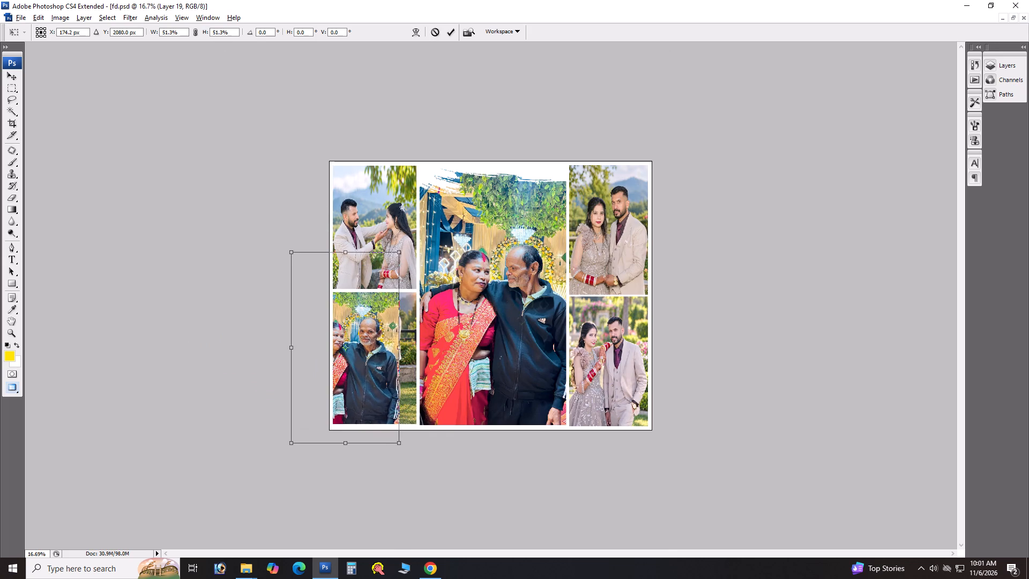
pyautogui.moveTo(370, 303); pyautogui.dragTo(396, 288)
pyautogui.keyDown('alt'); pyautogui.keyDown('shift'); pyautogui.moveTo(426, 237); pyautogui.dragTo(414, 245); pyautogui.keyUp('shift'); pyautogui.keyUp('alt')
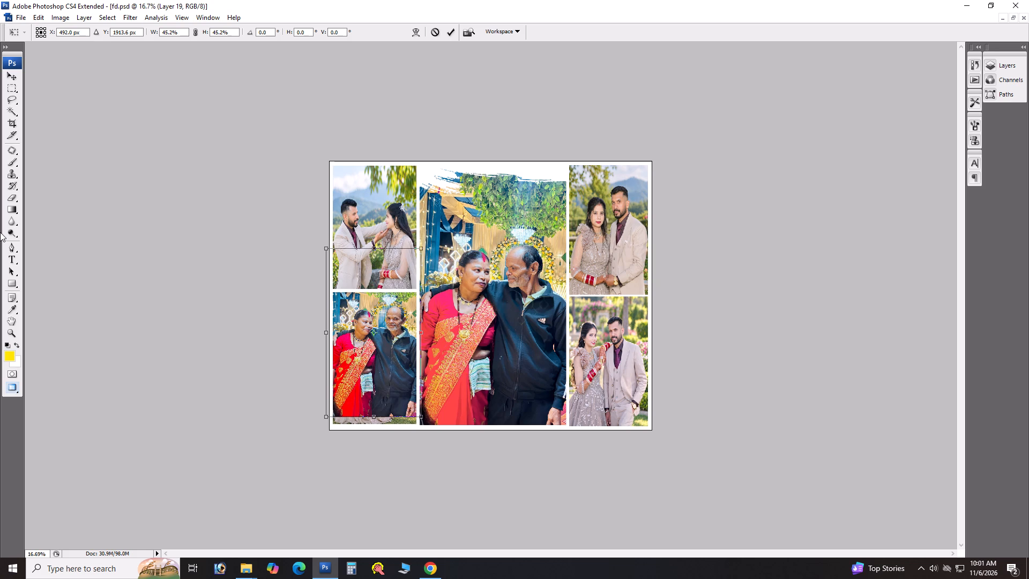
pyautogui.hotkey('shift', 'Down')
pyautogui.hotkey('shift', 'Down')
pyautogui.hotkey('shift', 'Down')
pyautogui.hotkey('shift', 'Down')
pyautogui.hotkey('shift', 'Down')
pyautogui.hotkey('shift', 'Down')
pyautogui.hotkey('shift', 'Down')
pyautogui.hotkey('shift', 'Down')
pyautogui.hotkey('shift', 'Down')
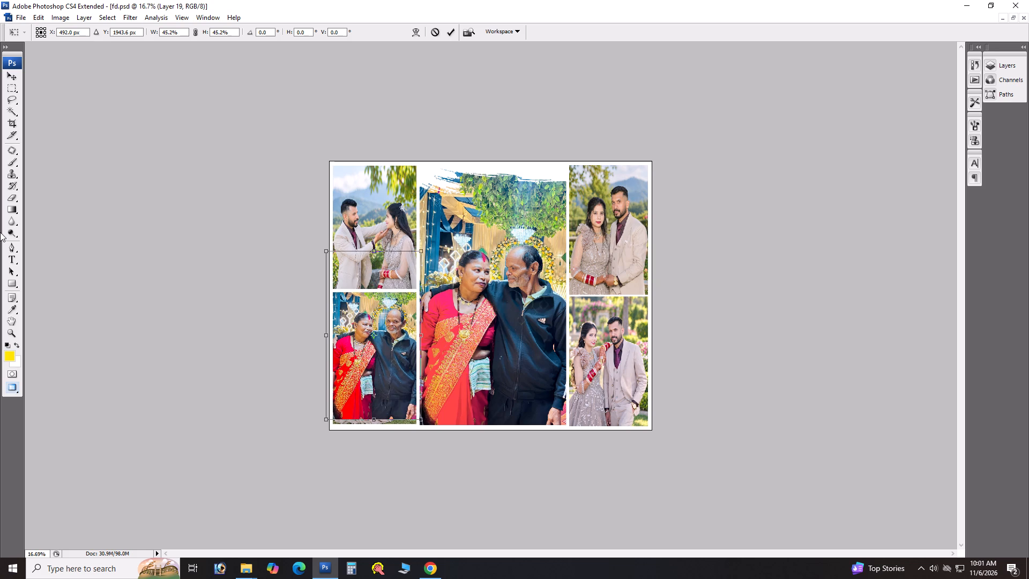
pyautogui.hotkey('shift', 'Down')
pyautogui.hotkey('shift', 'Up')
pyautogui.press('Down')
pyautogui.press('Return')
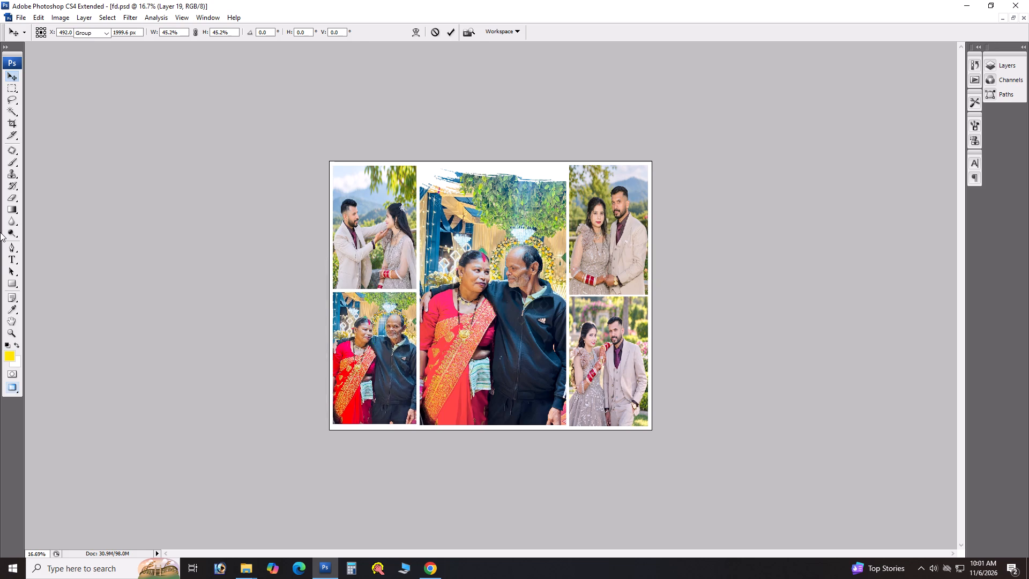
pyautogui.hotkey('ctrl', '0')
pyautogui.hotkey('ctrl', '0')
pyautogui.press('0')
# Open WhatsApp Image 2026-11-06 at 9.09.39 AM from Downloads in Photoshop, run the saved tone-adjustment action and deselect.
pyautogui.hotkey('alt', 'Tab')
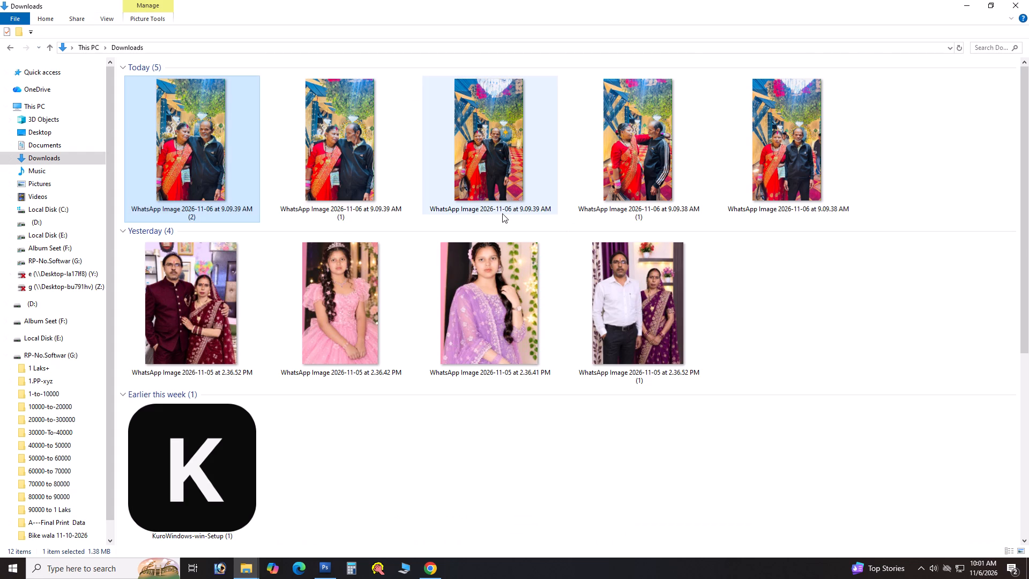
pyautogui.click(502, 213)
pyautogui.moveTo(496, 190); pyautogui.dragTo(339, 333)
pyautogui.hotkey('alt', 'Tab')
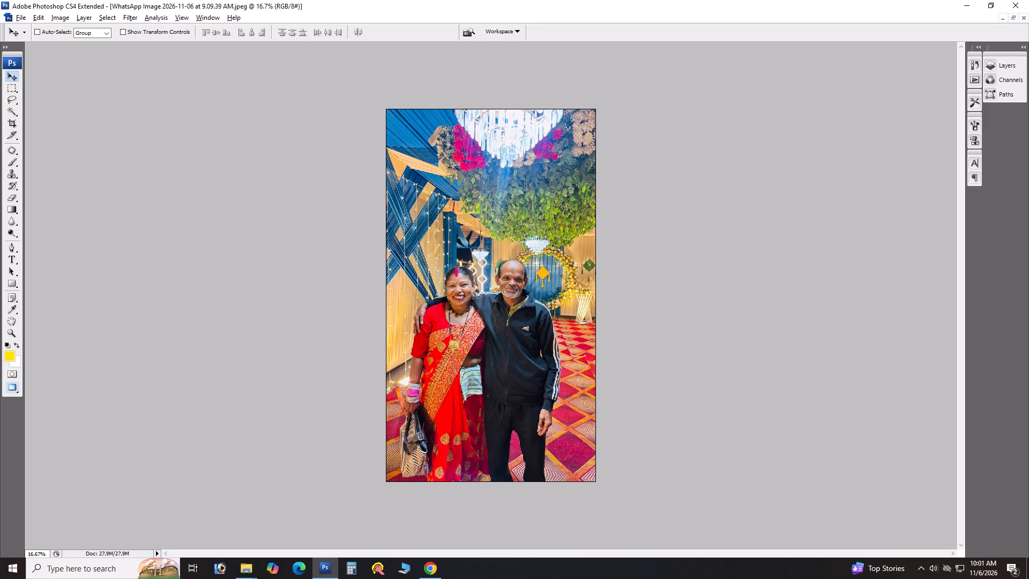
pyautogui.press('F6')
pyautogui.hotkey('ctrl', 'd')
# Cut the whole photo, close its file without saving, and select the upper-left frame's layer in fd.psd.
pyautogui.hotkey('ctrl', 'a')
pyautogui.hotkey('ctrl', 'x')
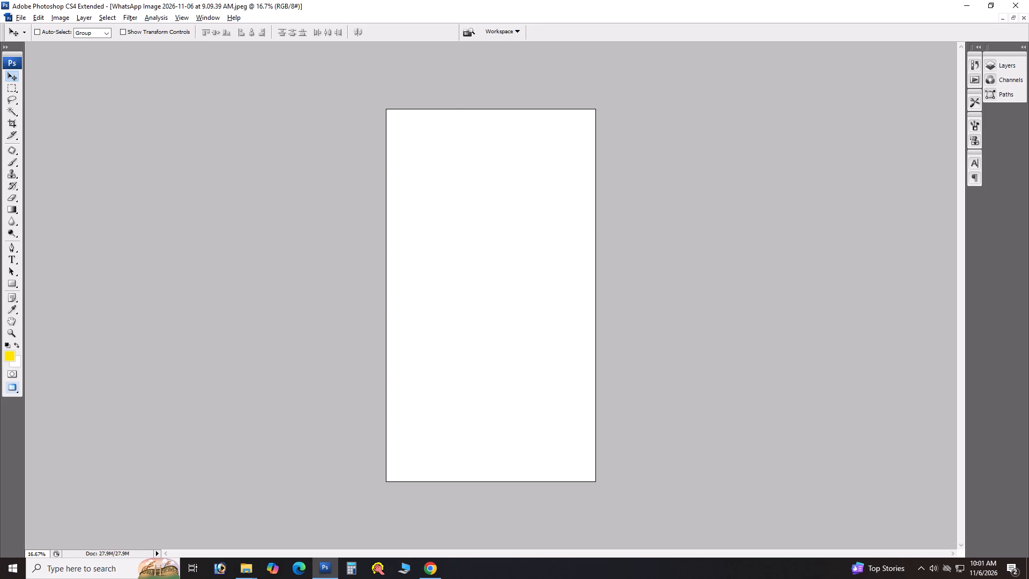
pyautogui.hotkey('ctrl', 'w')
pyautogui.press('Tab')
pyautogui.press('space')
pyautogui.press('v')
pyautogui.press('v')
pyautogui.rightClick(217, 191)
pyautogui.click(251, 195)
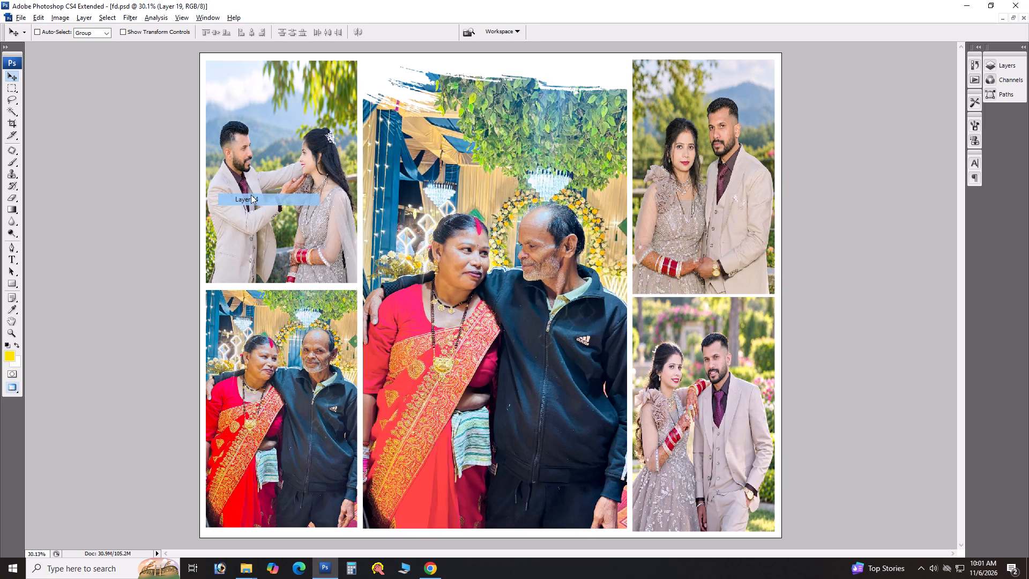
# Paste the cut photo into the collage's upper-left frame as a clipped layer.
pyautogui.hotkey('ctrl', 'v')
pyautogui.hotkey('ctrl', 'g')
# Scale the pasted photo to about 54.9% and position it so the couple fills the upper-left frame.
pyautogui.hotkey('ctrl', 't')
pyautogui.moveTo(516, 230); pyautogui.dragTo(241, 58)
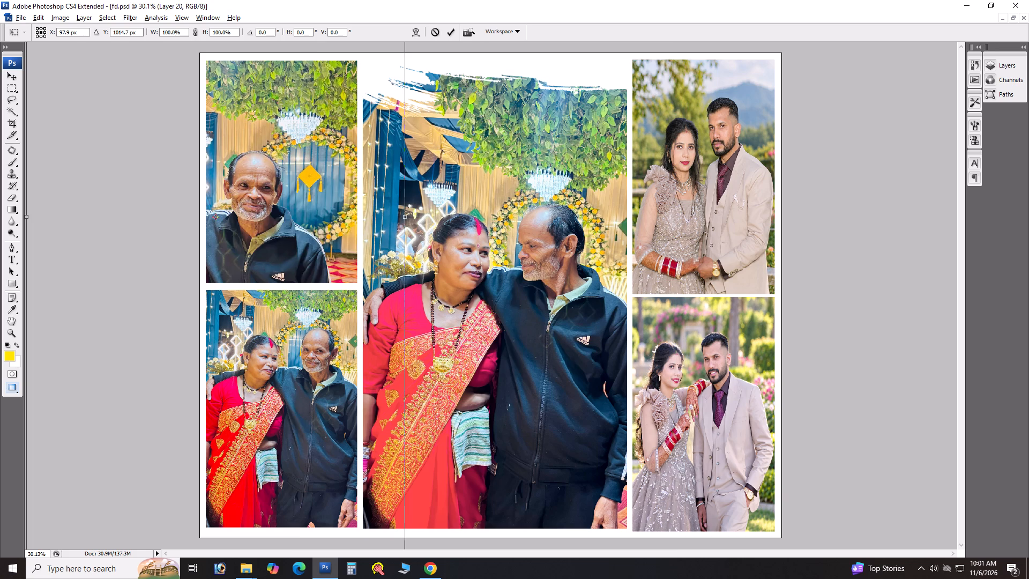
pyautogui.moveTo(330, 165); pyautogui.dragTo(354, 201)
pyautogui.moveTo(340, 136); pyautogui.dragTo(356, 196)
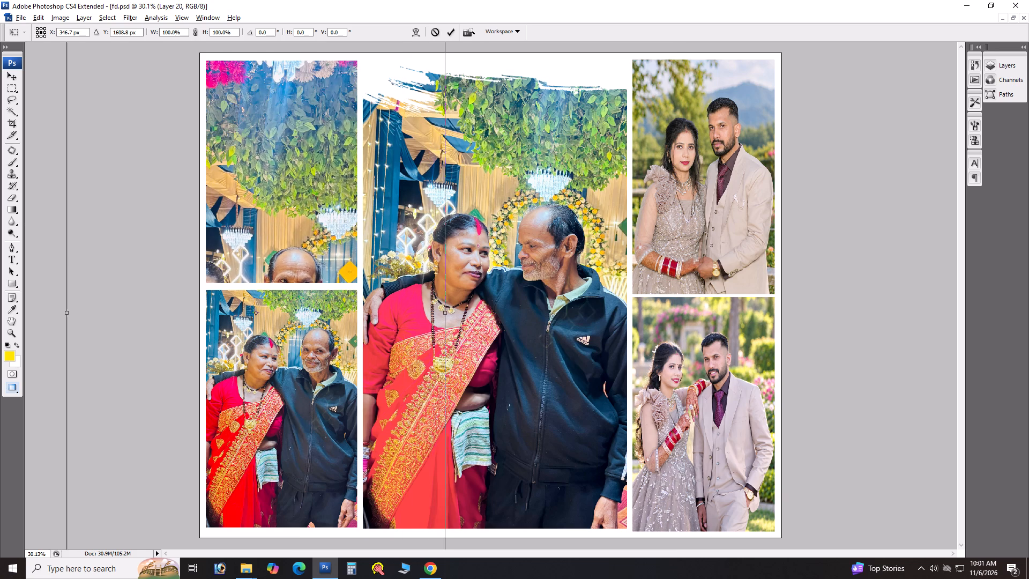
pyautogui.moveTo(398, 115); pyautogui.dragTo(383, 186)
pyautogui.keyDown('alt'); pyautogui.keyDown('shift'); pyautogui.moveTo(429, 49); pyautogui.dragTo(310, 151); pyautogui.keyUp('shift'); pyautogui.keyUp('alt')
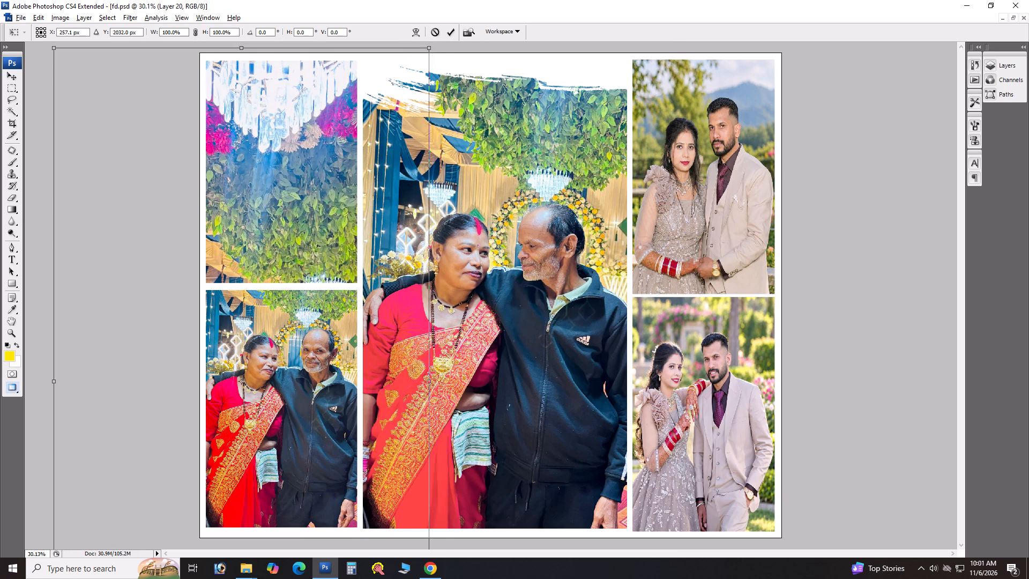
pyautogui.keyDown('alt'); pyautogui.keyDown('shift'); pyautogui.moveTo(310, 151); pyautogui.dragTo(288, 169); pyautogui.keyUp('shift'); pyautogui.keyUp('alt')
pyautogui.moveTo(244, 278); pyautogui.dragTo(273, 119)
pyautogui.moveTo(267, 228); pyautogui.dragTo(273, 217)
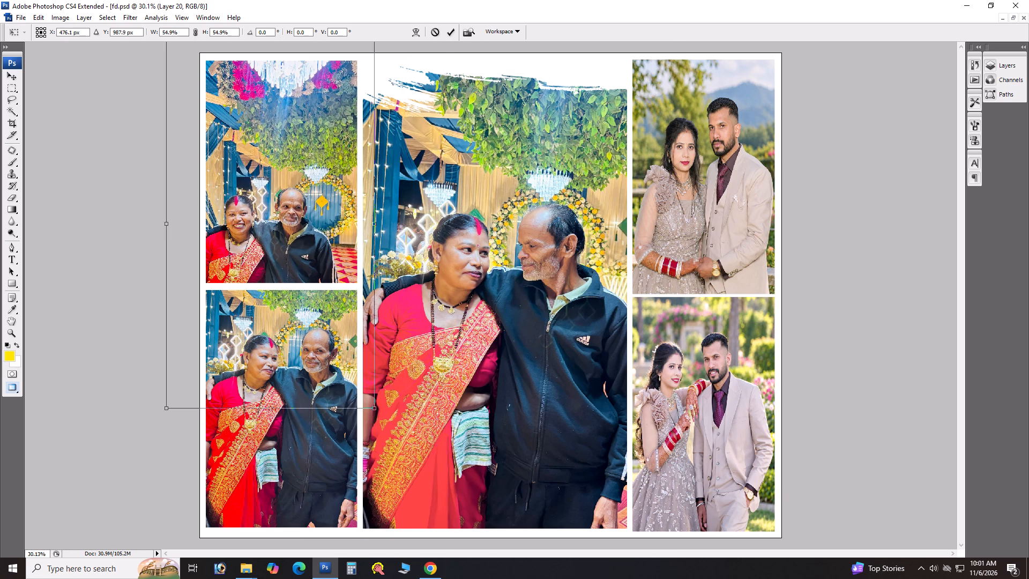
pyautogui.moveTo(273, 217); pyautogui.dragTo(281, 151)
pyautogui.moveTo(270, 244); pyautogui.dragTo(287, 157)
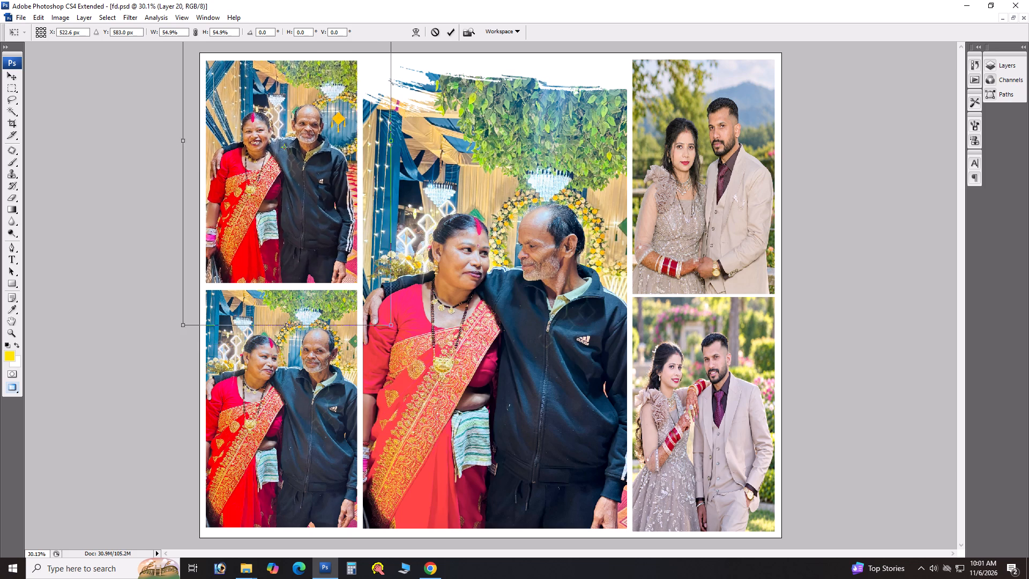
pyautogui.moveTo(287, 157); pyautogui.dragTo(288, 139)
pyautogui.press('Return')
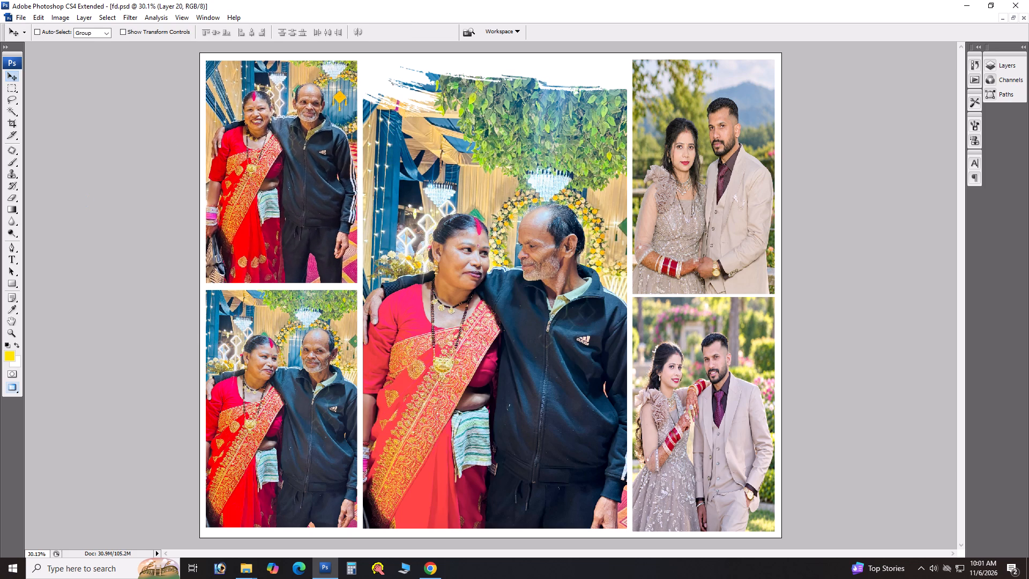
# Open WhatsApp Image 2026-11-06 at 9.09.38 AM (1) from Downloads in Photoshop, run the saved tone-adjustment action and deselect.
pyautogui.press('Tab')
pyautogui.hotkey('alt', 'Tab')
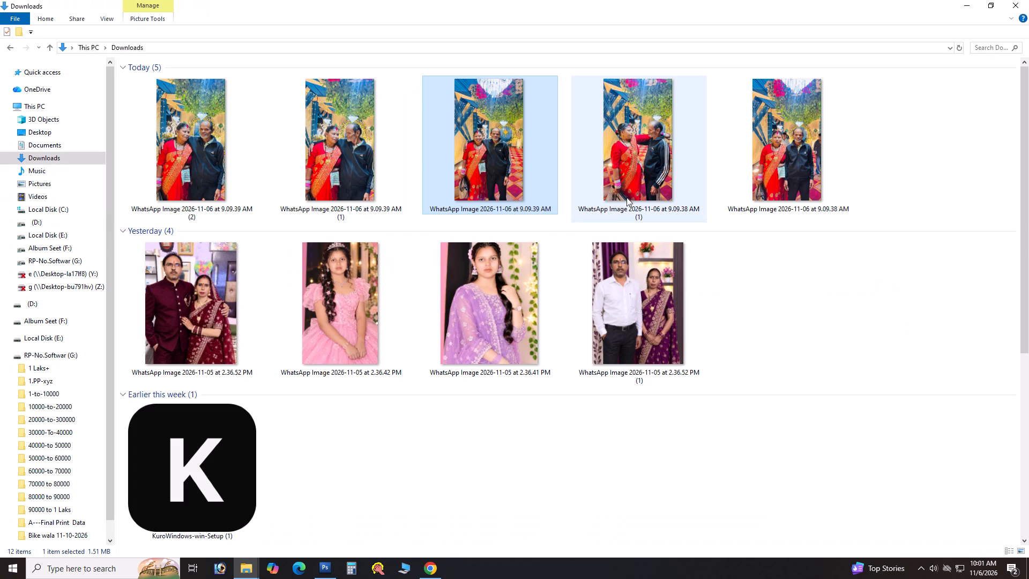
pyautogui.click(632, 165)
pyautogui.moveTo(633, 226); pyautogui.dragTo(569, 318)
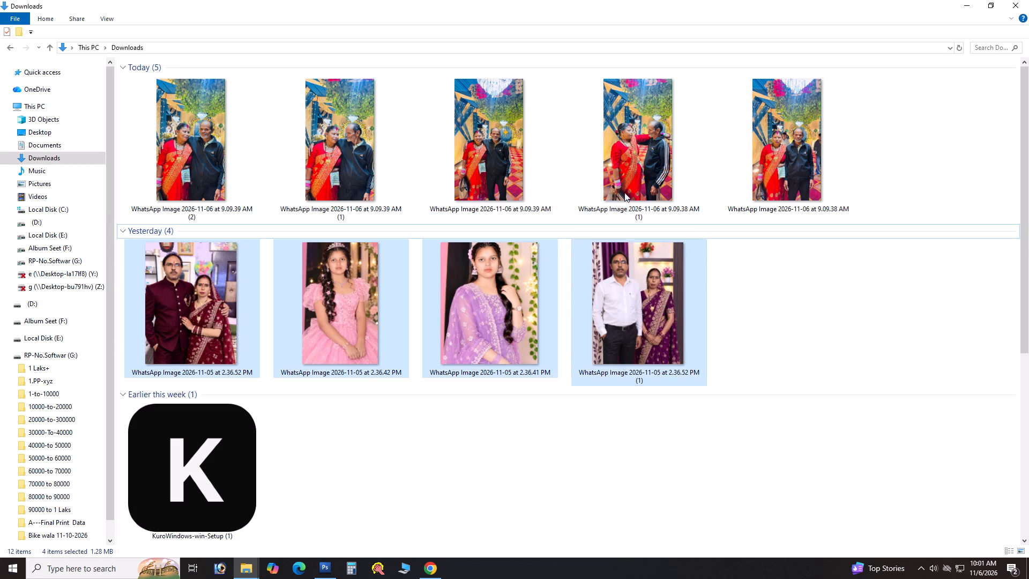
pyautogui.click(623, 185)
pyautogui.moveTo(655, 144); pyautogui.dragTo(428, 283)
pyautogui.hotkey('alt', 'Tab')
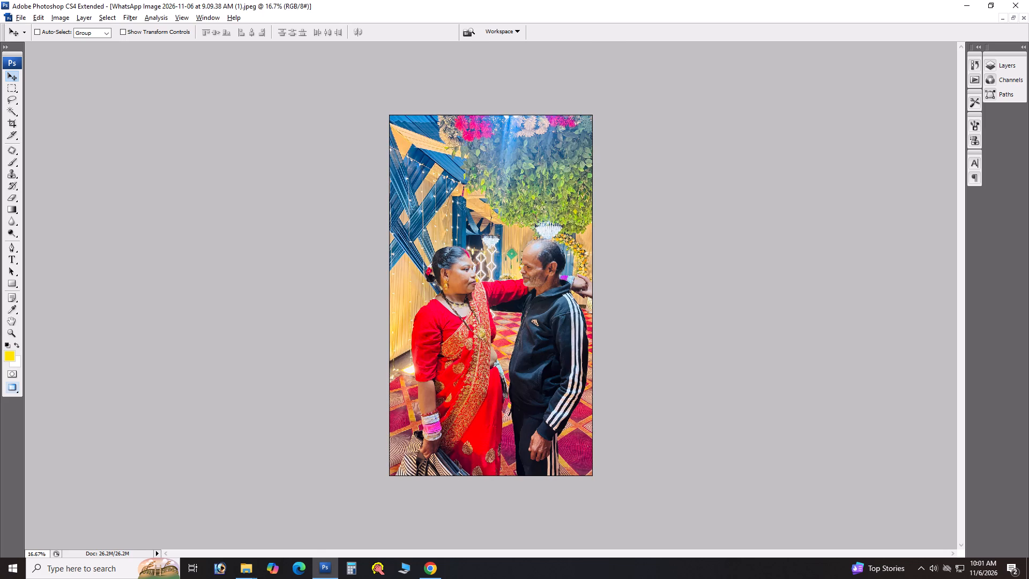
pyautogui.press('F6')
pyautogui.hotkey('ctrl', 'd')
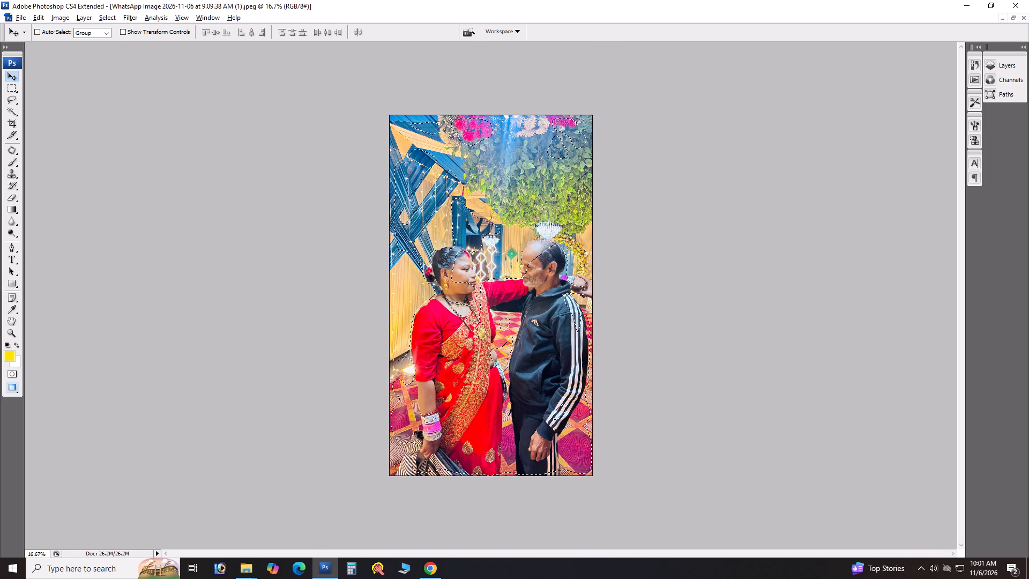
# Cut the whole photo, close its file without saving, and paste it into fd.psd's upper-right frame as a clipped layer.
pyautogui.hotkey('ctrl', 'a')
pyautogui.hotkey('ctrl', 'x')
pyautogui.hotkey('ctrl', 'w')
pyautogui.press('Tab')
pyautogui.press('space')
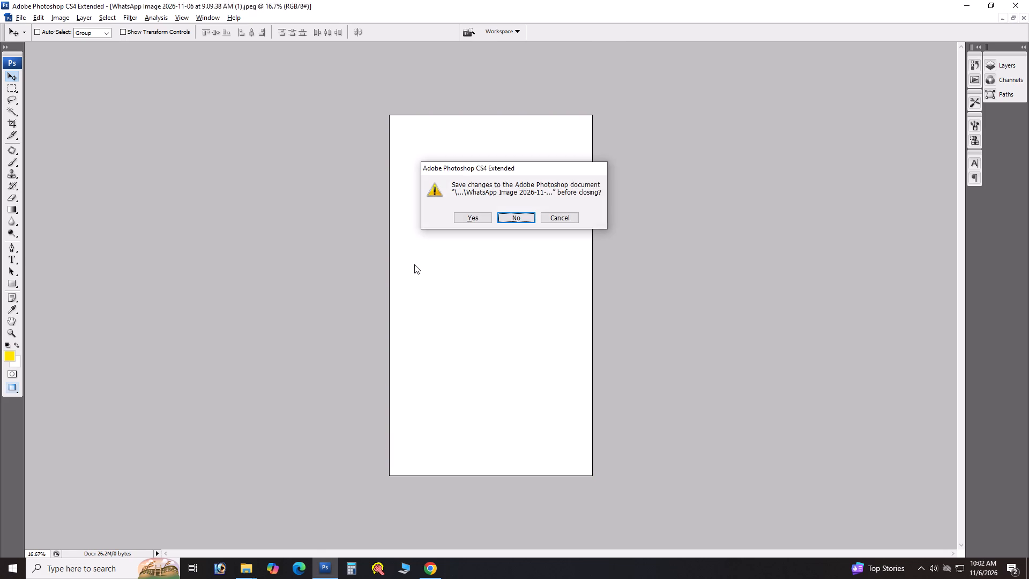
pyautogui.rightClick(714, 233)
pyautogui.click(728, 238)
pyautogui.hotkey('ctrl', 'v')
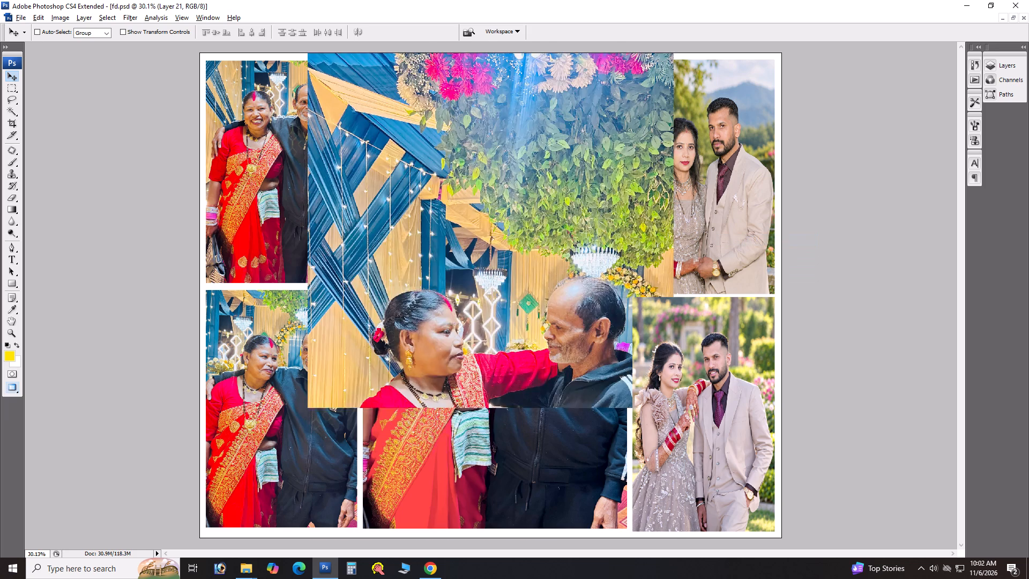
pyautogui.hotkey('ctrl', 'g')
# Scale the pasted photo to about 44.1% and position it so the couple fills the upper-right frame down to its bottom edge.
pyautogui.hotkey('ctrl', 't')
pyautogui.moveTo(505, 251); pyautogui.dragTo(654, 142)
pyautogui.moveTo(567, 121); pyautogui.dragTo(585, 218)
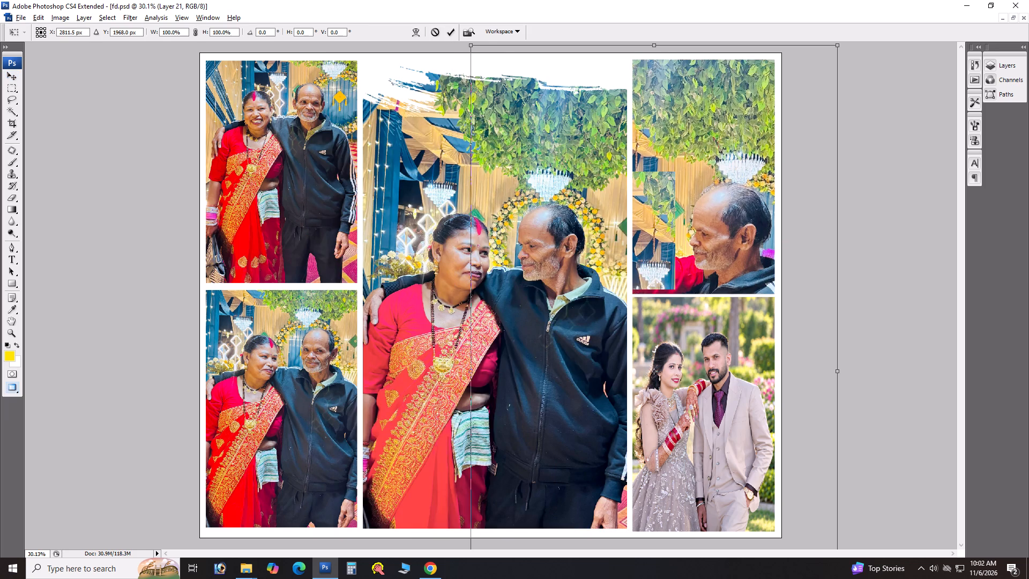
pyautogui.keyDown('alt'); pyautogui.keyDown('shift'); pyautogui.moveTo(468, 44); pyautogui.dragTo(659, 203); pyautogui.keyUp('shift'); pyautogui.keyUp('alt')
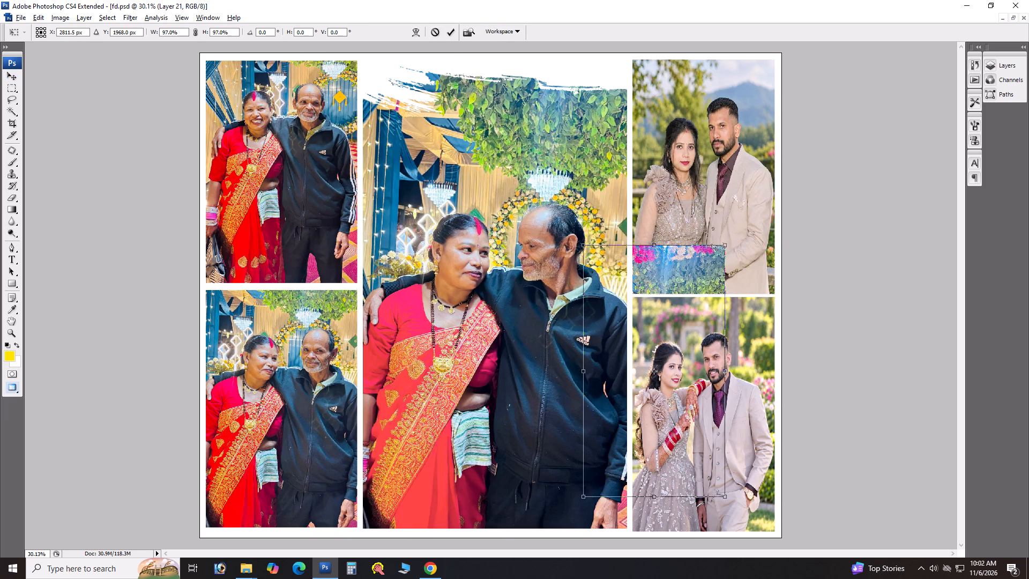
pyautogui.keyDown('alt'); pyautogui.keyDown('shift'); pyautogui.moveTo(659, 203); pyautogui.dragTo(623, 197); pyautogui.keyUp('shift'); pyautogui.keyUp('alt')
pyautogui.moveTo(661, 303); pyautogui.dragTo(691, 148)
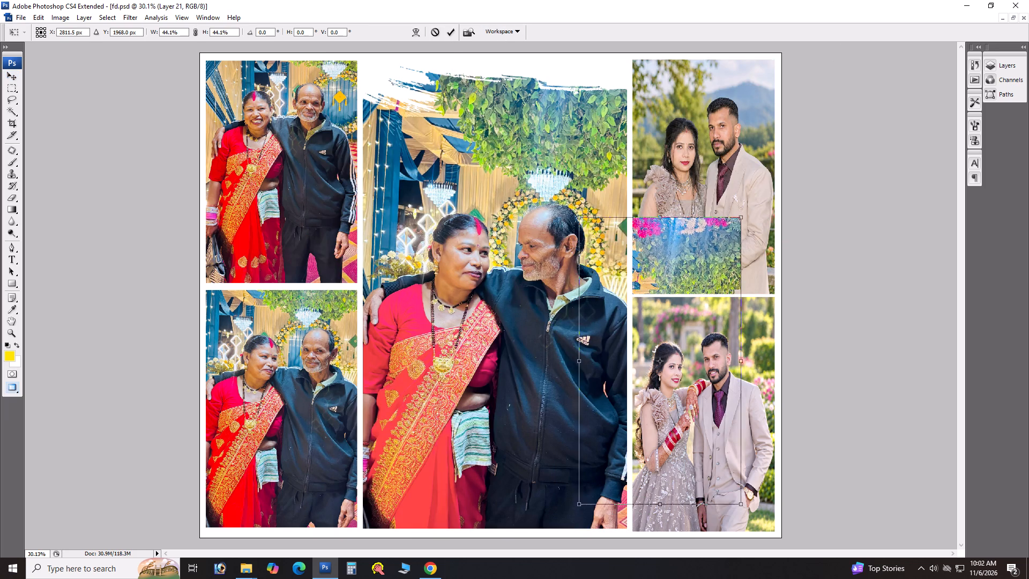
pyautogui.moveTo(691, 148); pyautogui.dragTo(710, 72)
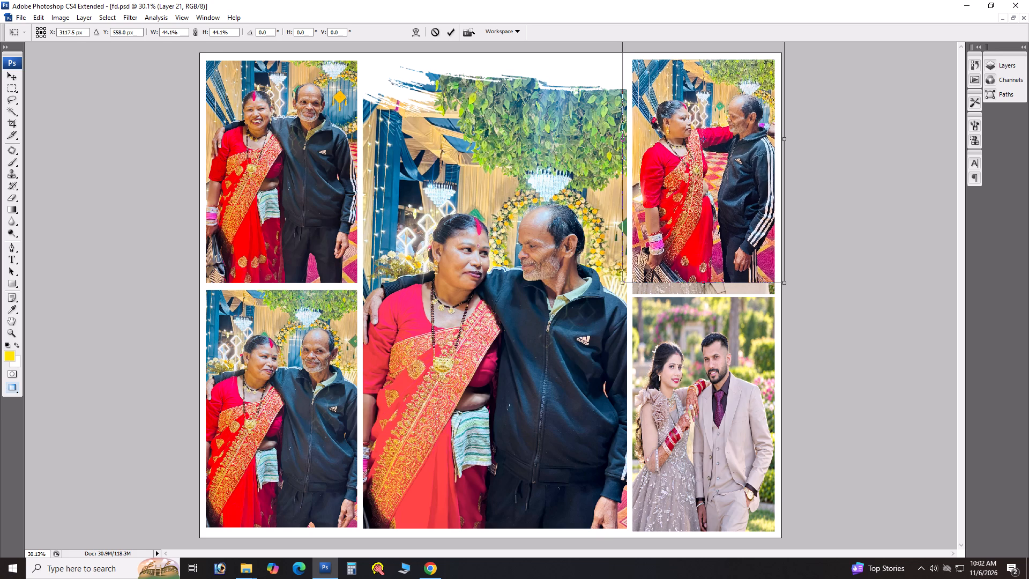
pyautogui.moveTo(710, 72); pyautogui.dragTo(701, 76)
pyautogui.hotkey('shift', 'Right')
pyautogui.hotkey('shift', 'Right')
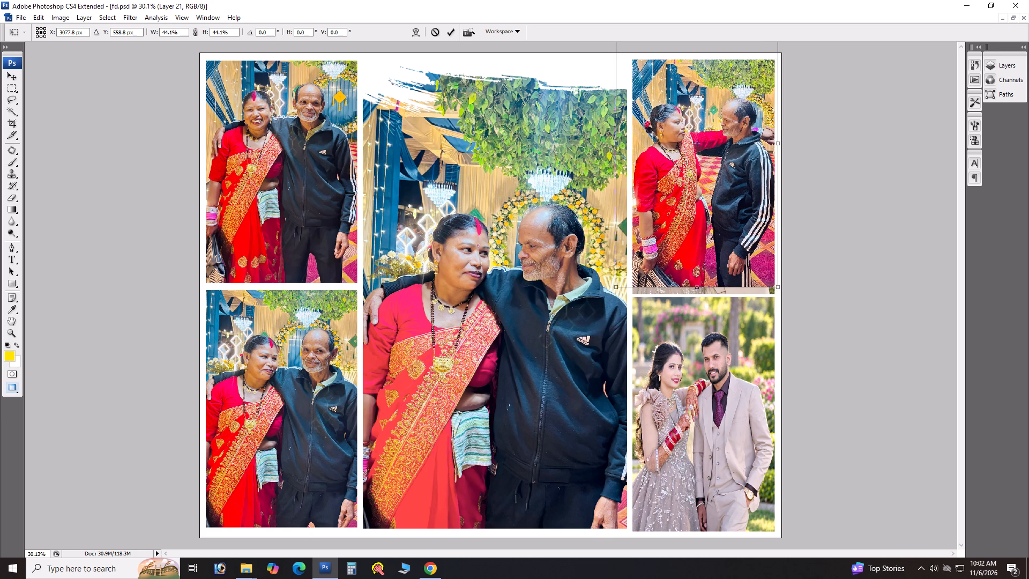
pyautogui.hotkey('shift', 'Down')
pyautogui.hotkey('shift', 'Down')
pyautogui.hotkey('shift', 'Down')
pyautogui.hotkey('shift', 'Down')
pyautogui.press('Down')
pyautogui.press('Down')
pyautogui.press('Return')
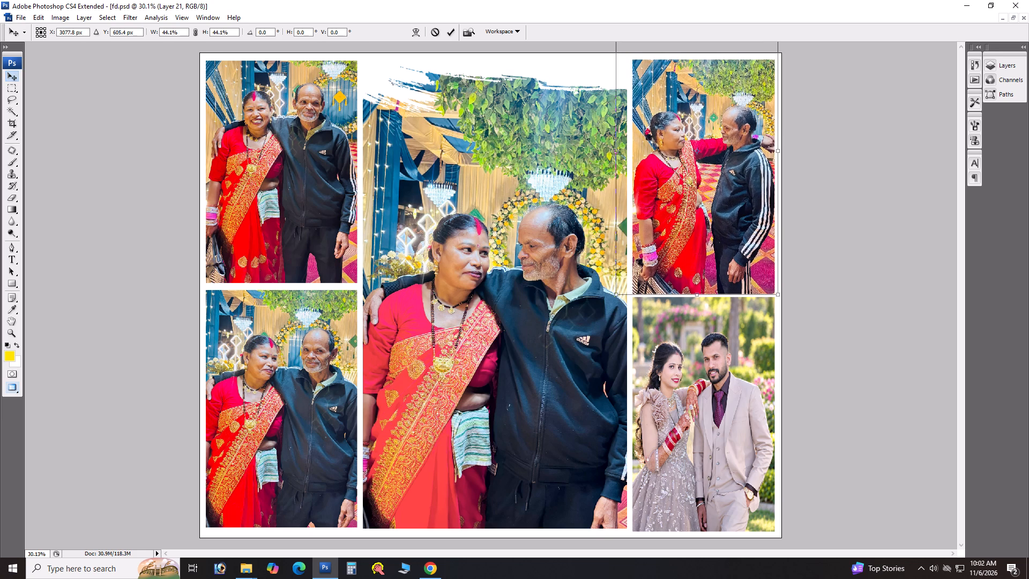
pyautogui.press('Down')
# Open WhatsApp Image 2026-11-06 at 9.09.38 AM from Downloads in Photoshop.
pyautogui.hotkey('alt', 'Tab')
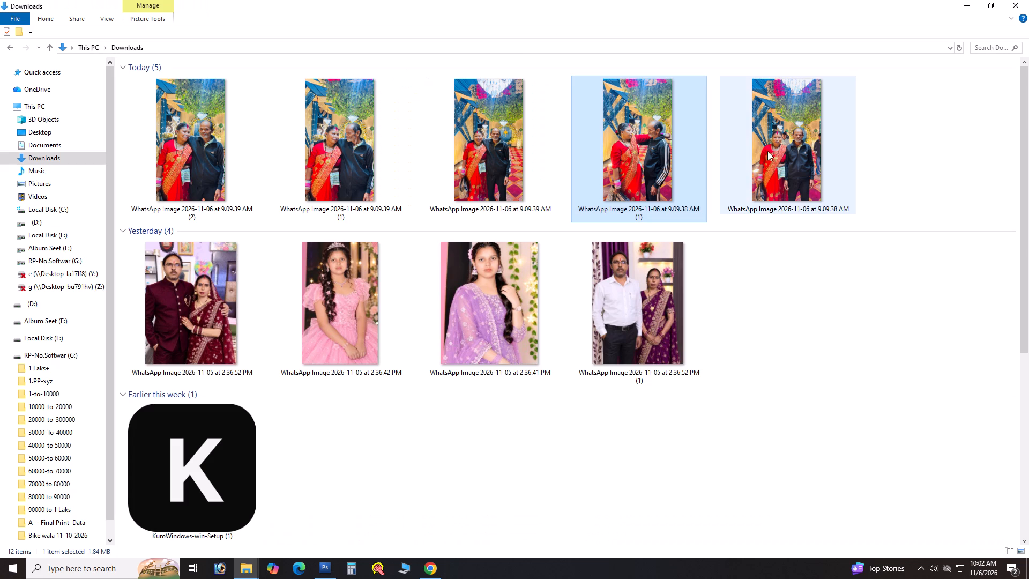
pyautogui.click(779, 135)
pyautogui.moveTo(791, 144); pyautogui.dragTo(505, 219)
pyautogui.hotkey('alt', 'Tab')
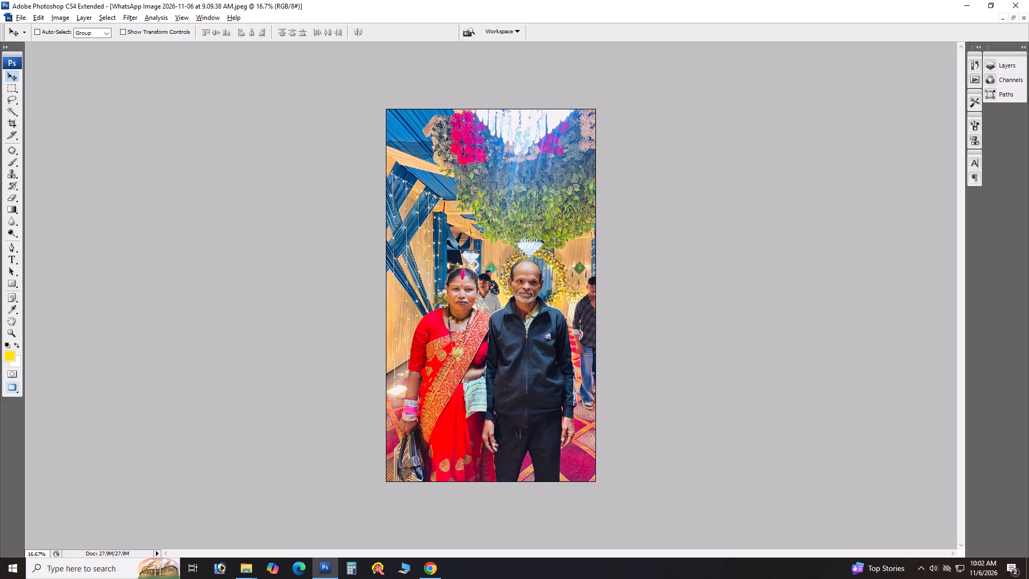
# Cut the whole photo, close its file without saving, and paste it above Layer 17 in fd.psd's lower-right frame as a clipped layer.
pyautogui.hotkey('ctrl', 'a')
pyautogui.hotkey('ctrl', 'x')
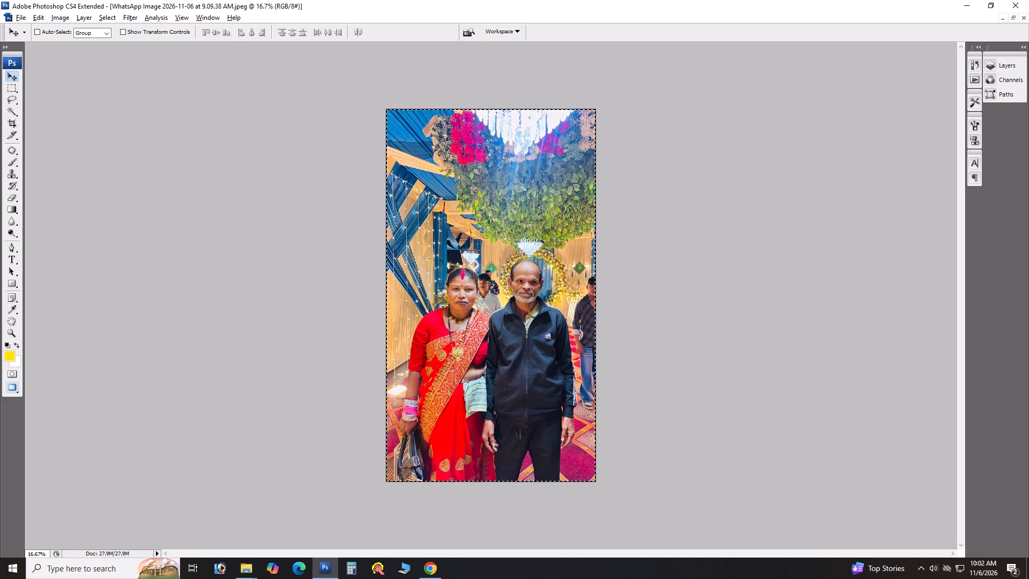
pyautogui.hotkey('ctrl', 'w')
pyautogui.press('Tab')
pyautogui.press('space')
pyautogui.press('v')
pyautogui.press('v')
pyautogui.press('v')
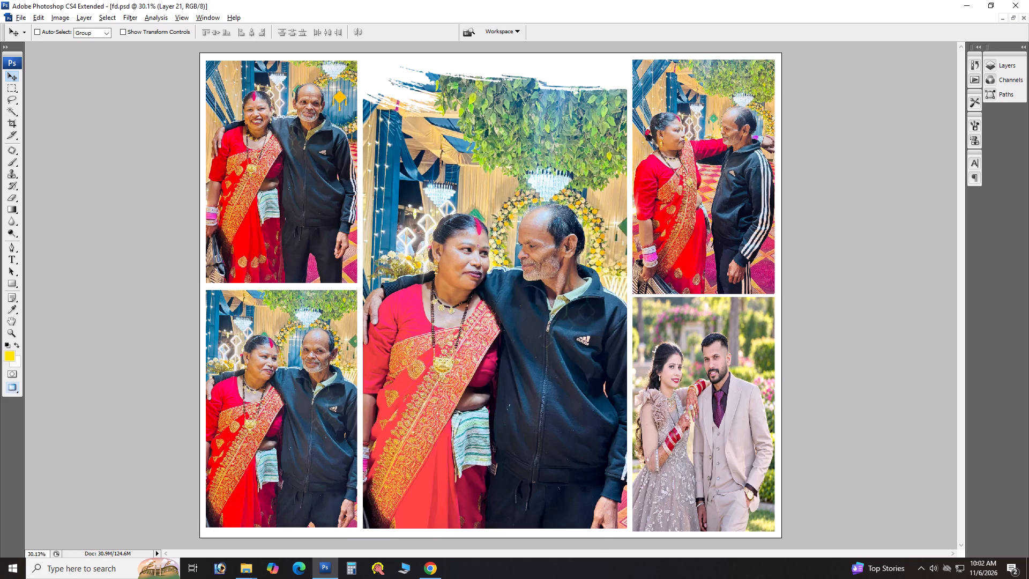
pyautogui.rightClick(676, 413)
pyautogui.moveTo(707, 433); pyautogui.dragTo(711, 420)
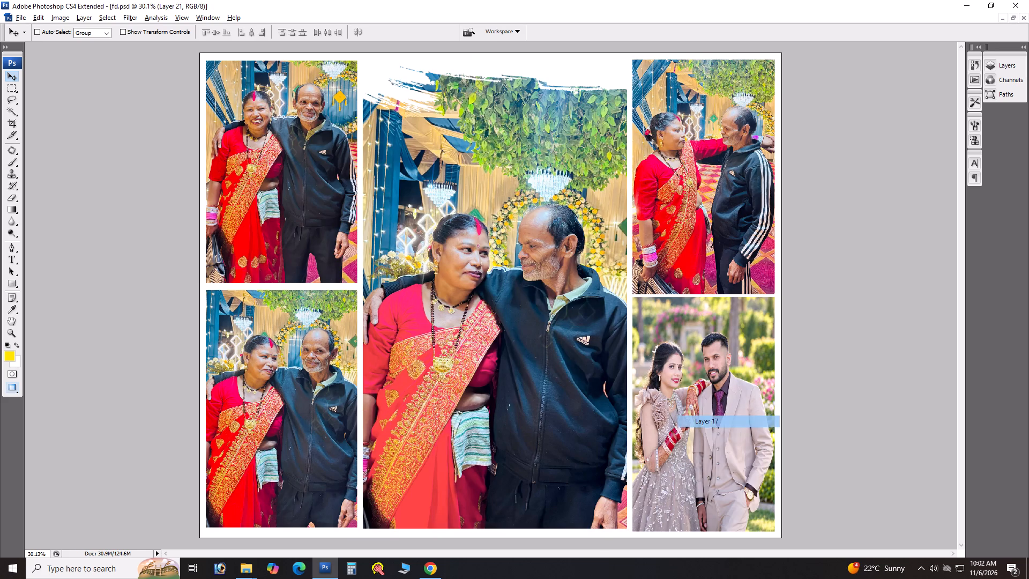
pyautogui.hotkey('ctrl', 'v')
pyautogui.hotkey('ctrl', 'g')
# Scale down the pasted photo and position it so the couple fills the collage's lower-right frame.
pyautogui.hotkey('ctrl', 't')
pyautogui.moveTo(459, 369); pyautogui.dragTo(827, 357)
pyautogui.moveTo(697, 277); pyautogui.dragTo(628, 381)
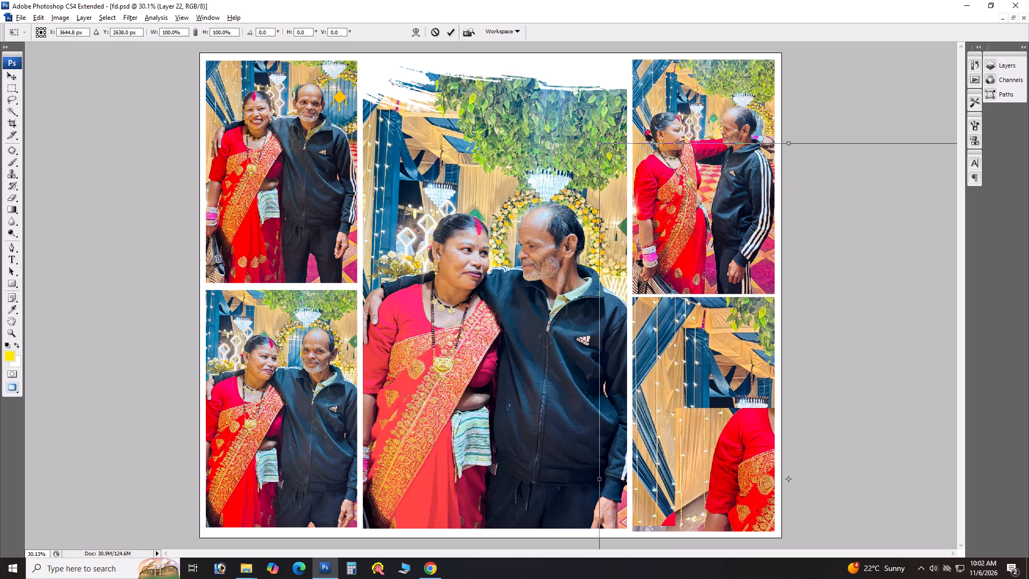
pyautogui.keyDown('alt'); pyautogui.keyDown('shift'); pyautogui.moveTo(603, 146); pyautogui.dragTo(820, 311); pyautogui.keyUp('shift'); pyautogui.keyUp('alt')
pyautogui.moveTo(798, 432); pyautogui.dragTo(722, 376)
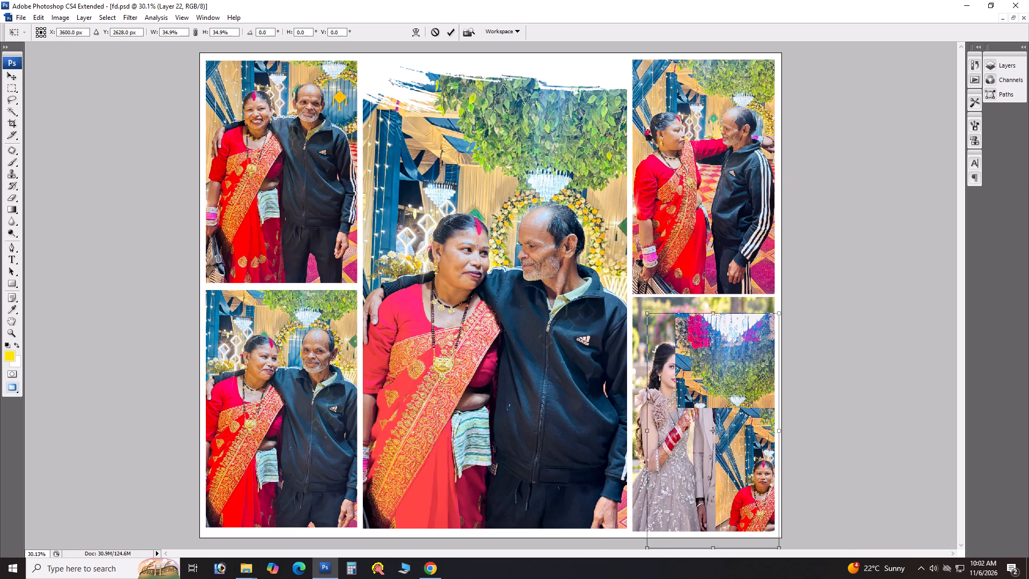
pyautogui.moveTo(722, 376); pyautogui.dragTo(713, 362)
pyautogui.keyDown('alt'); pyautogui.keyDown('shift'); pyautogui.moveTo(770, 291); pyautogui.dragTo(783, 276); pyautogui.keyUp('shift'); pyautogui.keyUp('alt')
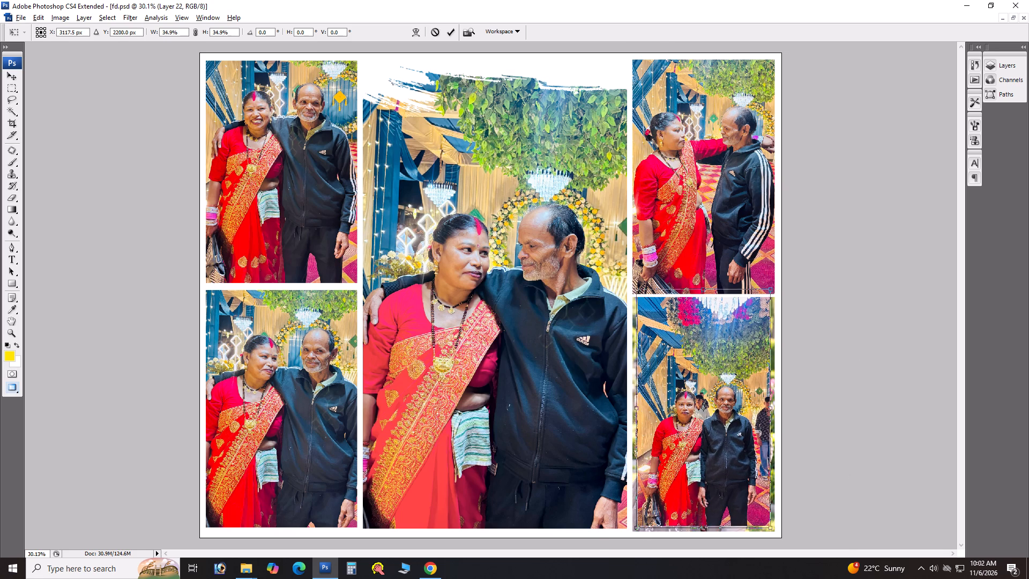
# Enlarge the photo in the lower-right frame to about 42.6% and nudge it slightly right and down to fill the frame.
pyautogui.keyDown('alt'); pyautogui.keyDown('shift'); pyautogui.moveTo(783, 276); pyautogui.dragTo(789, 268); pyautogui.keyUp('shift'); pyautogui.keyUp('alt')
pyautogui.keyDown('shift'); pyautogui.moveTo(704, 376); pyautogui.dragTo(705, 357); pyautogui.keyUp('shift')
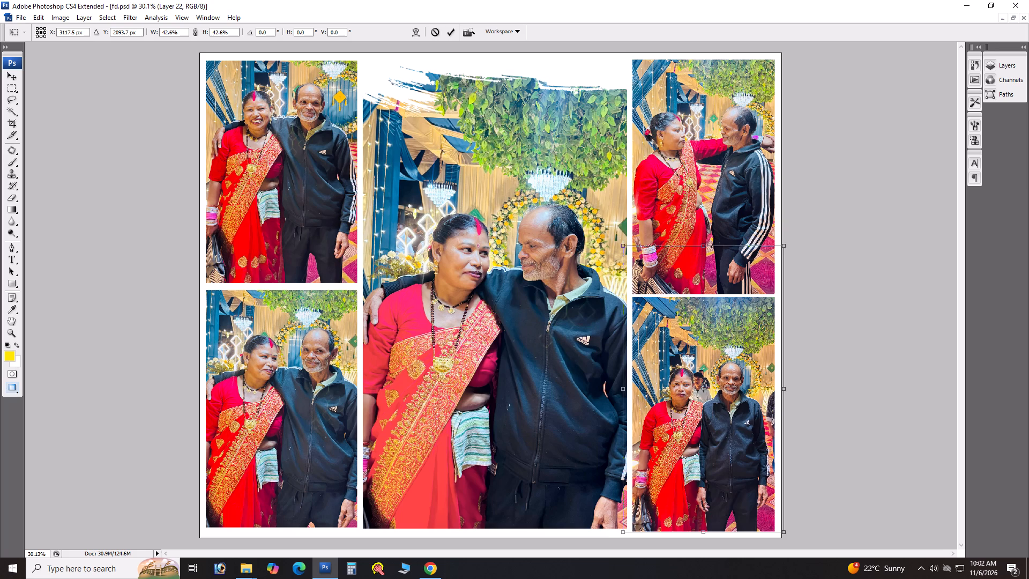
pyautogui.keyDown('shift'); pyautogui.moveTo(705, 357); pyautogui.dragTo(705, 356); pyautogui.keyUp('shift')
pyautogui.press('Return')
pyautogui.press('Right')
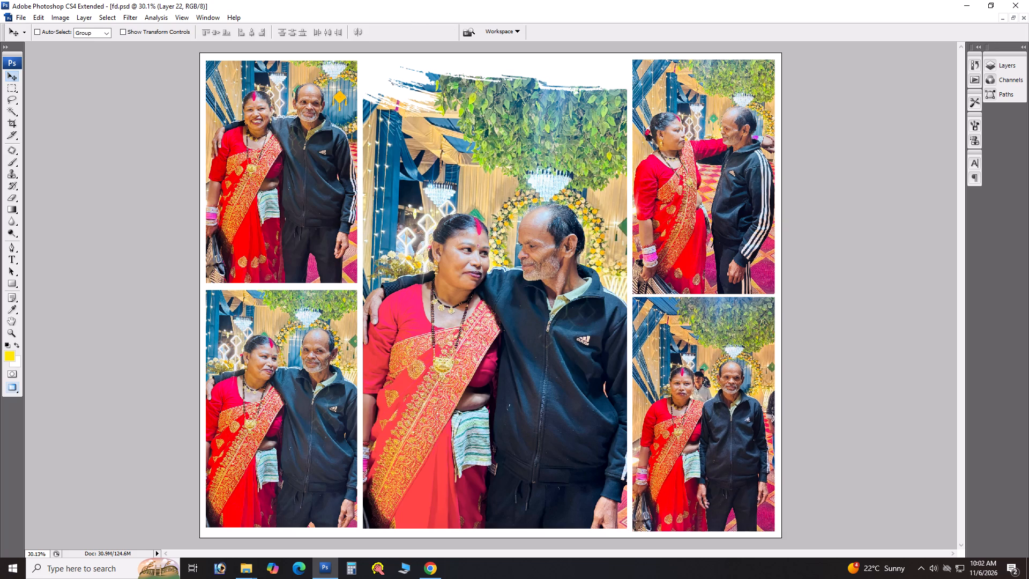
pyautogui.press('Right')
pyautogui.press('Right')
pyautogui.press('Down')
pyautogui.press('Down')
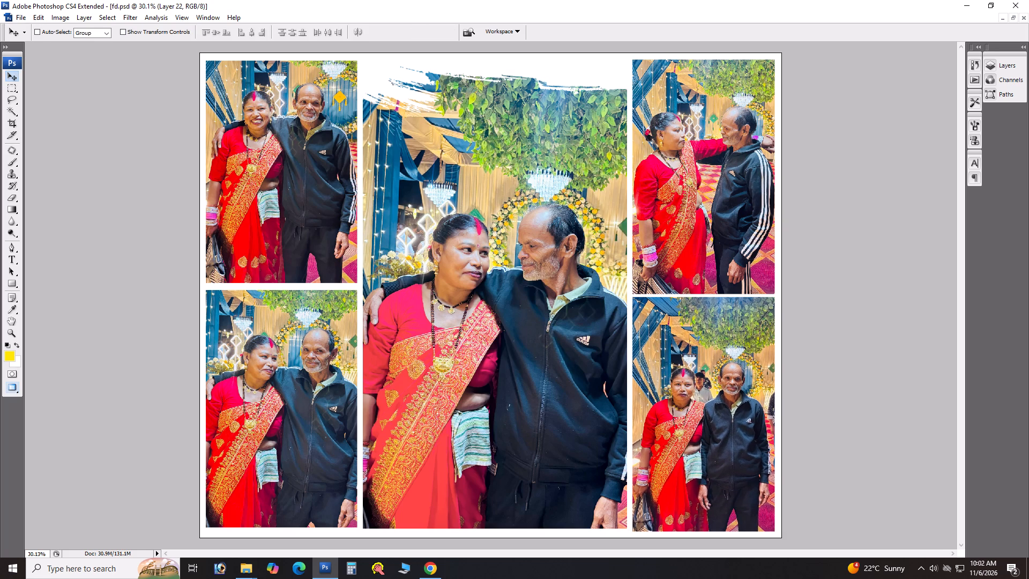
# Paste the copied photo above the collage's background layer, Layer 12, and clip it to that layer.
pyautogui.rightClick(369, 61)
pyautogui.click(379, 63)
pyautogui.hotkey('ctrl', 'v')
pyautogui.hotkey('ctrl', 'g')
# Scale the background photo to just over 153% and centre it so it spans the full canvas width behind the frames.
pyautogui.hotkey('ctrl', 't')
pyautogui.moveTo(561, 192); pyautogui.dragTo(542, 189)
pyautogui.keyDown('alt'); pyautogui.keyDown('shift'); pyautogui.moveTo(664, 51); pyautogui.dragTo(717, 35); pyautogui.keyUp('shift'); pyautogui.keyUp('alt')
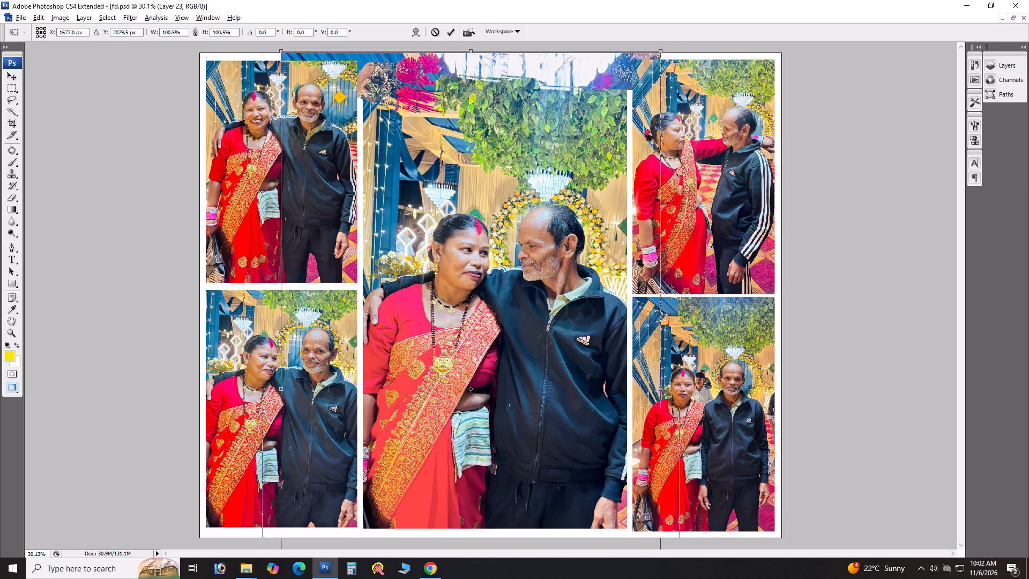
pyautogui.keyDown('alt'); pyautogui.keyDown('shift'); pyautogui.moveTo(717, 35); pyautogui.dragTo(992, 0); pyautogui.keyUp('shift'); pyautogui.keyUp('alt')
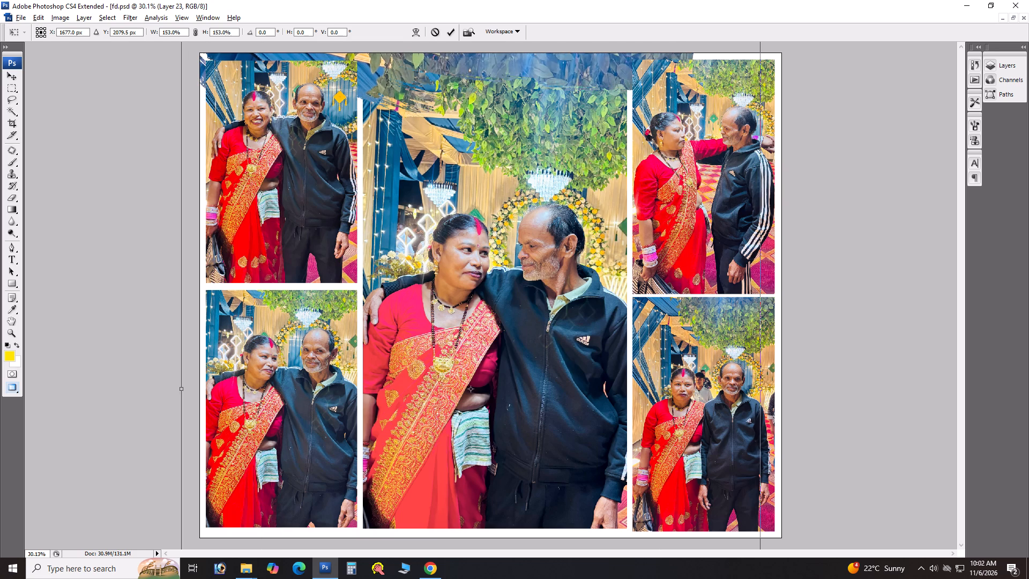
pyautogui.moveTo(695, 169); pyautogui.dragTo(702, 172)
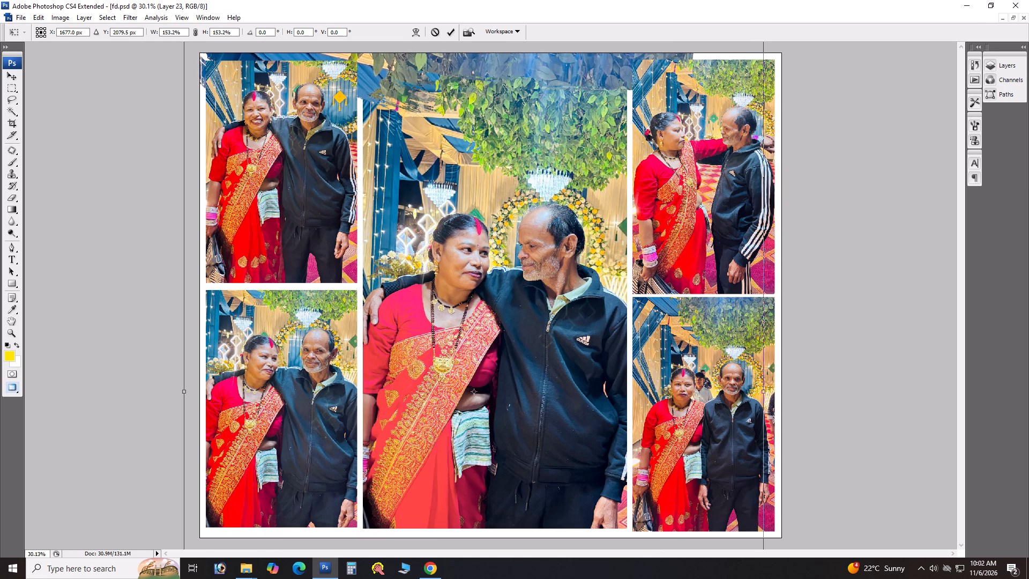
pyautogui.moveTo(702, 172); pyautogui.dragTo(714, 176)
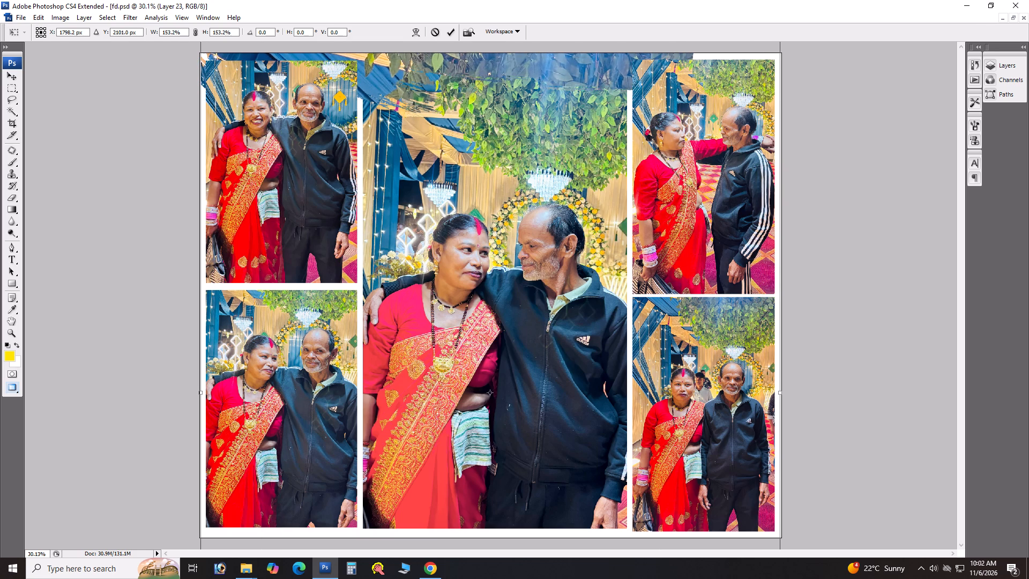
pyautogui.hotkey('ctrl', '-')
pyautogui.hotkey('ctrl', '-')
pyautogui.hotkey('ctrl', '-')
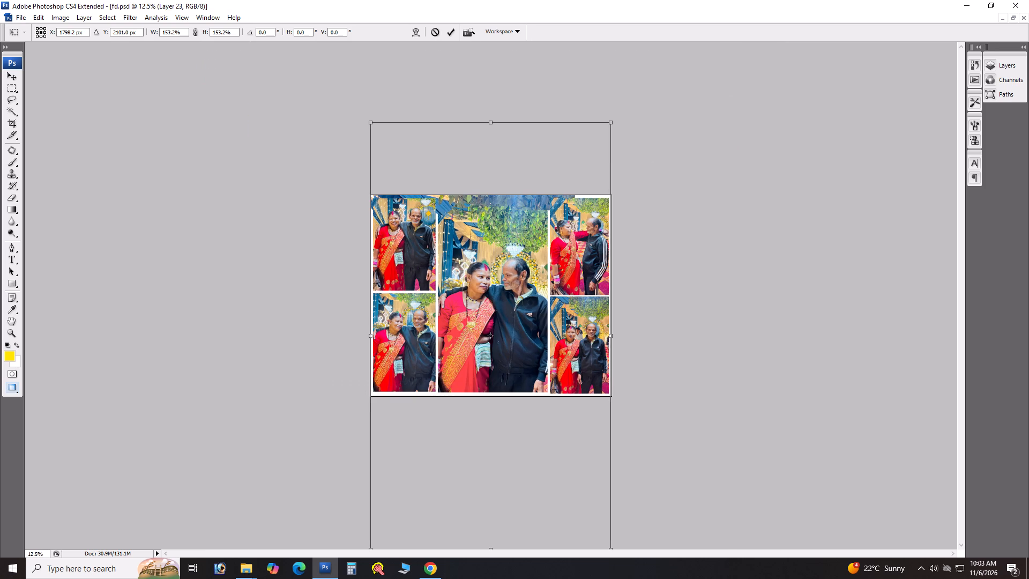
pyautogui.keyDown('alt'); pyautogui.keyDown('shift'); pyautogui.moveTo(610, 121); pyautogui.dragTo(617, 118); pyautogui.keyUp('shift'); pyautogui.keyUp('alt')
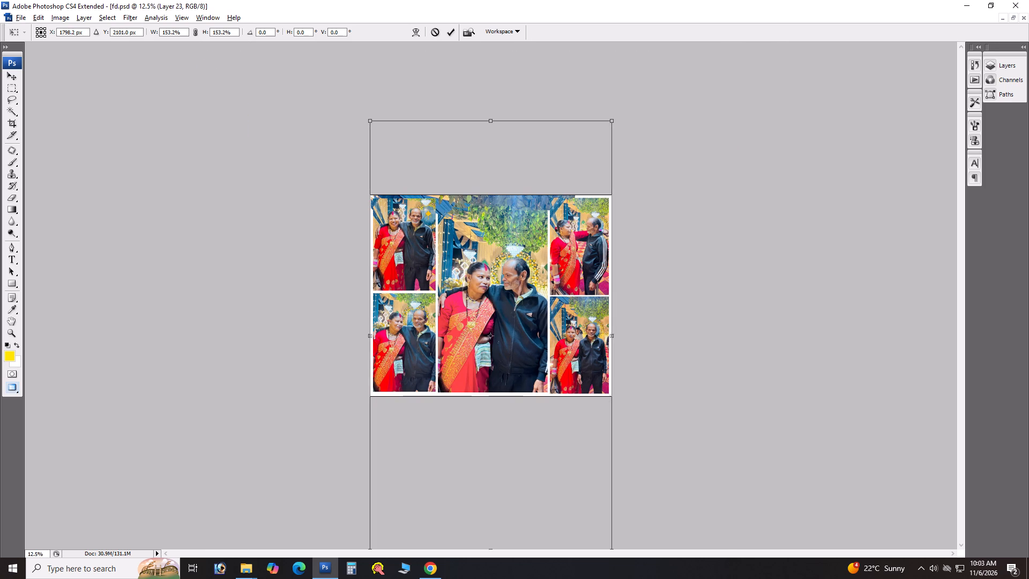
pyautogui.keyDown('alt'); pyautogui.keyDown('shift'); pyautogui.moveTo(617, 118); pyautogui.dragTo(620, 117); pyautogui.keyUp('shift'); pyautogui.keyUp('alt')
pyautogui.press('Return')
# Apply a strong Gaussian Blur to the background photo, Layer 23.
pyautogui.hotkey('alt', 't')
pyautogui.press('b')
pyautogui.press('Return')
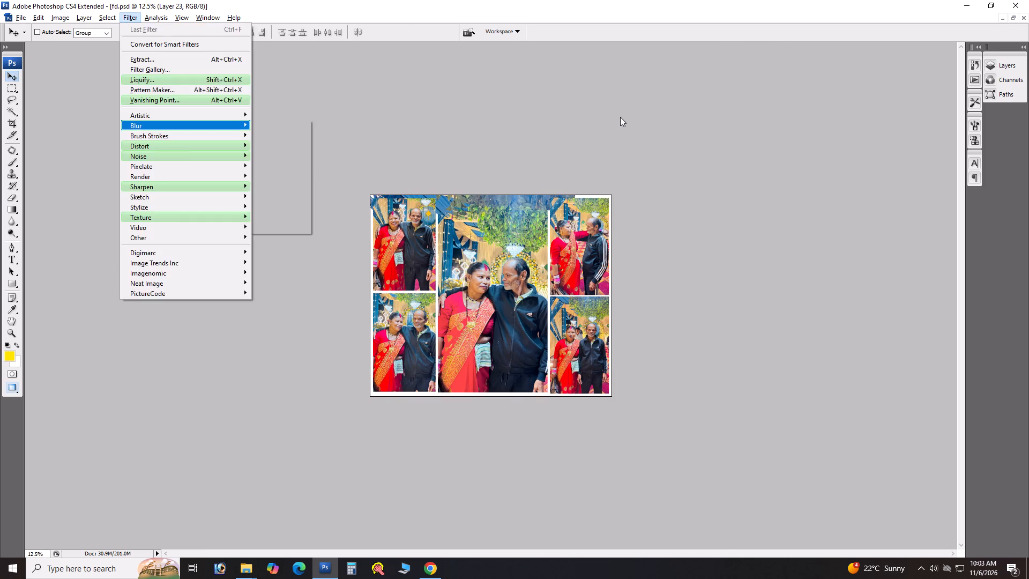
pyautogui.press('g')
pyautogui.click(752, 376)
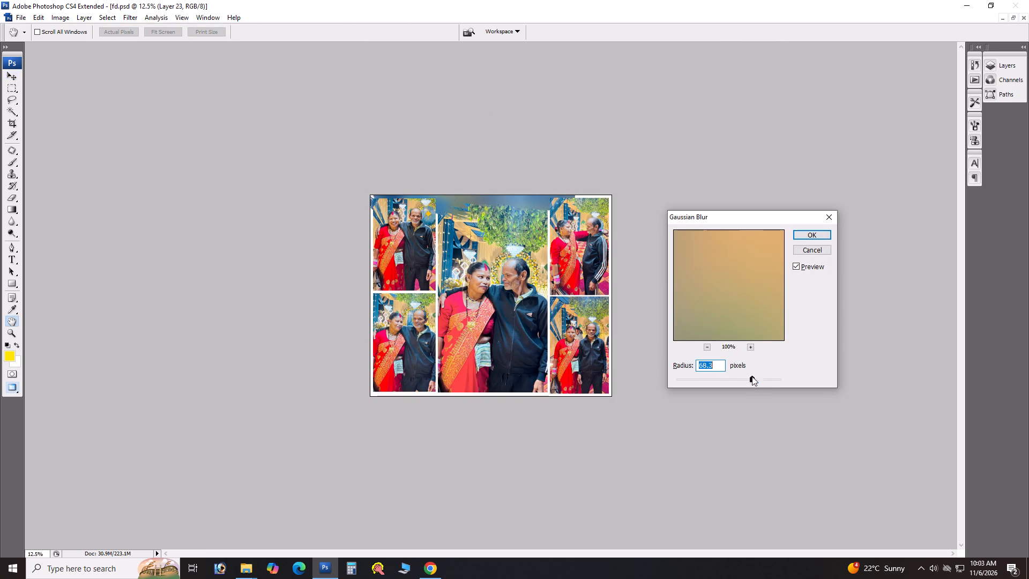
pyautogui.click(744, 376)
pyautogui.press('Return')
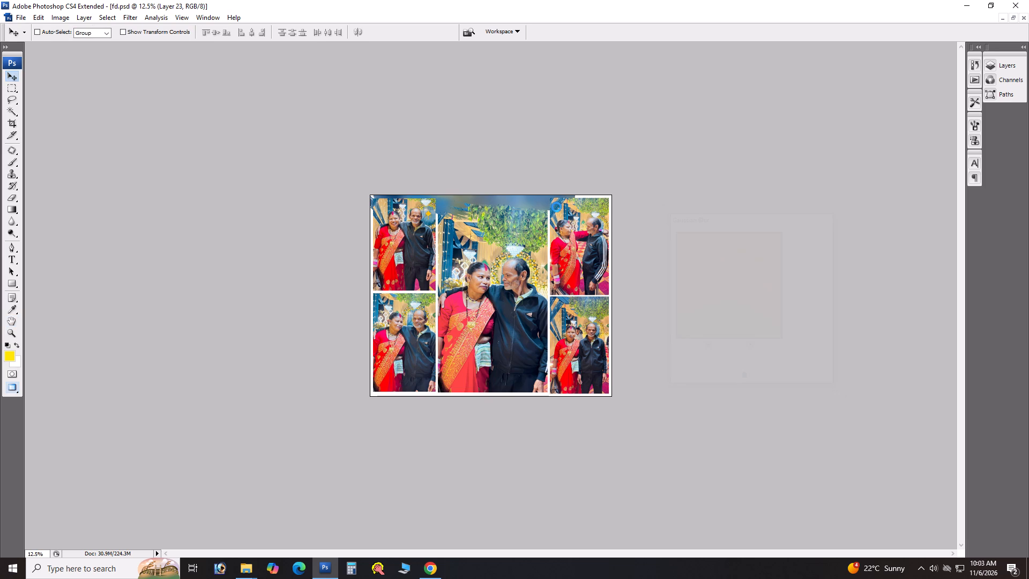
# Duplicate the blurred photo layer and move the copy down the stack to sit directly above Background, beneath Layer 1.
pyautogui.hotkey('ctrl', 'j')
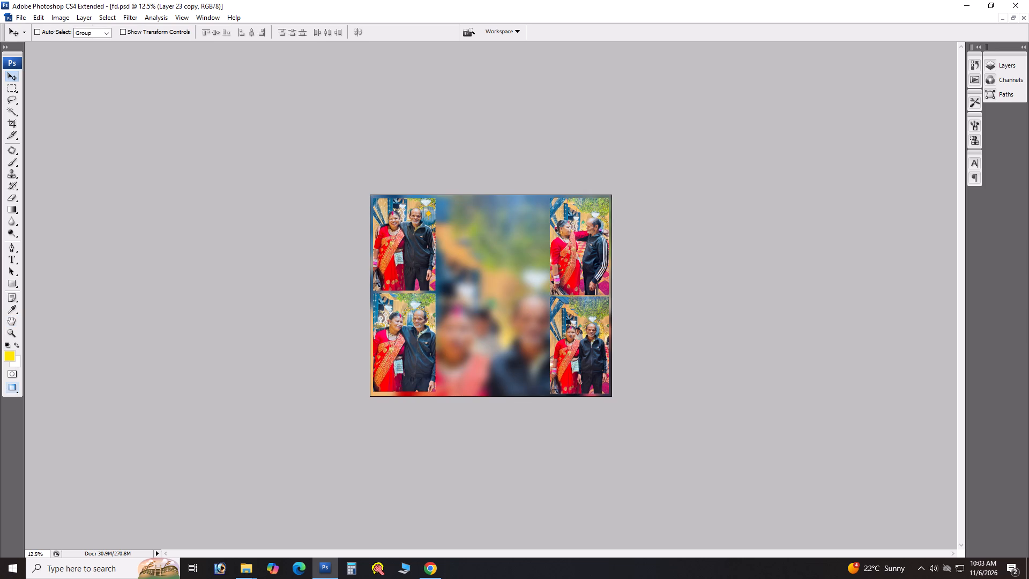
pyautogui.hotkey('ctrl', '[')
pyautogui.hotkey('ctrl', '[')
pyautogui.hotkey('ctrl', '[')
pyautogui.hotkey('ctrl', '[')
pyautogui.hotkey('ctrl', '[')
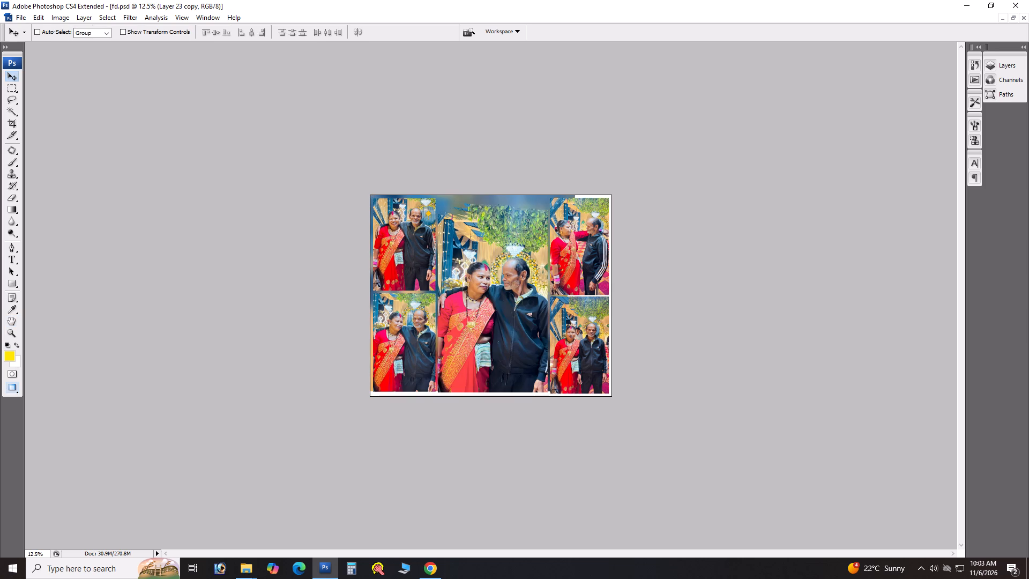
# Delete the leftover layers directly beneath the photos in the upper-left frame (Layer 14) and the lower-left frame.
pyautogui.hotkey('ctrl', 'space')
pyautogui.keyDown('ctrl'); pyautogui.moveTo(235, 153); pyautogui.dragTo(535, 434); pyautogui.keyUp('ctrl')
pyautogui.rightClick(269, 118)
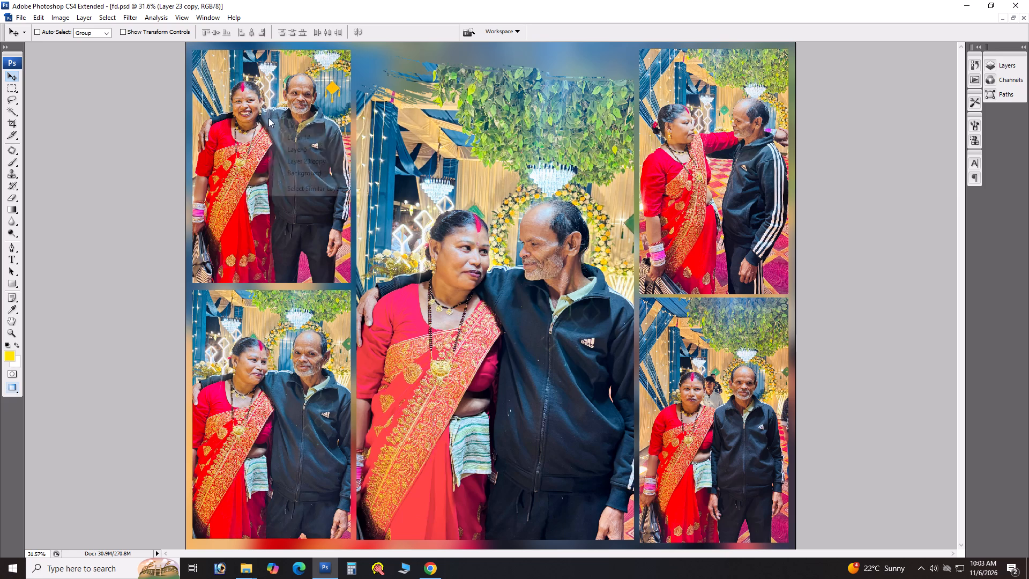
pyautogui.click(290, 142)
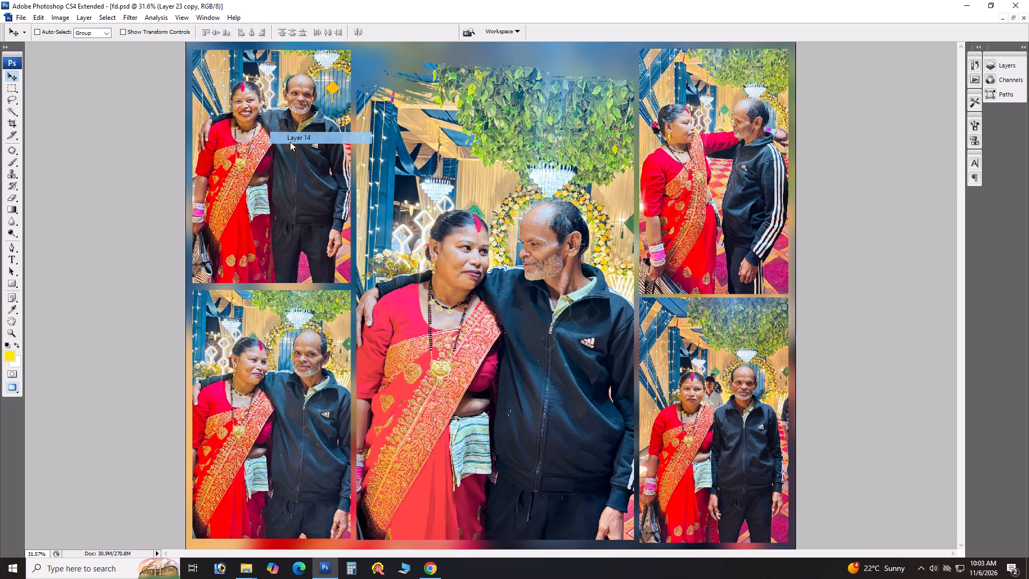
pyautogui.press('Delete')
pyautogui.rightClick(270, 373)
pyautogui.click(296, 394)
pyautogui.press('Delete')
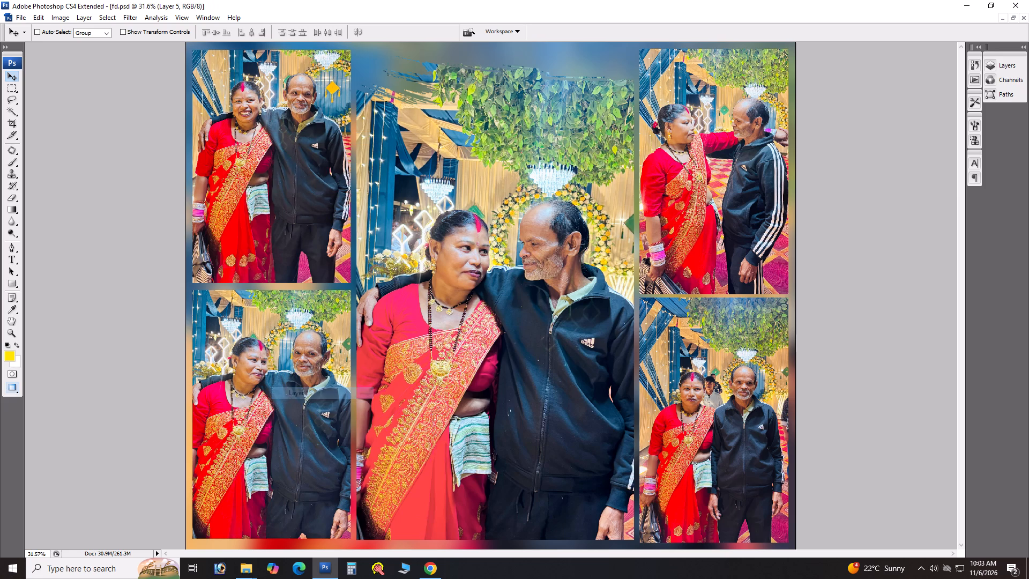
# Delete the leftover layers beneath the photos in the upper-right and lower-right frames, and Layer 13 beneath the centre photo.
pyautogui.rightClick(657, 203)
pyautogui.click(675, 226)
pyautogui.press('Delete')
pyautogui.rightClick(704, 329)
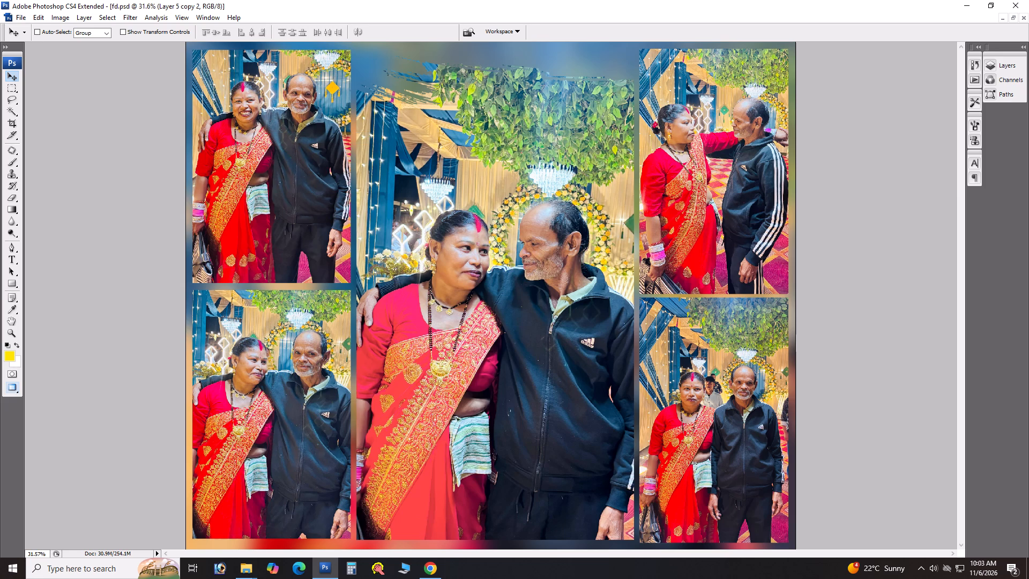
pyautogui.click(729, 347)
pyautogui.press('Delete')
pyautogui.rightClick(457, 238)
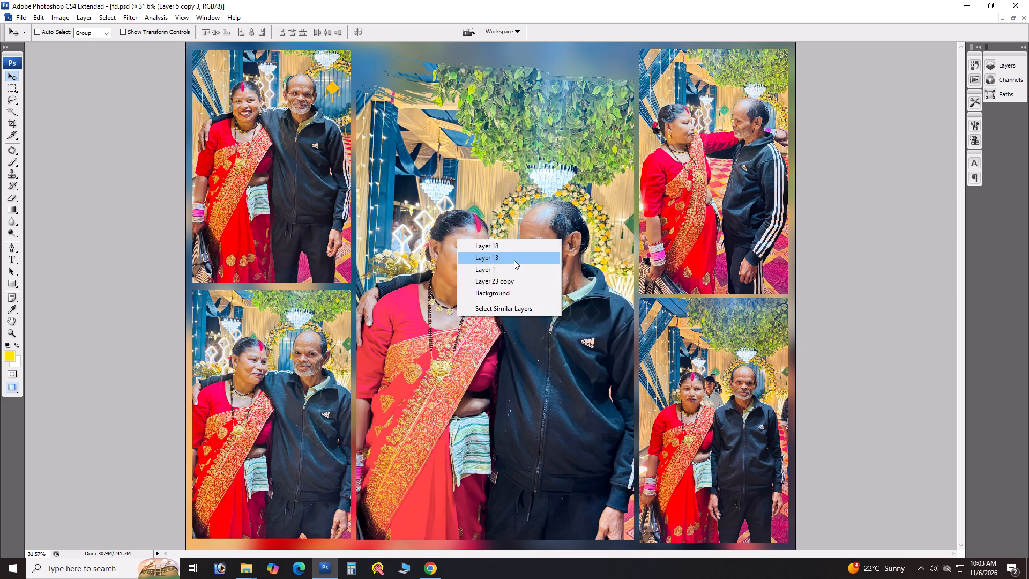
pyautogui.click(514, 260)
pyautogui.press('Delete')
# Add a white 10 px outside stroke to the upper-left frame's layer, Layer 5 copy.
pyautogui.rightClick(249, 206)
pyautogui.click(279, 223)
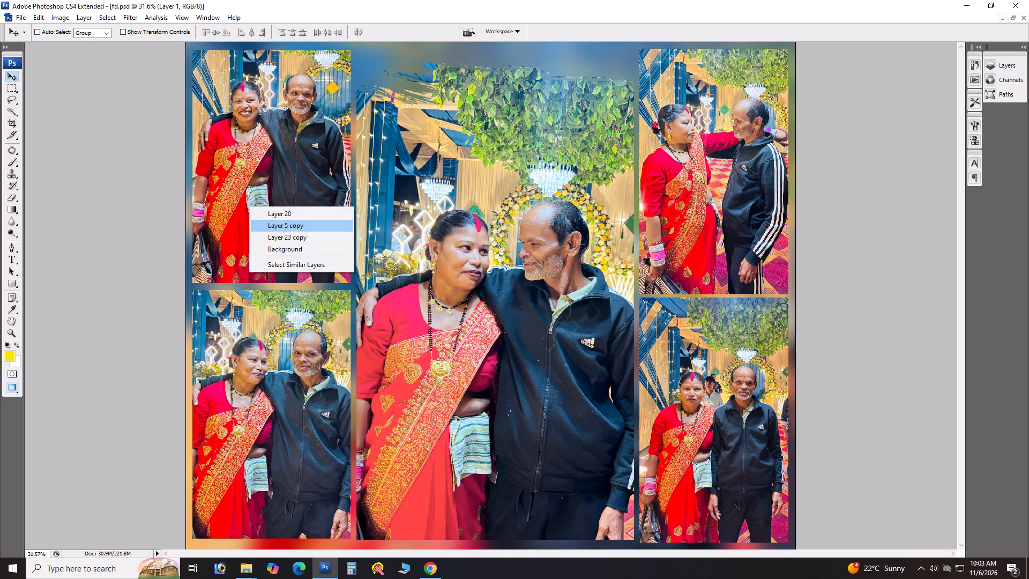
pyautogui.press('F7')
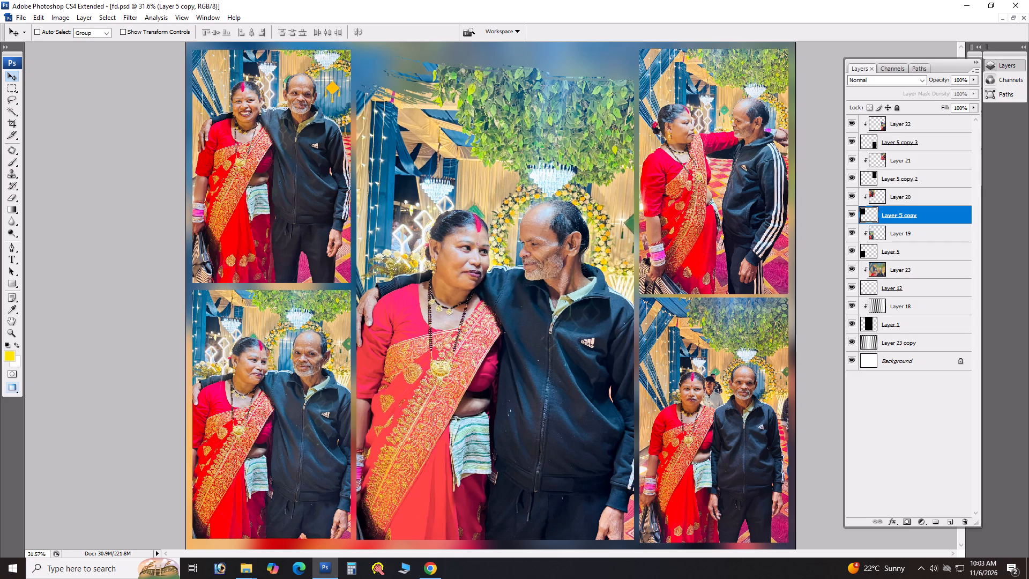
pyautogui.doubleClick(945, 222)
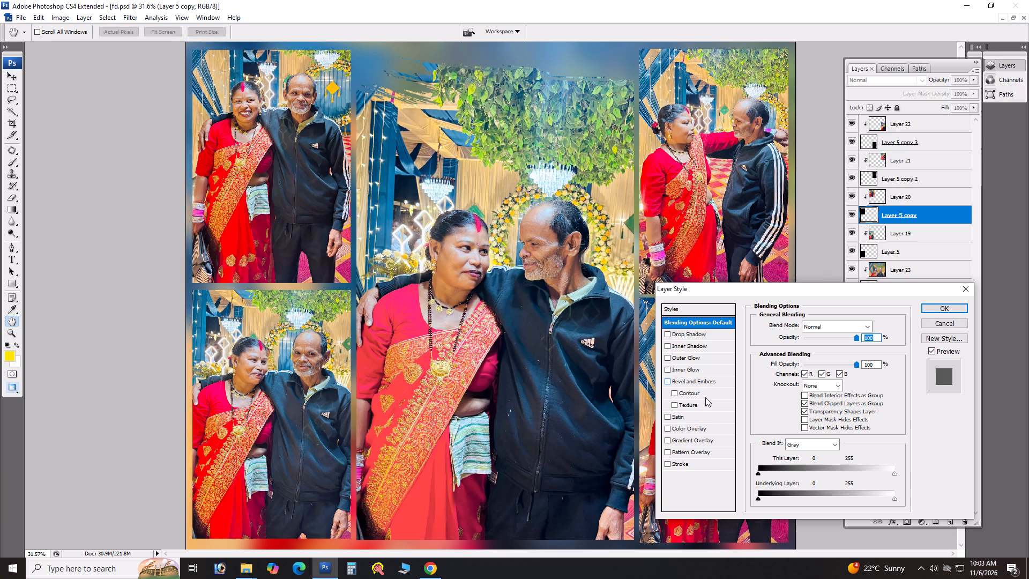
pyautogui.click(688, 465)
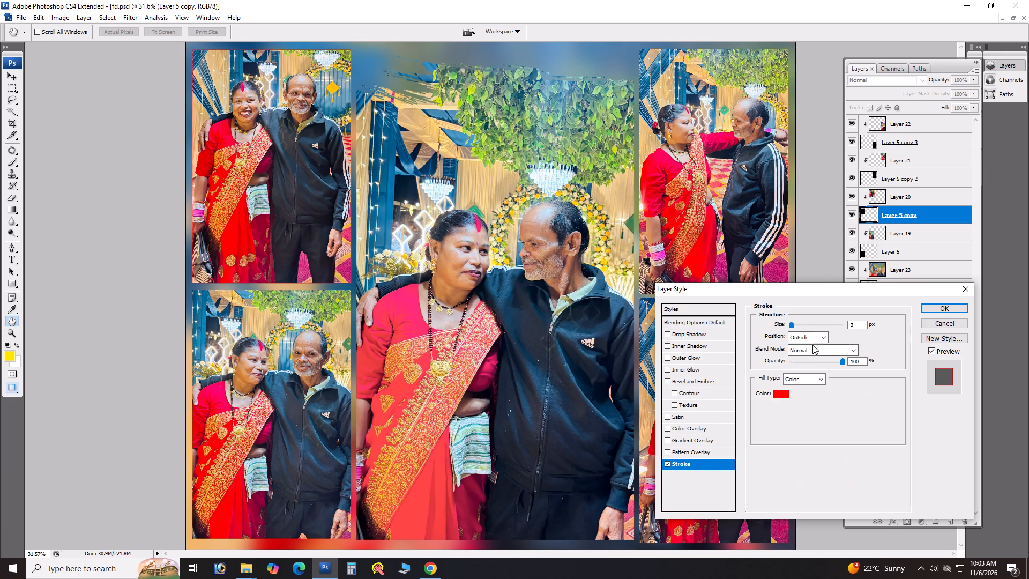
pyautogui.click(777, 397)
pyautogui.moveTo(866, 340); pyautogui.dragTo(712, 179)
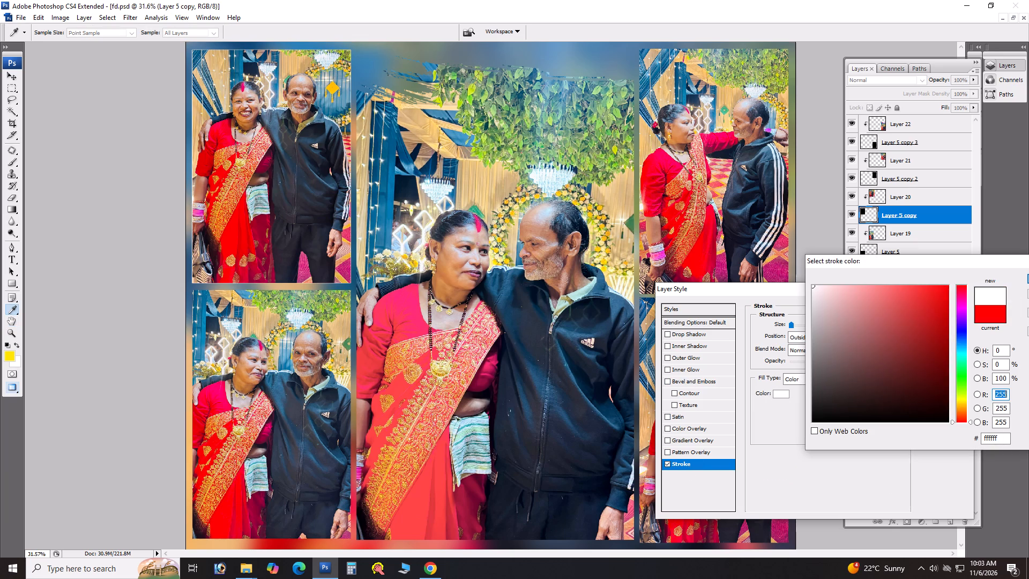
pyautogui.press('Return')
pyautogui.write('10')
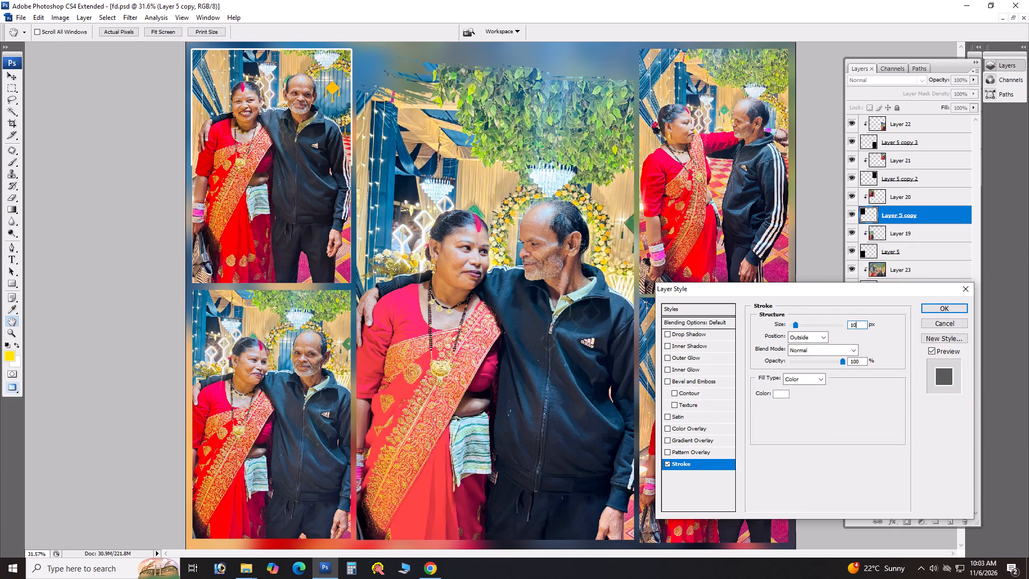
pyautogui.press('Return')
pyautogui.press('Return')
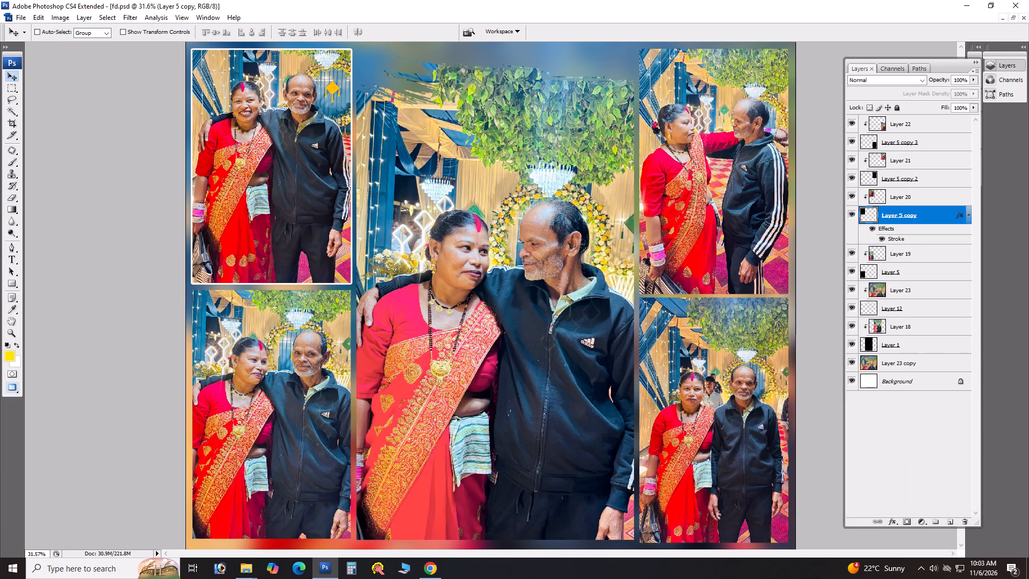
# Shift the hue of the blurred photo strip above the centre picture, Layer 23, so its blue turns green.
pyautogui.rightClick(373, 66)
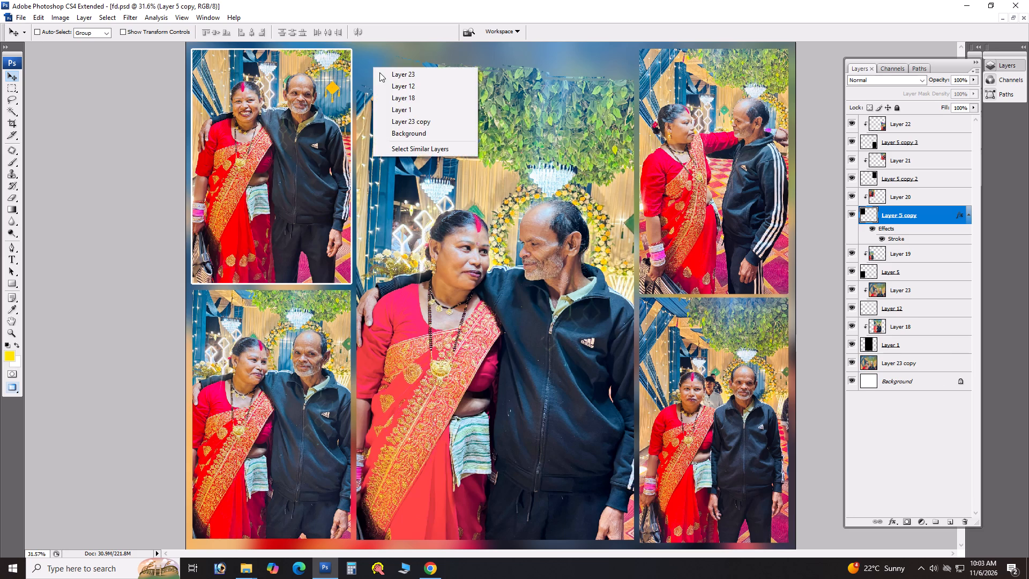
pyautogui.click(381, 75)
pyautogui.hotkey('ctrl', 'u')
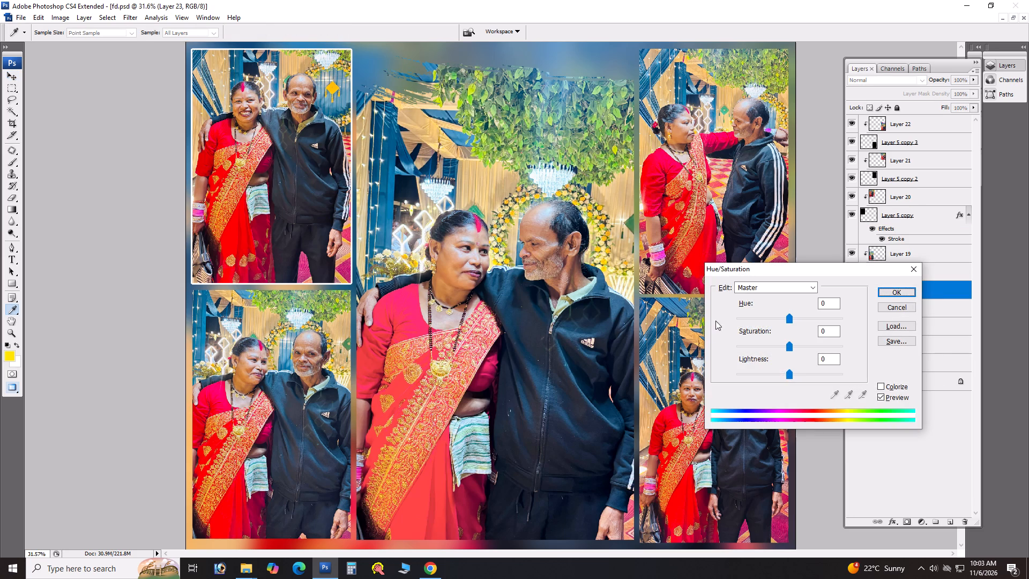
pyautogui.moveTo(788, 319); pyautogui.dragTo(751, 320)
pyautogui.press('Return')
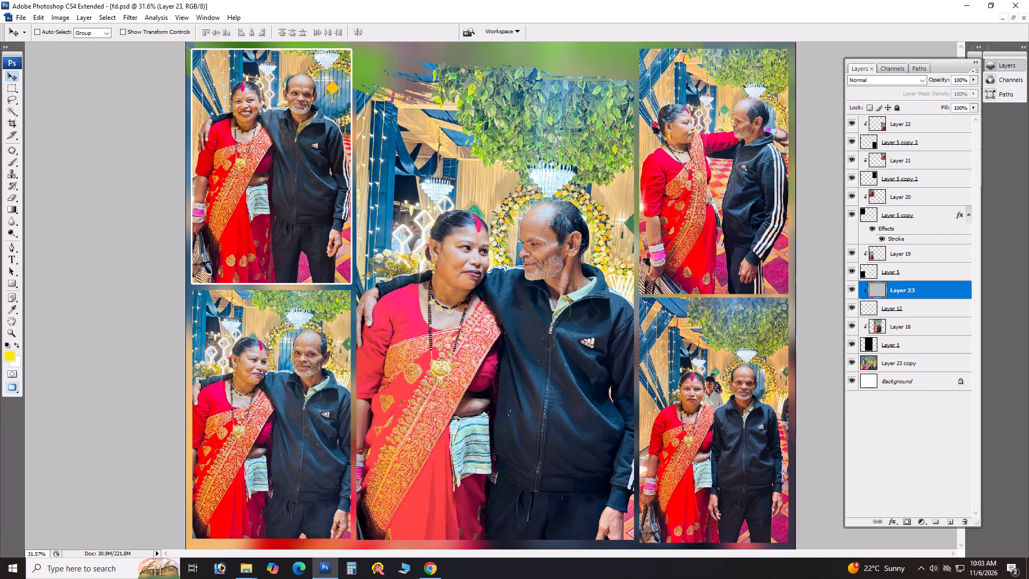
# Add a white 10 px stroke to the lower-left frame's layer, Layer 5.
pyautogui.rightClick(315, 332)
pyautogui.click(339, 356)
pyautogui.doubleClick(910, 278)
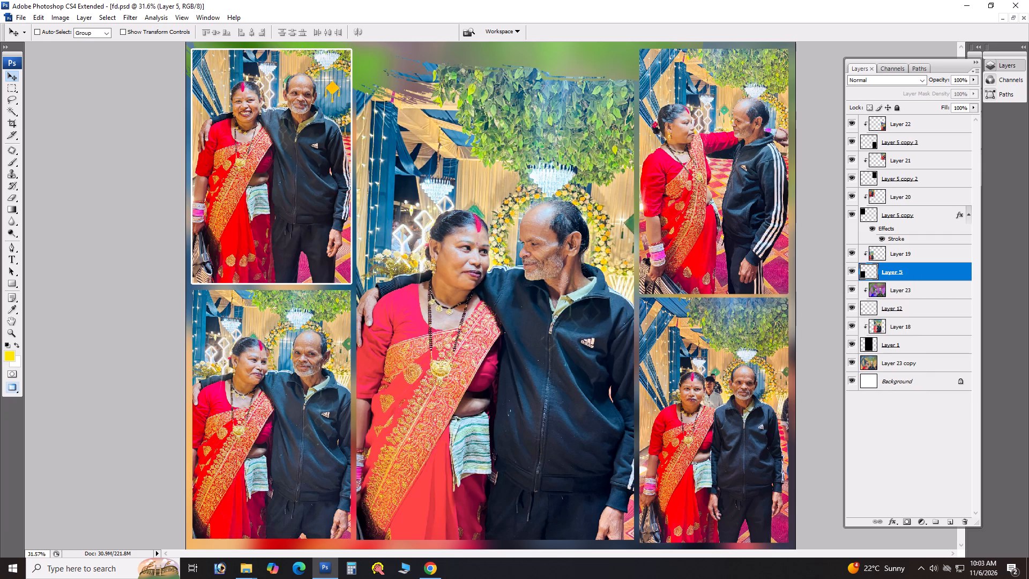
pyautogui.click(689, 464)
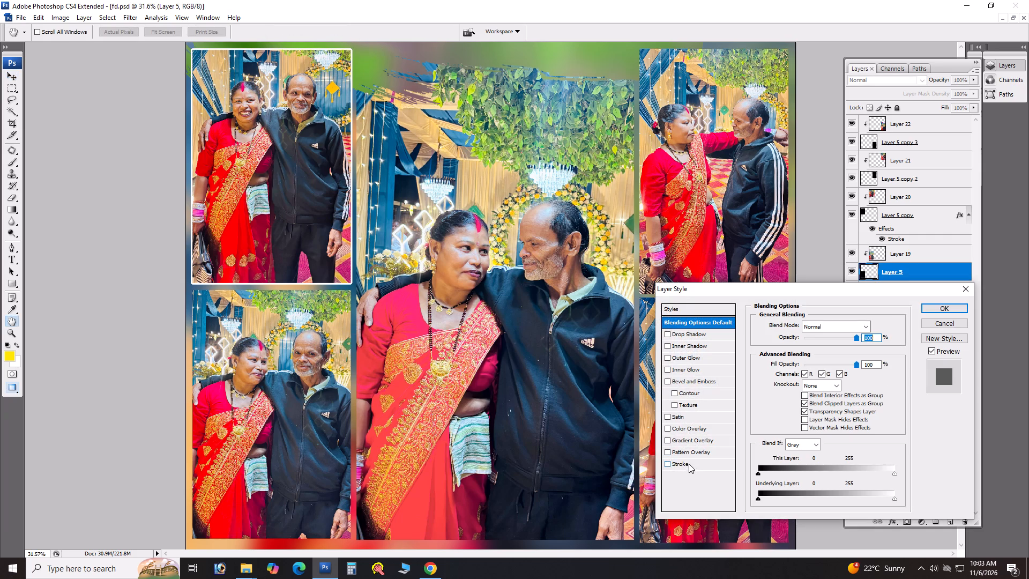
pyautogui.click(787, 392)
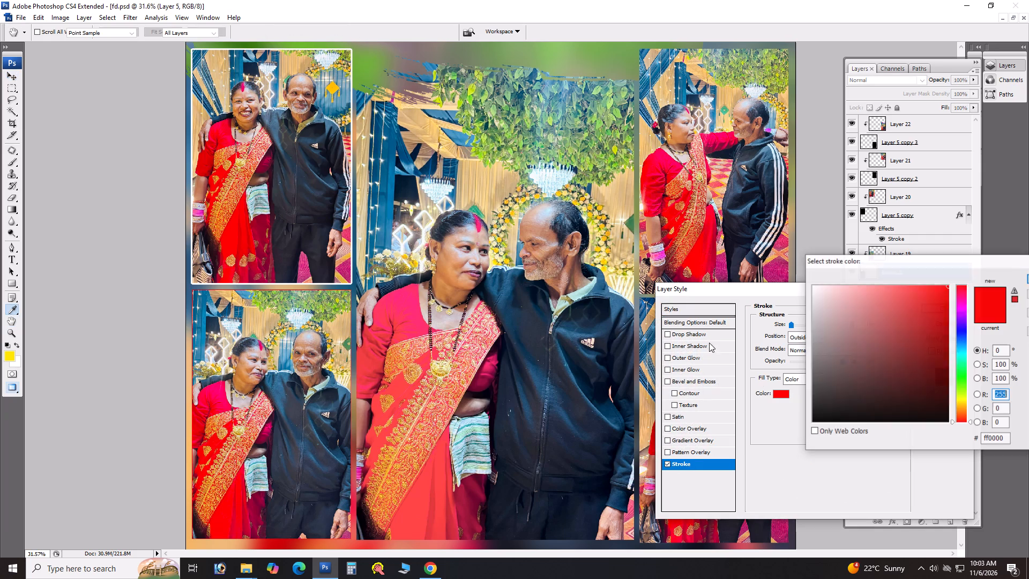
pyautogui.moveTo(701, 337); pyautogui.dragTo(642, 289)
pyautogui.moveTo(892, 340); pyautogui.dragTo(541, 174)
pyautogui.press('Return')
pyautogui.write('10')
pyautogui.press('Return')
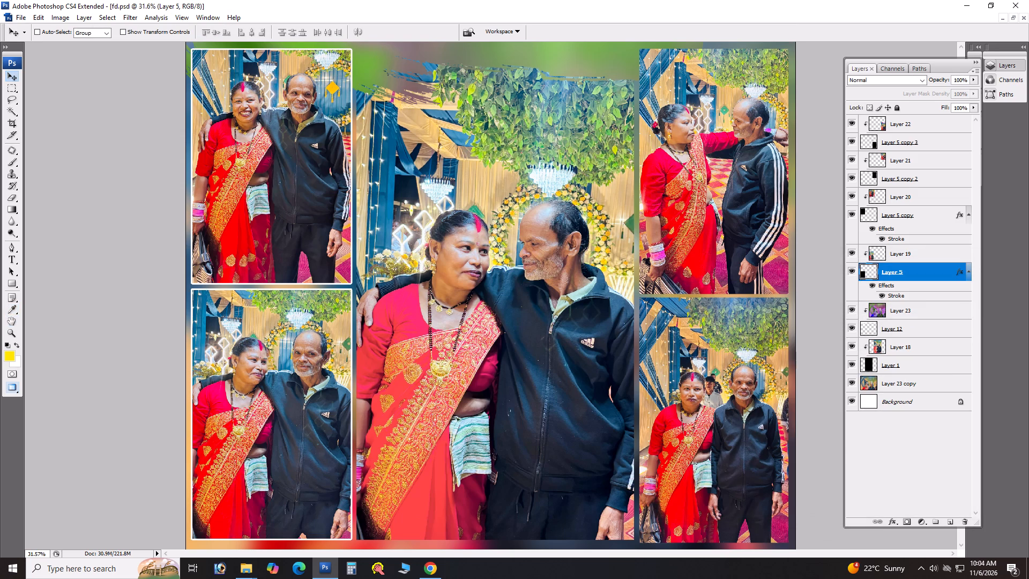
# Add a white 10 px stroke to the upper-right frame's layer, Layer 5 copy 2.
pyautogui.rightClick(711, 187)
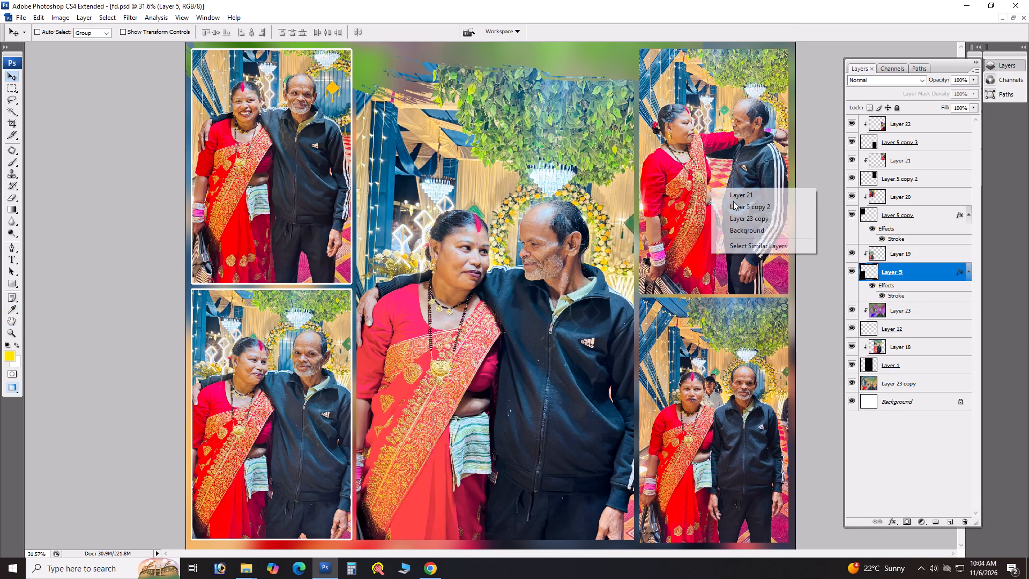
pyautogui.click(742, 207)
pyautogui.doubleClick(919, 183)
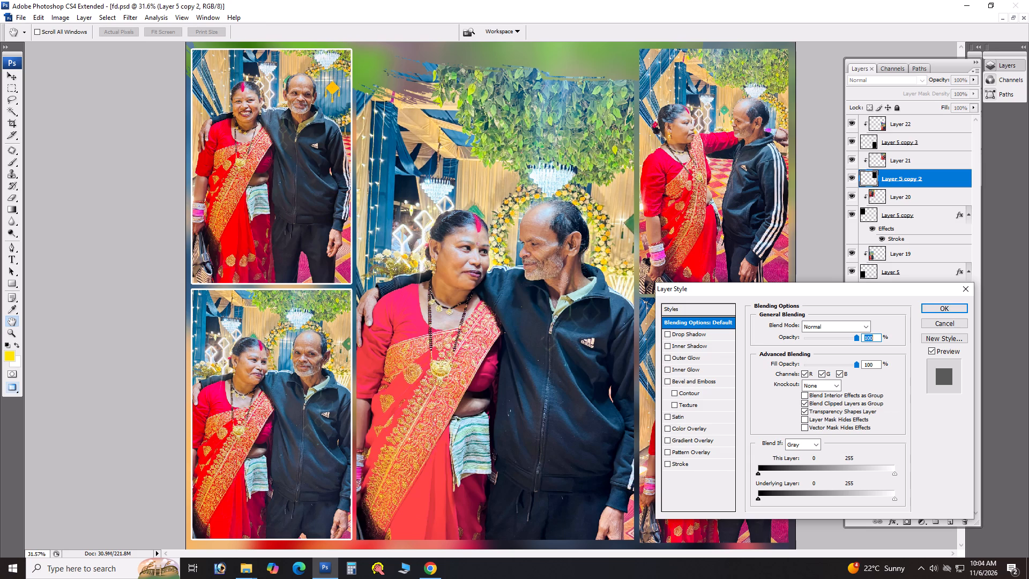
pyautogui.click(688, 466)
pyautogui.click(784, 392)
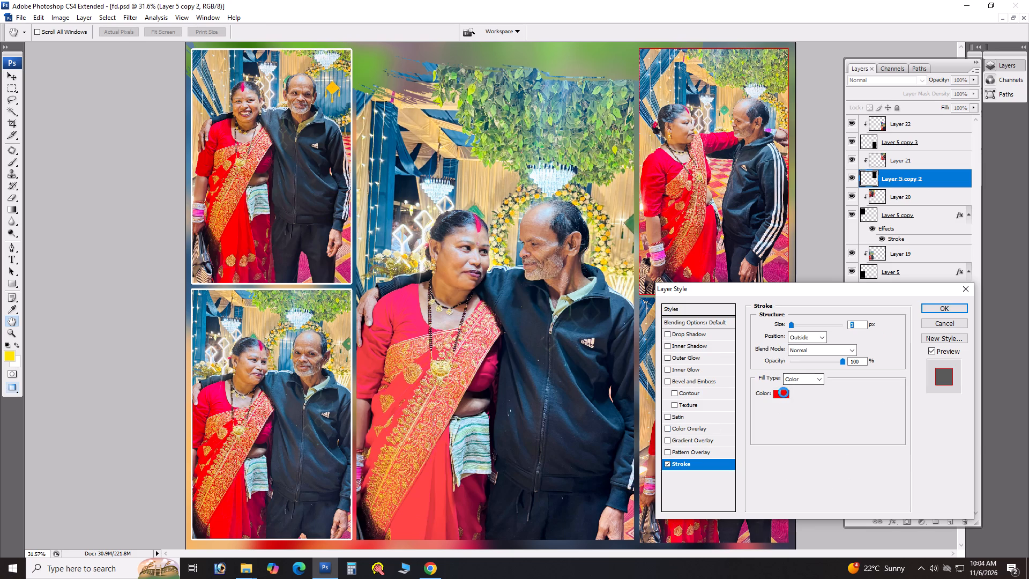
pyautogui.moveTo(852, 307); pyautogui.dragTo(614, 173)
pyautogui.press('Return')
pyautogui.write('10')
pyautogui.press('Return')
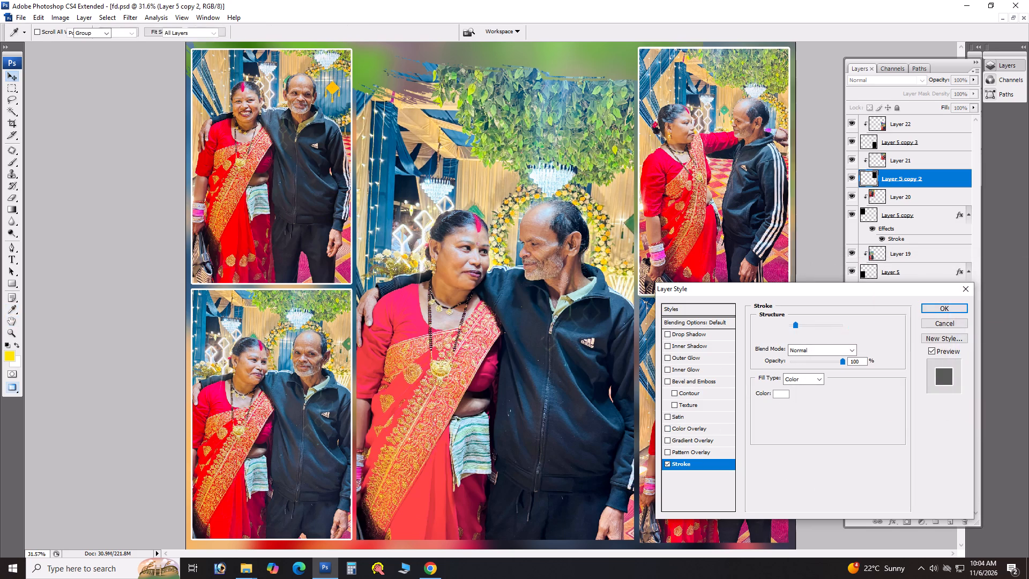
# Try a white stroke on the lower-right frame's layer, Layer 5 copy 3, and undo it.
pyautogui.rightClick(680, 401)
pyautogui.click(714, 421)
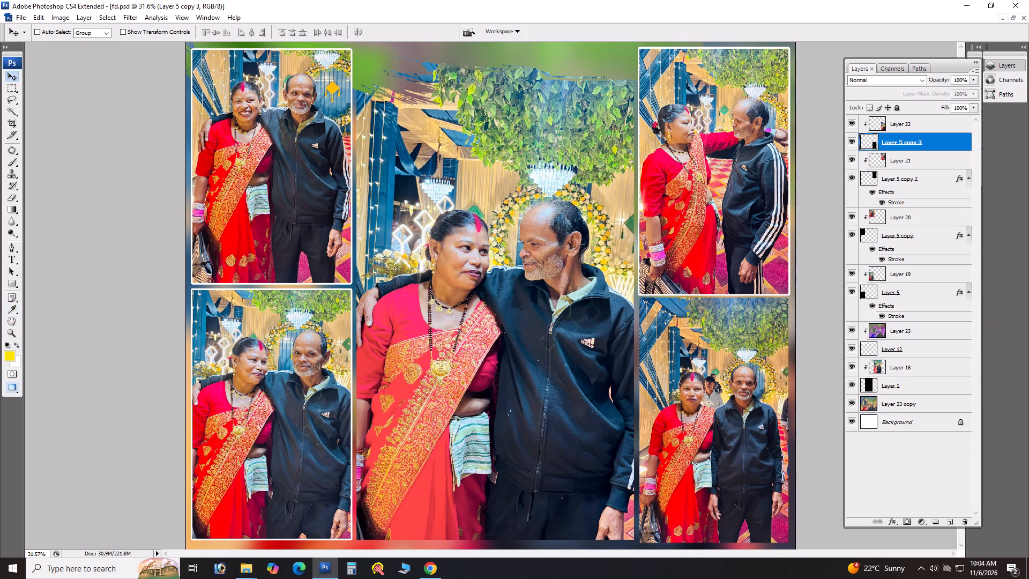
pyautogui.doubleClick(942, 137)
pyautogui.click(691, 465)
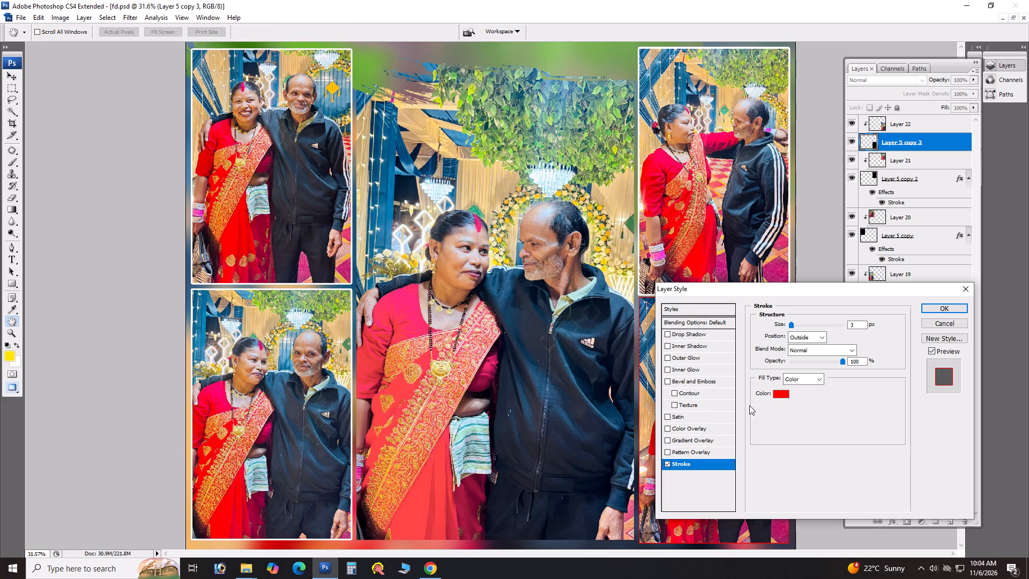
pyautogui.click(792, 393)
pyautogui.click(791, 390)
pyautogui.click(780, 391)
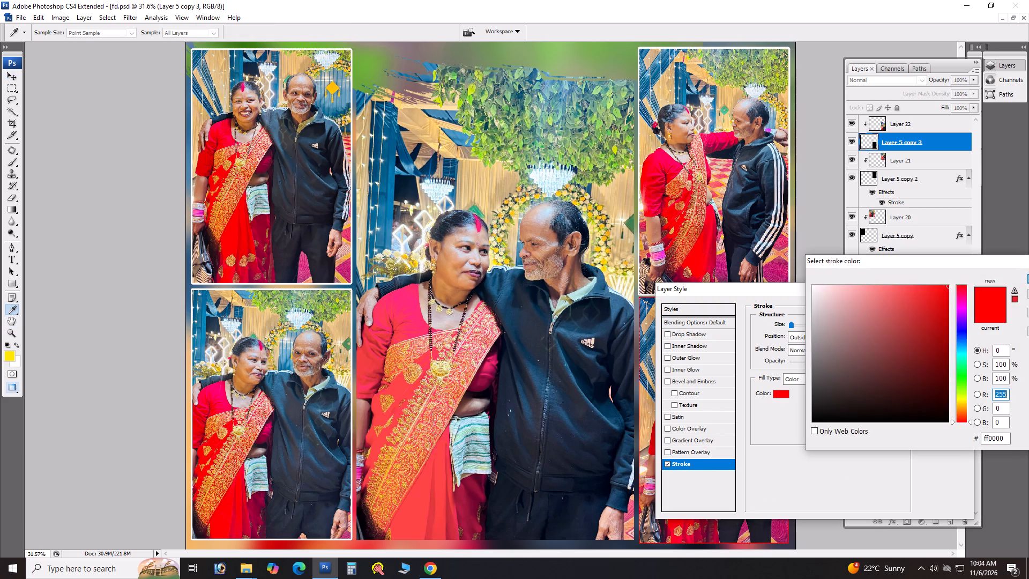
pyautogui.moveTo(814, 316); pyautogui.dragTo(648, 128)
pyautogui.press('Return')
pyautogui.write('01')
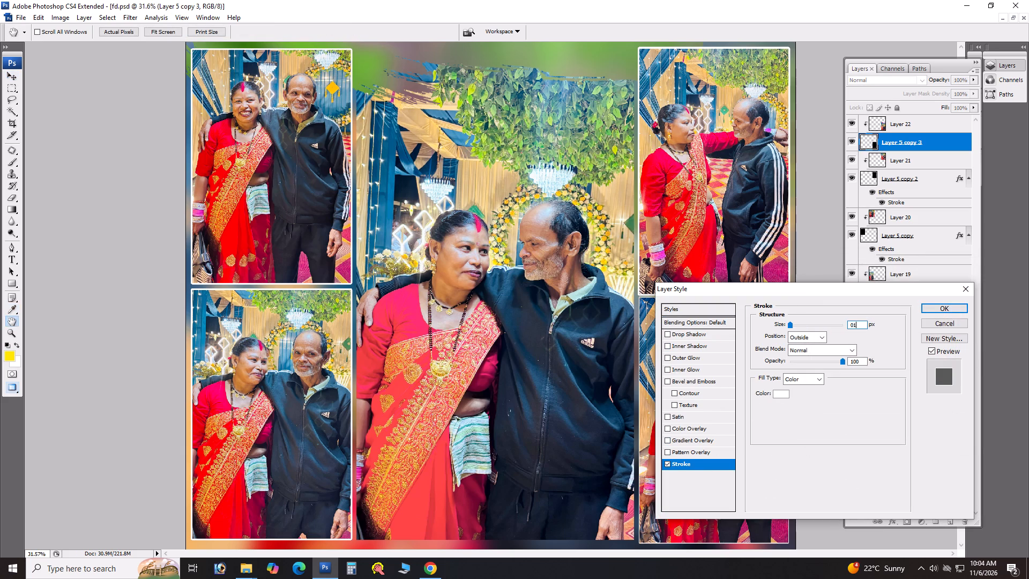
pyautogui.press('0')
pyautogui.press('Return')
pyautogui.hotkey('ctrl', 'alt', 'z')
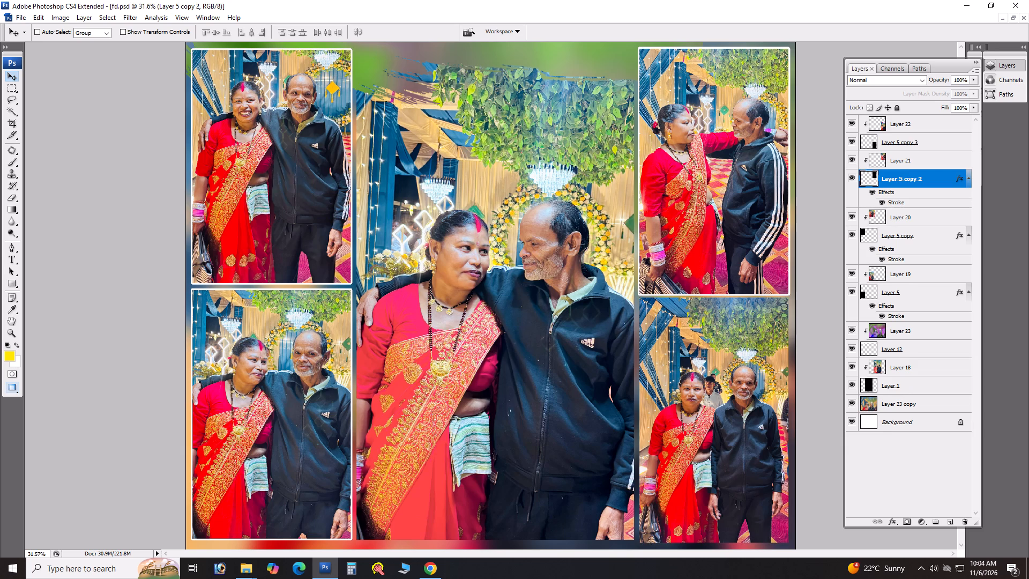
# Scale down the lower-right frame, Layer 5 copy 3, together with its clipped photo, Layer 22, slightly about their centre.
pyautogui.rightClick(696, 366)
pyautogui.click(725, 378)
pyautogui.keyDown('shift'); pyautogui.rightClick(713, 339); pyautogui.keyUp('shift')
pyautogui.keyDown('shift'); pyautogui.click(746, 365); pyautogui.keyUp('shift')
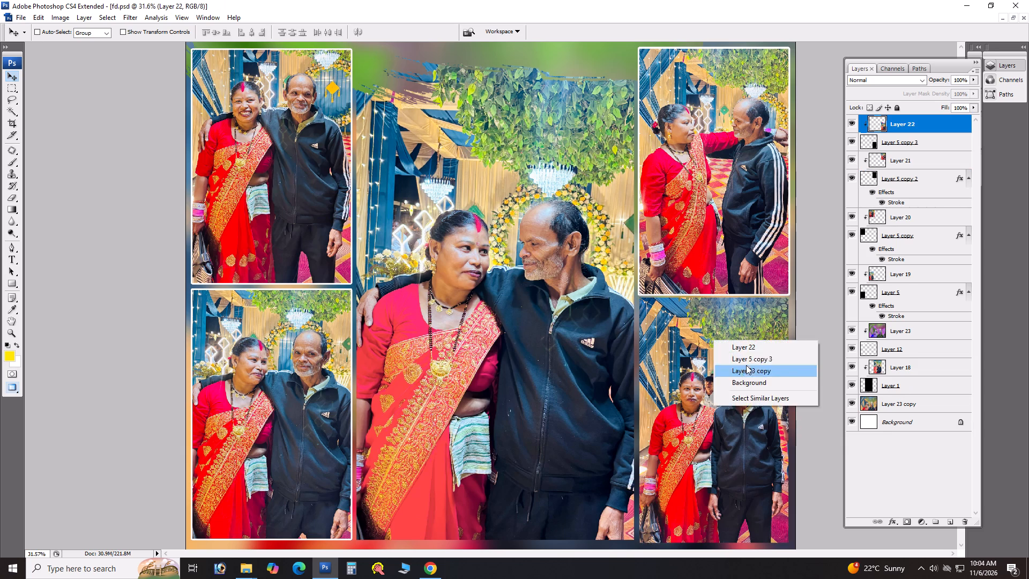
pyautogui.rightClick(689, 309)
pyautogui.click(712, 314)
pyautogui.keyDown('shift'); pyautogui.rightClick(700, 307); pyautogui.keyUp('shift')
pyautogui.keyDown('shift'); pyautogui.click(736, 324); pyautogui.keyUp('shift')
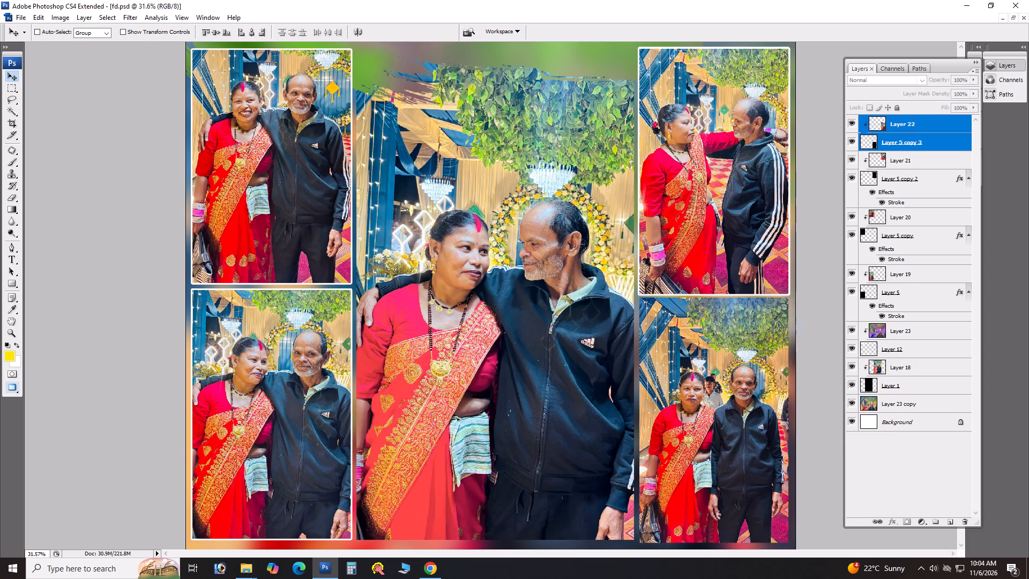
pyautogui.hotkey('ctrl', 't')
pyautogui.keyDown('alt'); pyautogui.keyDown('shift'); pyautogui.moveTo(801, 242); pyautogui.dragTo(795, 248); pyautogui.keyUp('shift'); pyautogui.keyUp('alt')
pyautogui.press('Return')
# Add a white 10 px outside stroke to the lower-right frame's layer, Layer 5 copy 3.
pyautogui.rightClick(699, 333)
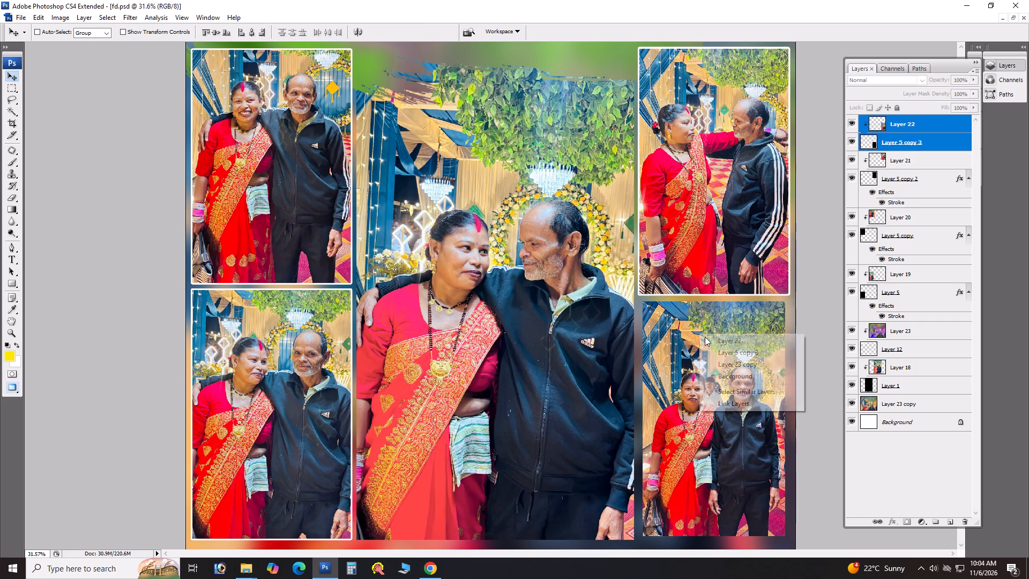
pyautogui.click(728, 352)
pyautogui.doubleClick(941, 148)
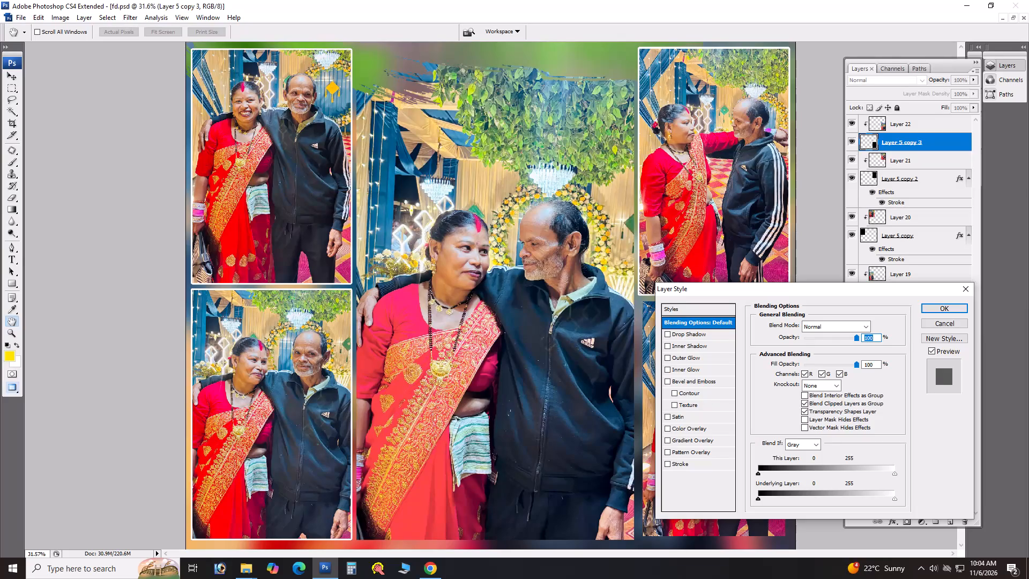
pyautogui.click(682, 465)
pyautogui.click(776, 397)
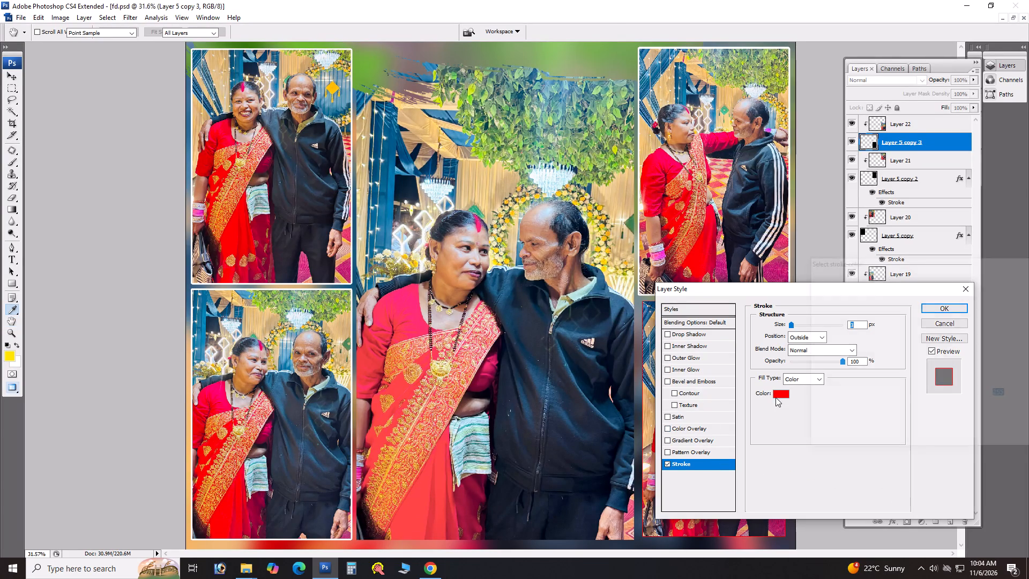
pyautogui.moveTo(827, 322); pyautogui.dragTo(661, 176)
pyautogui.press('Return')
pyautogui.write('10')
pyautogui.press('Return')
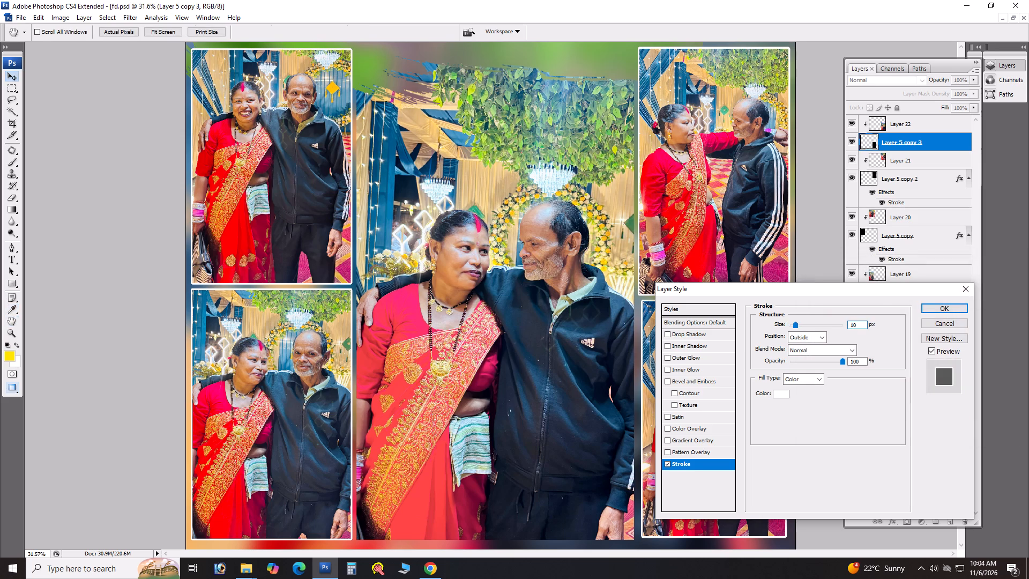
pyautogui.hotkey('ctrl', '0')
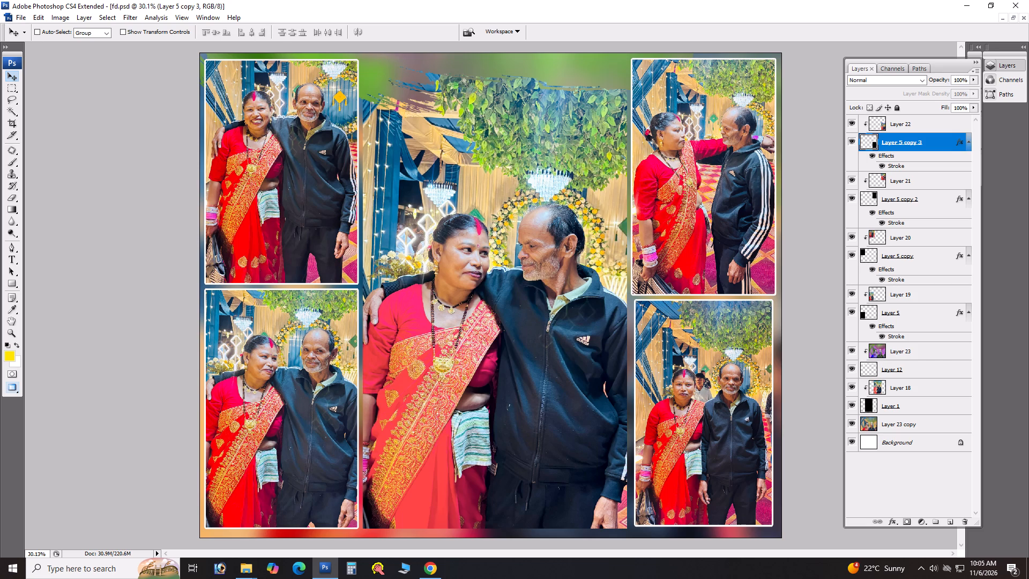
# Add a white 5 px outside stroke to the centre picture's frame layer, Layer 1.
pyautogui.rightClick(428, 263)
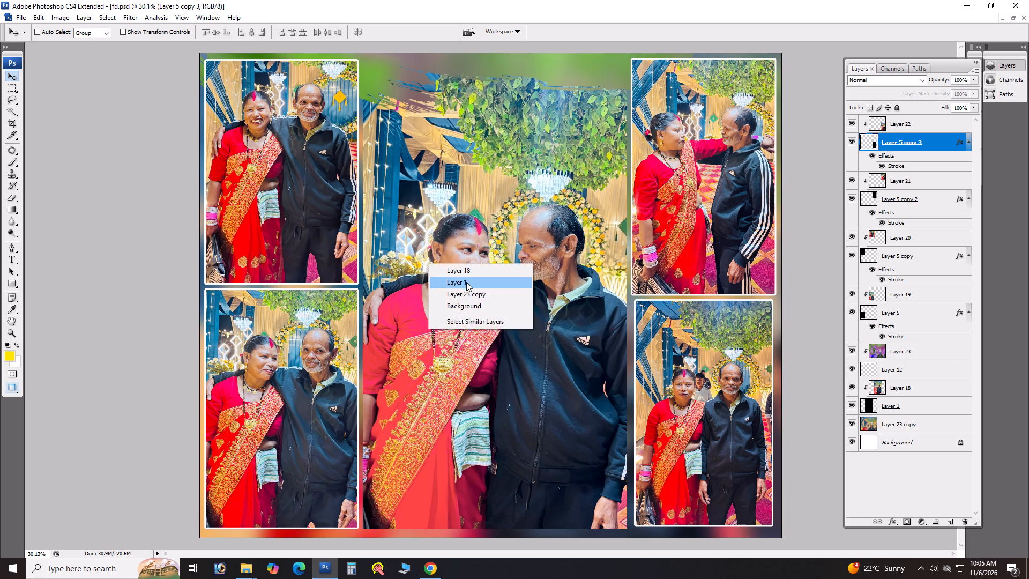
pyautogui.click(466, 282)
pyautogui.doubleClick(960, 411)
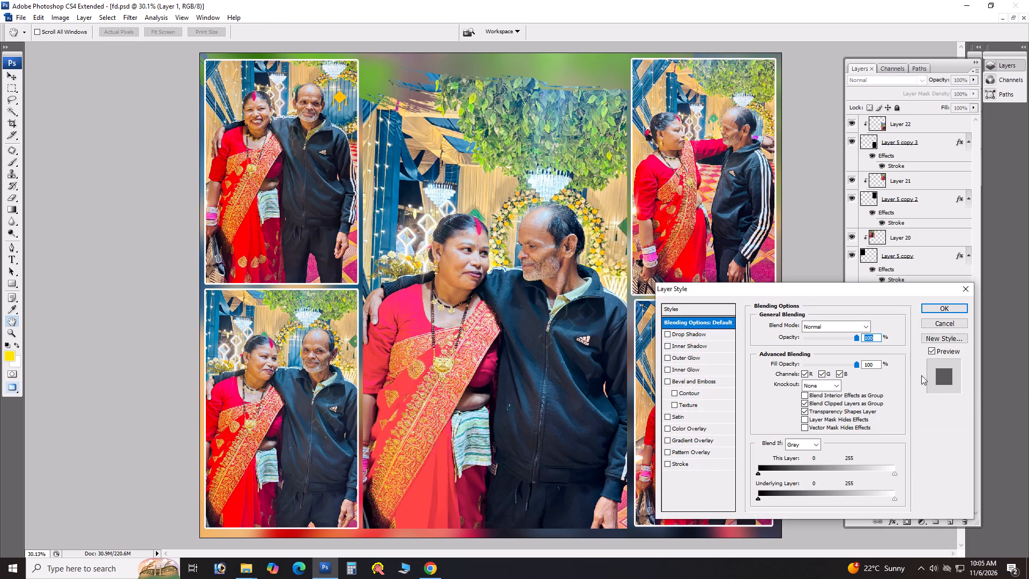
pyautogui.click(689, 465)
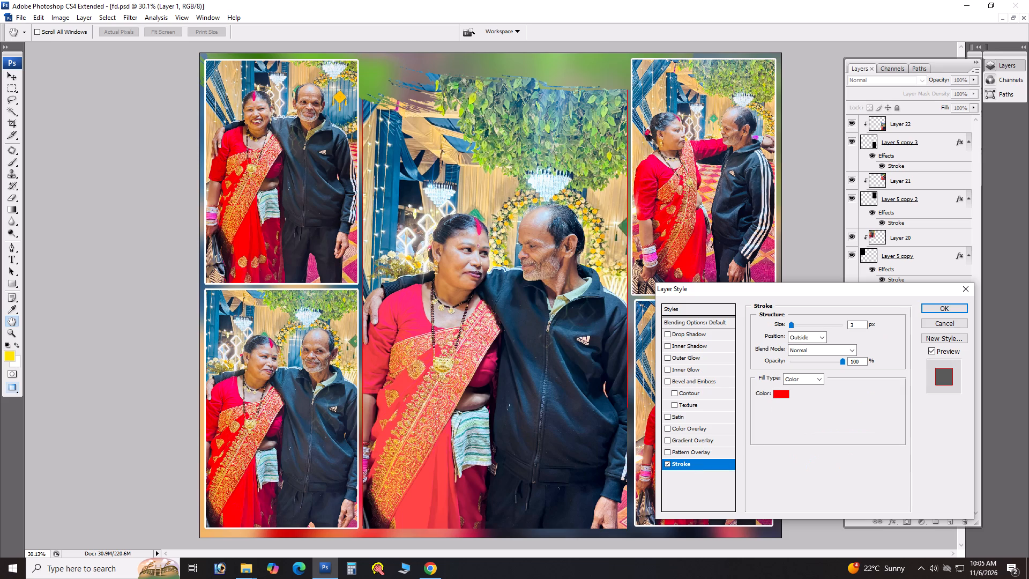
pyautogui.click(780, 397)
pyautogui.moveTo(833, 324); pyautogui.dragTo(713, 217)
pyautogui.press('Return')
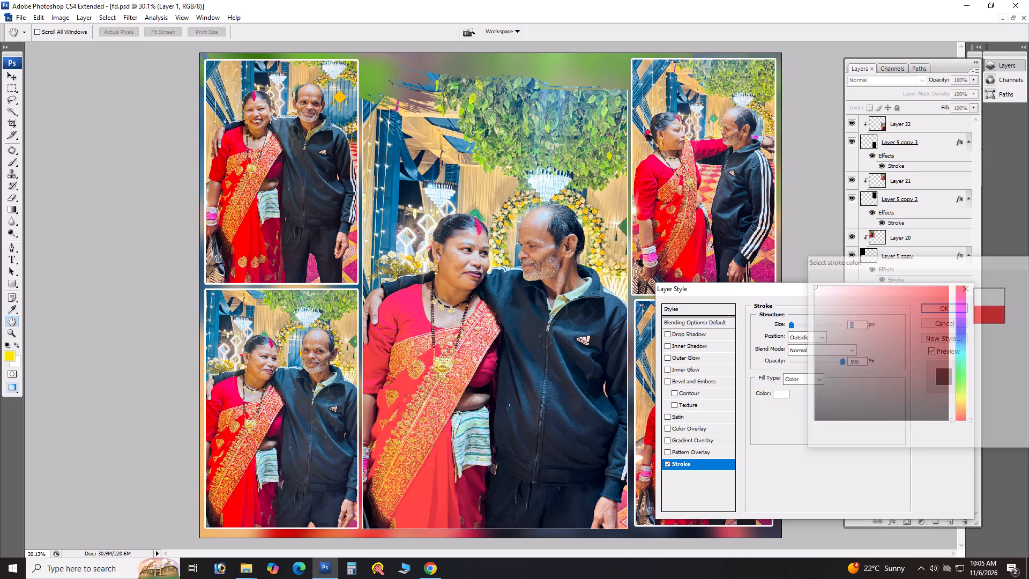
pyautogui.press('5')
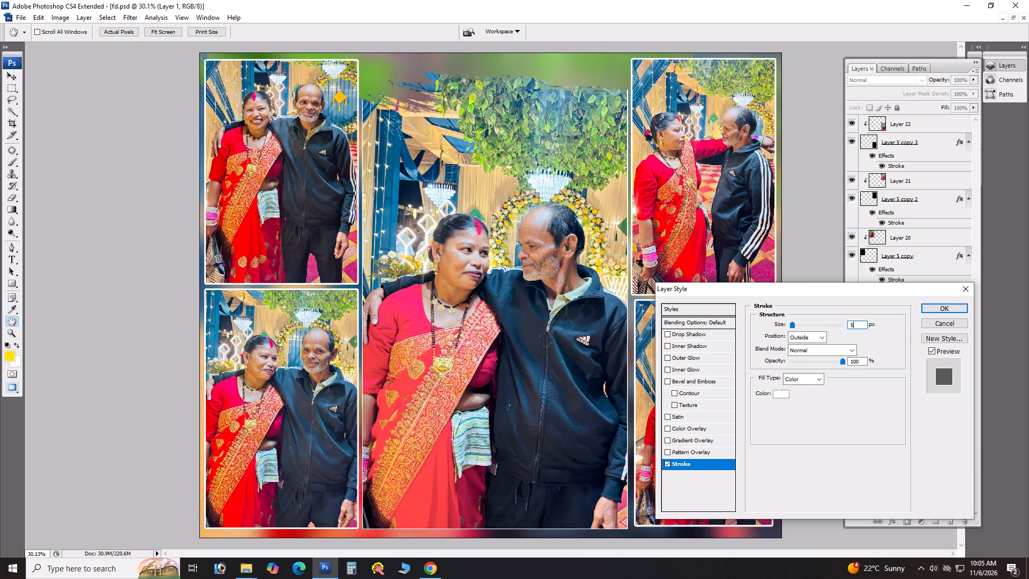
pyautogui.press('Return')
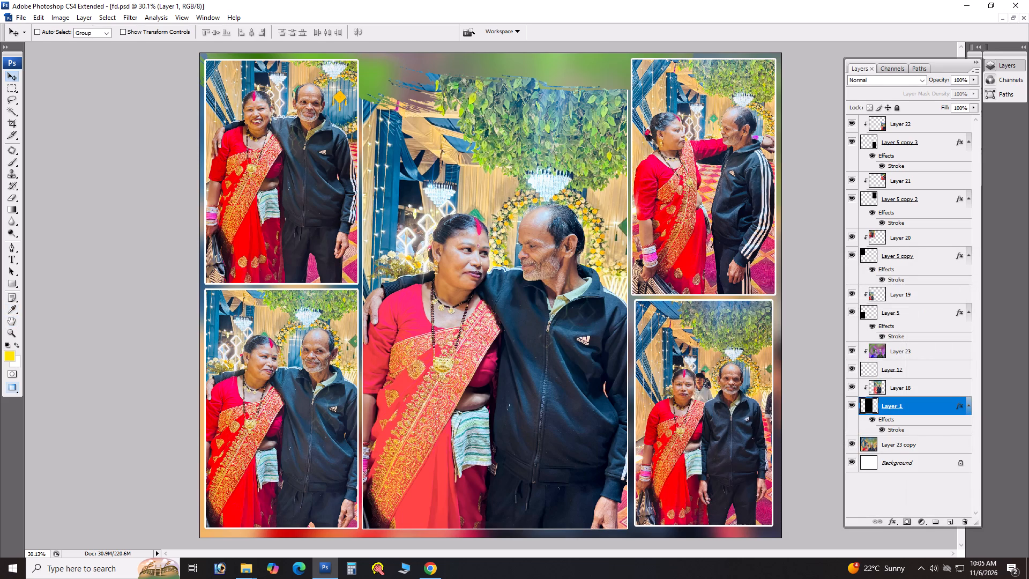
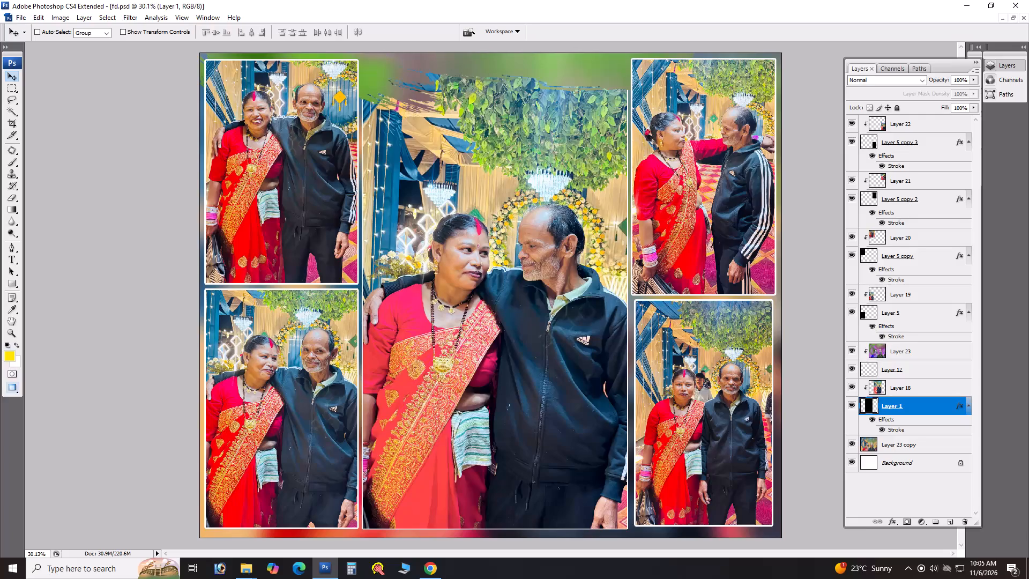
# Merge all visible layers of the collage into a single Background layer.
pyautogui.hotkey('ctrl', 'shift', 'e')
# Save a JPEG copy of the merged collage to the Desktop under the name 10x12--.
pyautogui.hotkey('ctrl', 'alt', 's')
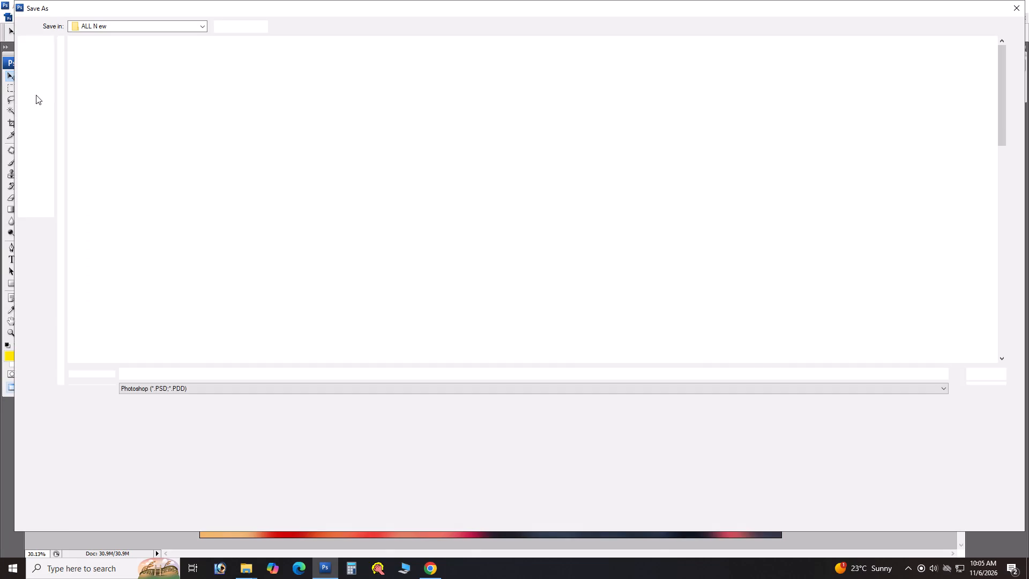
pyautogui.click(43, 79)
pyautogui.press('Tab')
pyautogui.press('k')
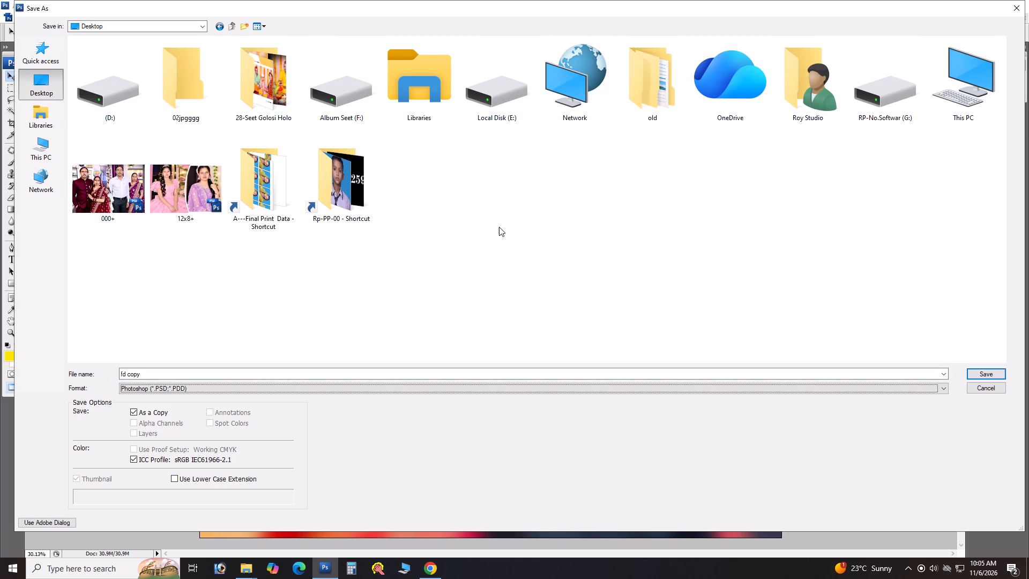
pyautogui.press('j')
pyautogui.hotkey('shift', 'Tab')
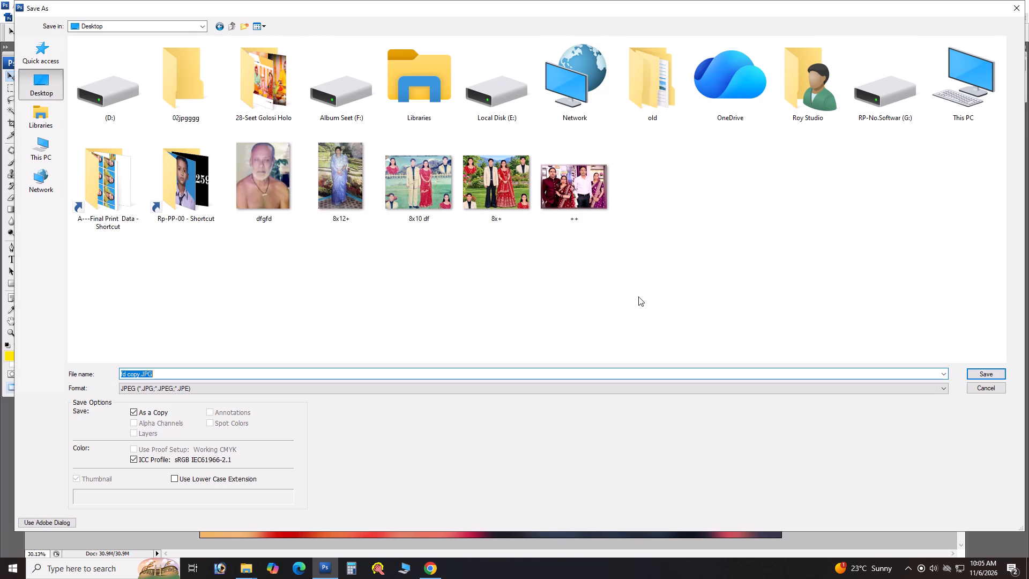
pyautogui.write('10x12-')
pyautogui.press('-')
pyautogui.press('Return')
pyautogui.press('Return')
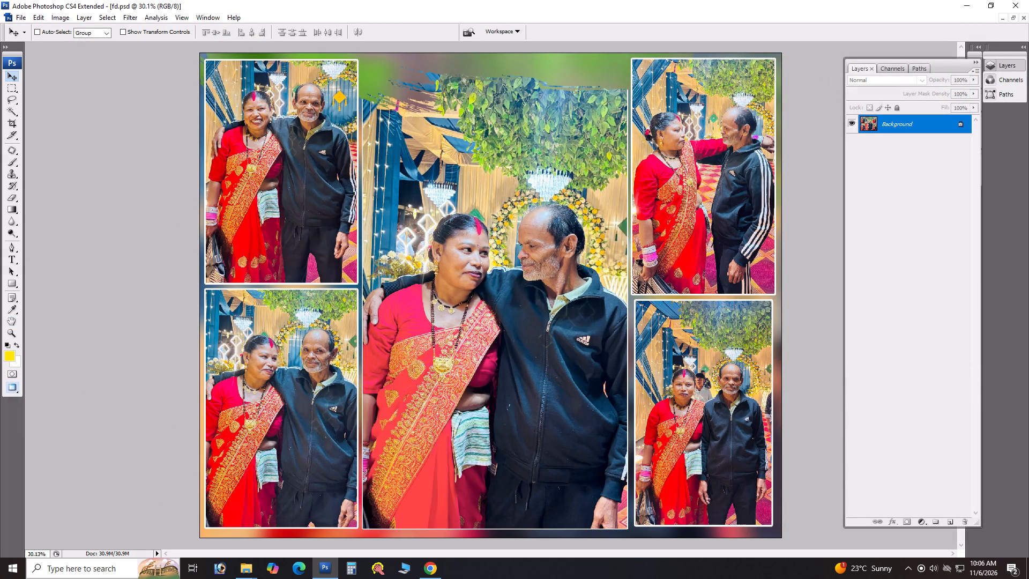
# Inspect the couple's faces in the centre picture of the merged collage at close range.
pyautogui.press('space')
pyautogui.keyDown('ctrl'); pyautogui.moveTo(481, 241); pyautogui.dragTo(560, 336); pyautogui.keyUp('ctrl')
pyautogui.moveTo(475, 202); pyautogui.dragTo(443, 423)
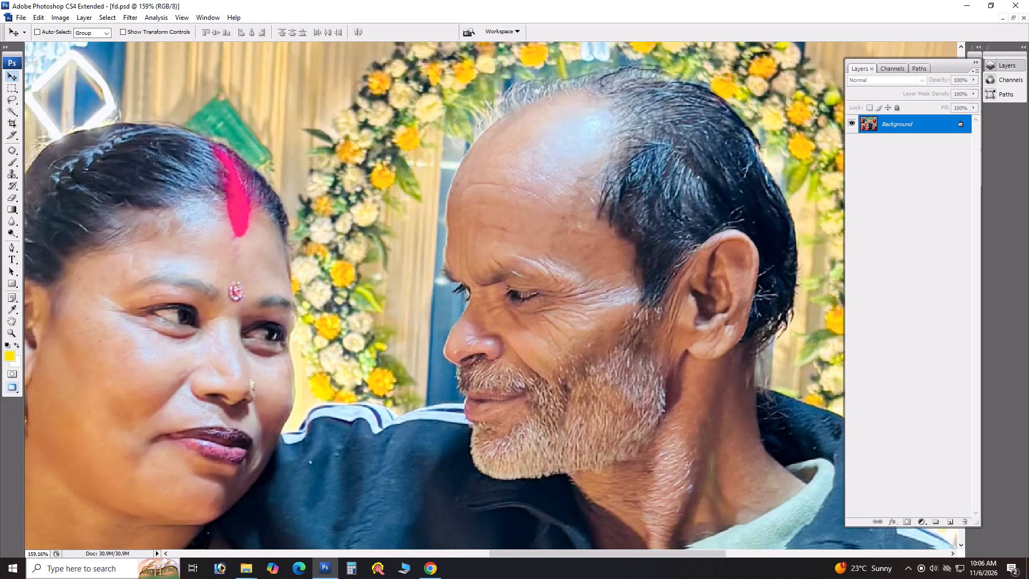
pyautogui.moveTo(432, 375); pyautogui.dragTo(486, 378)
pyautogui.hotkey('ctrl', '0')
pyautogui.hotkey('ctrl', '0')
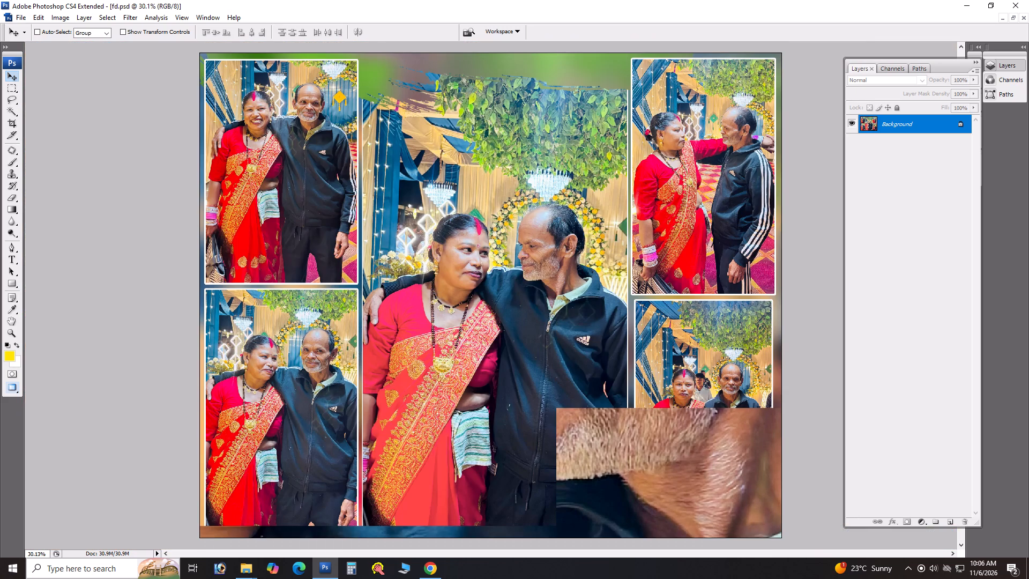
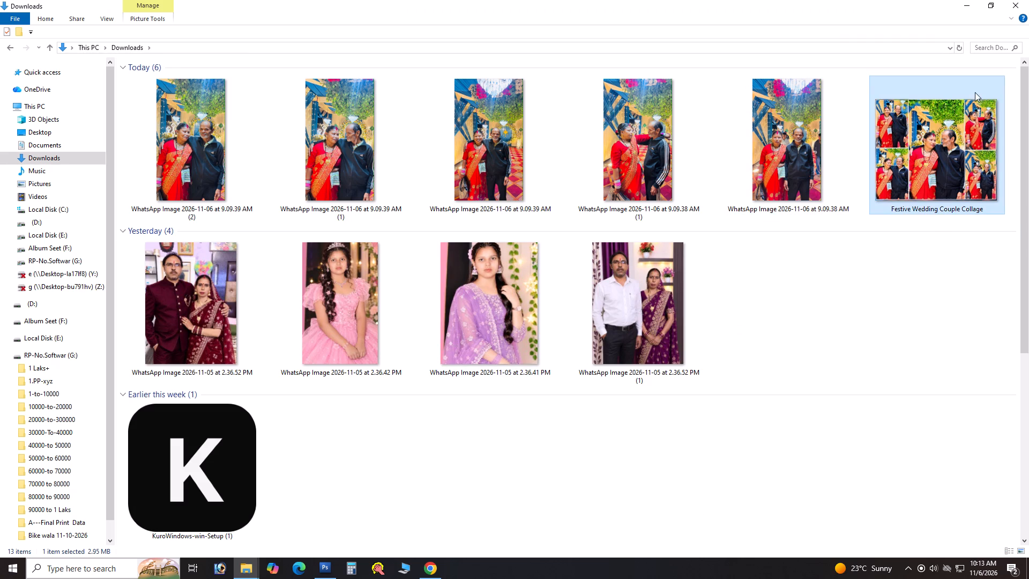
pyautogui.moveTo(964, 130); pyautogui.dragTo(488, 273)
pyautogui.hotkey('alt', 'Tab')
pyautogui.hotkey('alt', 'Tab')
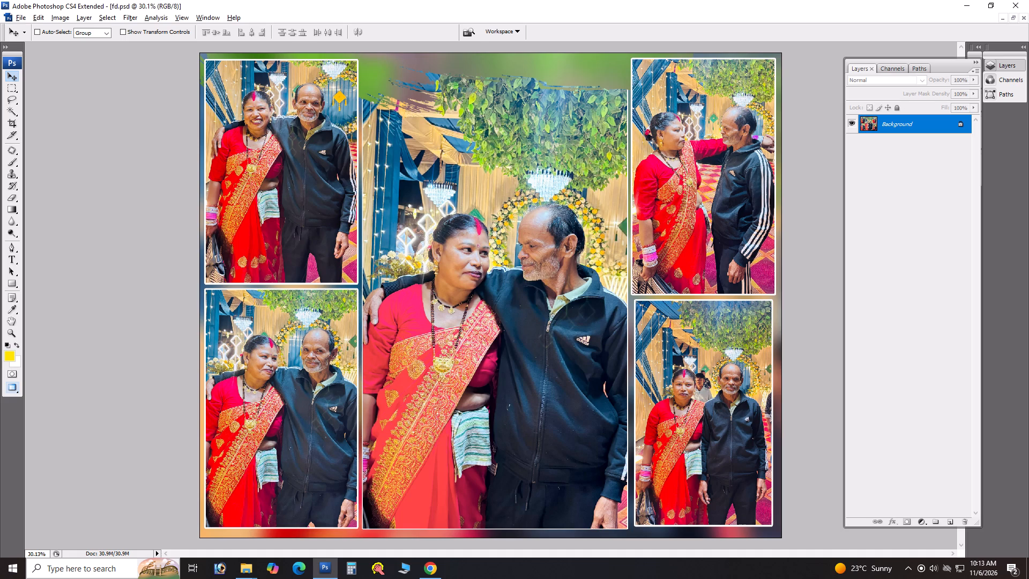
pyautogui.moveTo(488, 273); pyautogui.dragTo(458, 239)
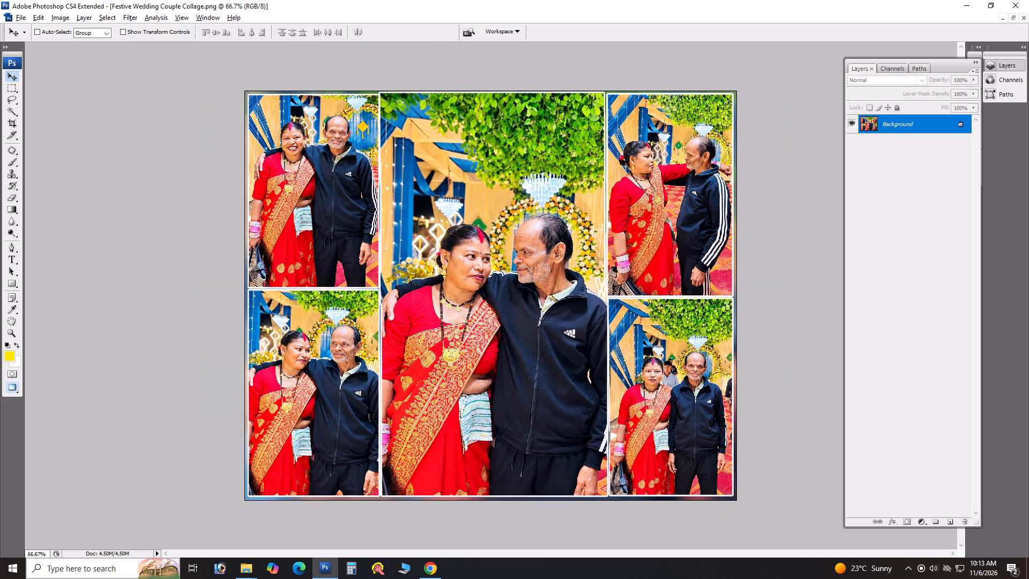
# Compare the man's face in the first photo close up between the ChatGPT picture and the fd.psd collage.
pyautogui.press('space')
pyautogui.keyDown('ctrl'); pyautogui.moveTo(263, 75); pyautogui.dragTo(384, 247); pyautogui.keyUp('ctrl')
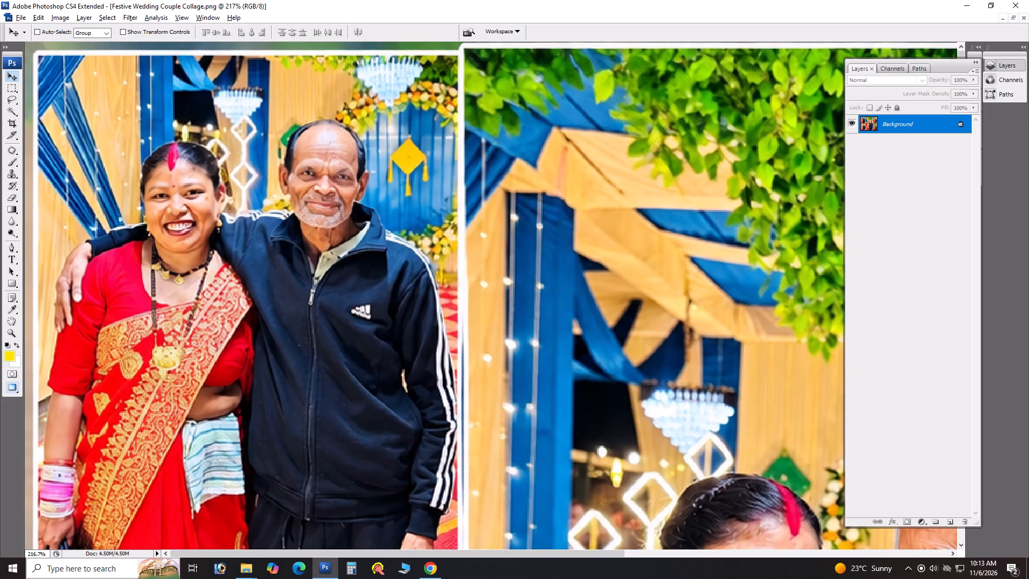
pyautogui.hotkey('ctrl', 'space')
pyautogui.hotkey('ctrl', 'space')
pyautogui.hotkey('ctrl', 'space')
pyautogui.hotkey('ctrl', 'space')
pyautogui.hotkey('ctrl', 'space')
pyautogui.hotkey('ctrl', 'space')
pyautogui.hotkey('ctrl', 'space')
pyautogui.keyDown('ctrl'); pyautogui.moveTo(301, 146); pyautogui.dragTo(375, 210); pyautogui.keyUp('ctrl')
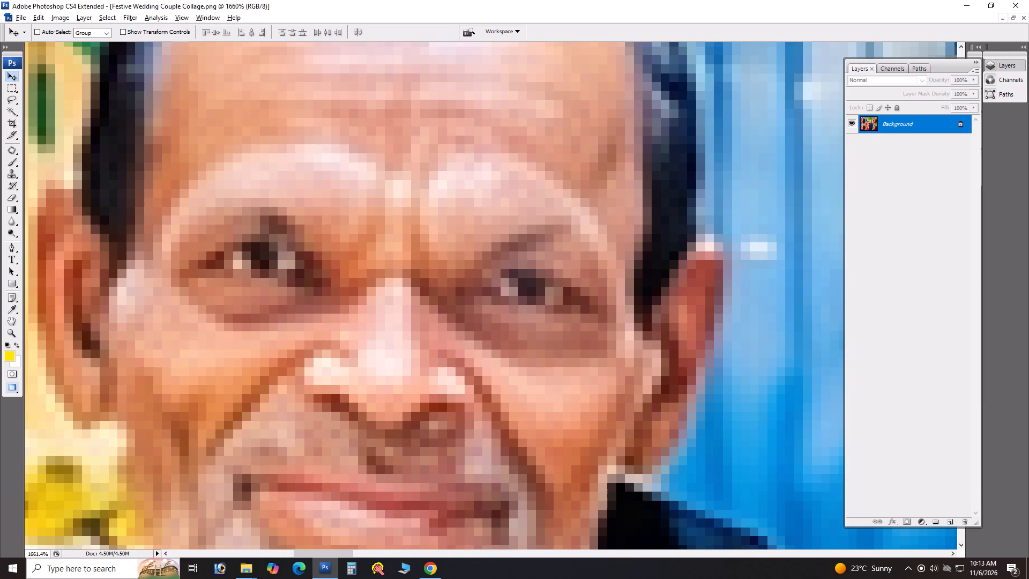
pyautogui.hotkey('ctrl', 'Tab')
pyautogui.hotkey('ctrl', 'space')
pyautogui.hotkey('ctrl', 'space')
pyautogui.hotkey('ctrl', 'space')
pyautogui.hotkey('ctrl', 'space')
pyautogui.hotkey('ctrl', 'space')
pyautogui.hotkey('ctrl', 'space')
pyautogui.hotkey('ctrl', 'space')
pyautogui.hotkey('ctrl', 'space')
pyautogui.hotkey('ctrl', 'space')
pyautogui.hotkey('ctrl', 'space')
pyautogui.keyDown('ctrl'); pyautogui.moveTo(281, 90); pyautogui.dragTo(416, 159); pyautogui.keyUp('ctrl')
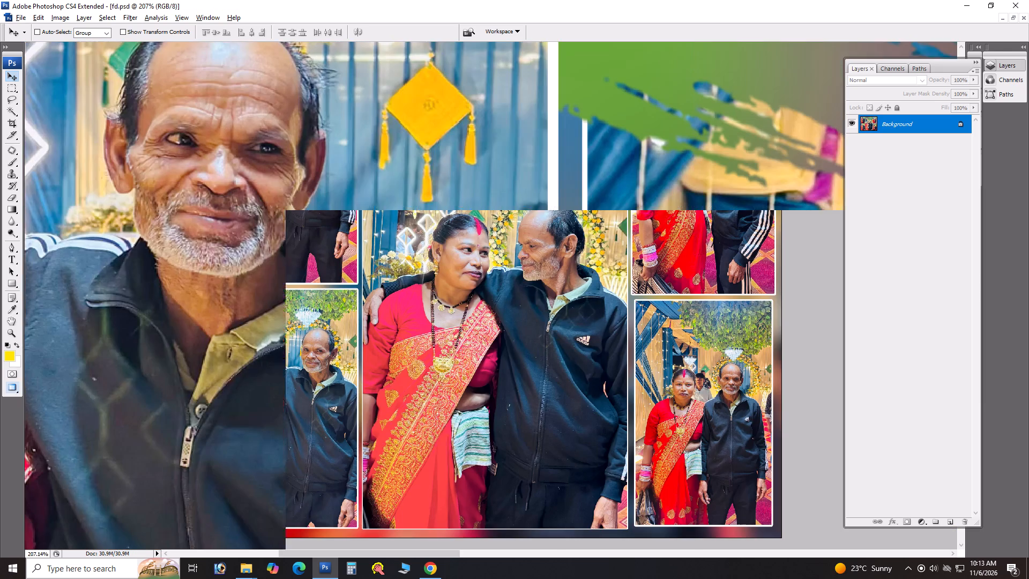
pyautogui.moveTo(198, 139); pyautogui.dragTo(292, 241)
pyautogui.keyDown('ctrl'); pyautogui.moveTo(242, 194); pyautogui.dragTo(391, 322); pyautogui.keyUp('ctrl')
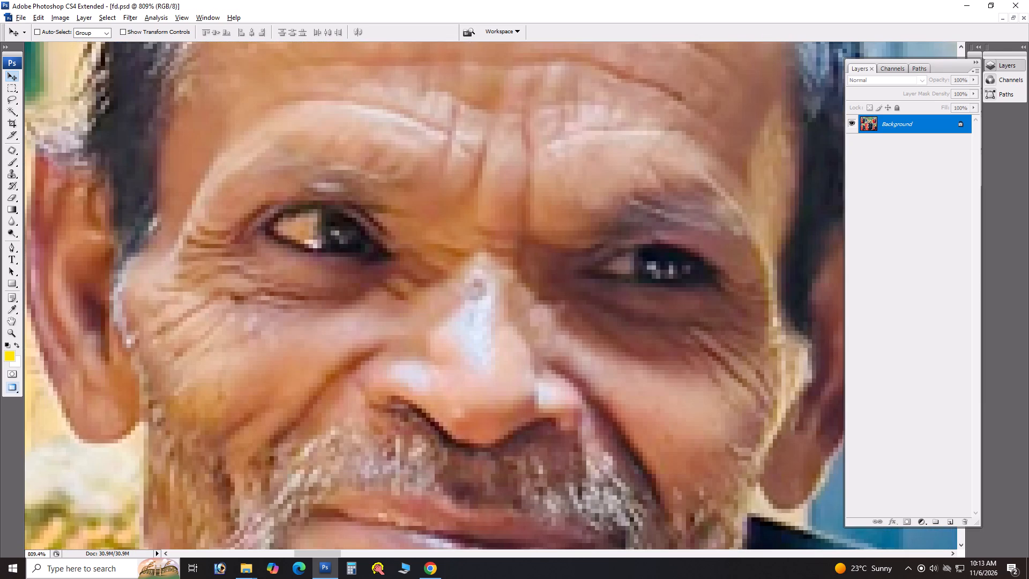
pyautogui.hotkey('ctrl', 'Tab')
pyautogui.hotkey('ctrl', '0')
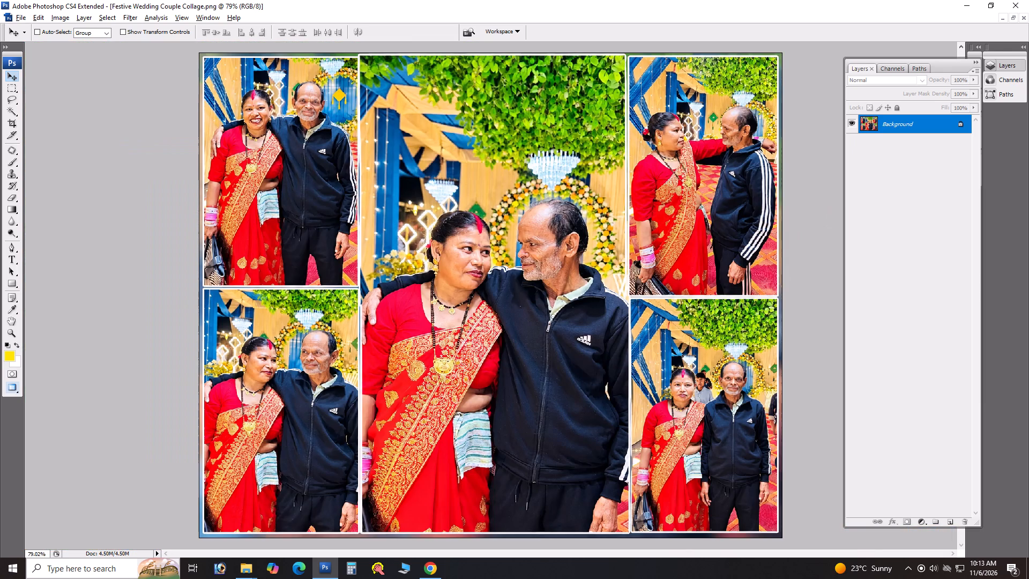
# Close the Festive Wedding Couple Collage picture and show fd.psd fitted to the screen with the panels hidden.
pyautogui.hotkey('ctrl', 'w')
pyautogui.press('Tab')
pyautogui.hotkey('ctrl', '0')
pyautogui.hotkey('ctrl', '0')
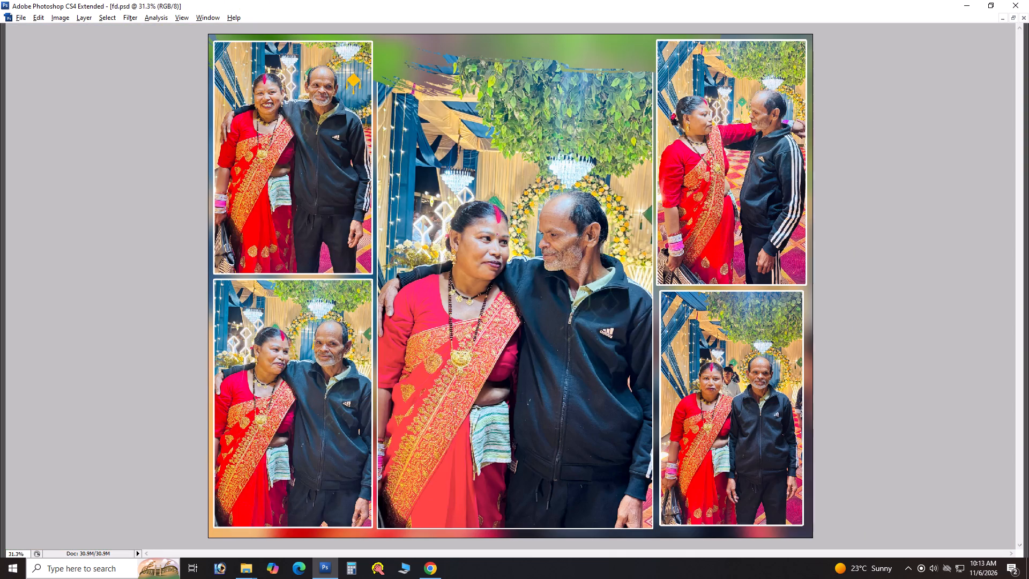
# Merge the visible layers of the collage and apply the Portraiture filter with the Default preset.
pyautogui.hotkey('ctrl', 'shift', 'e')
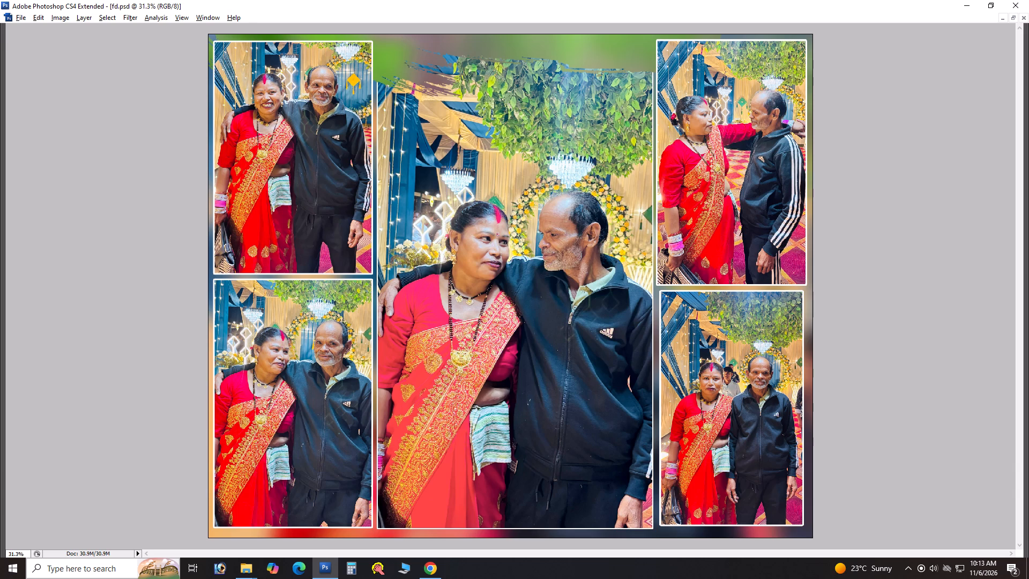
pyautogui.hotkey('alt', 't')
pyautogui.write('ii')
pyautogui.press('Return')
pyautogui.press('Return')
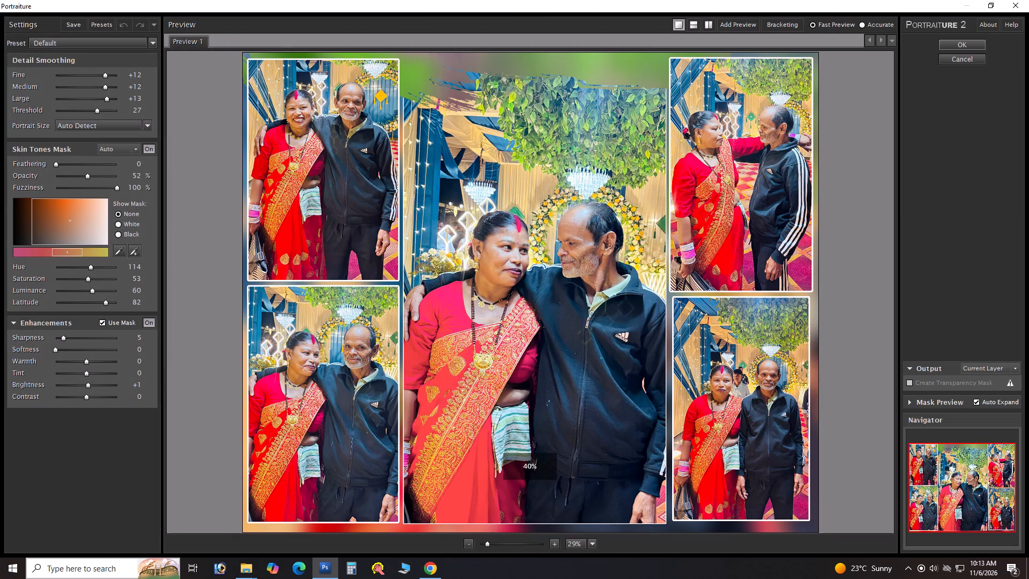
pyautogui.tripleClick(570, 226)
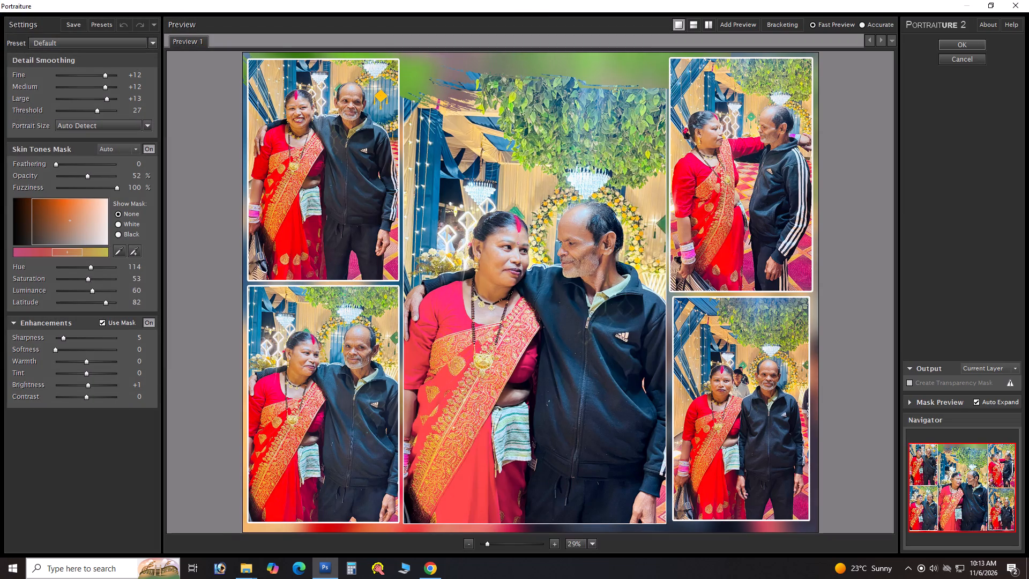
pyautogui.tripleClick(570, 226)
pyautogui.press('Return')
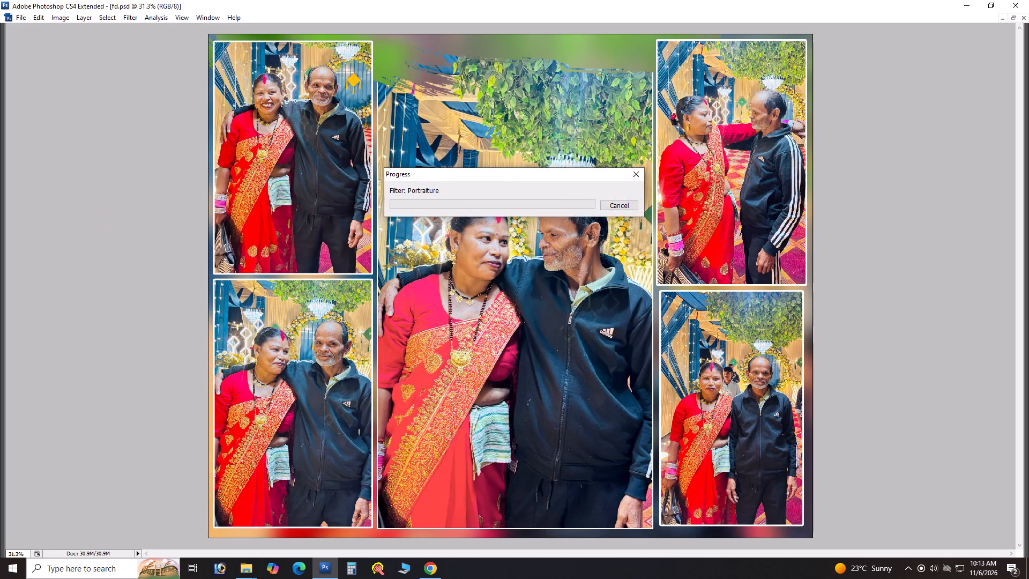
# Switch to Chrome, open a window under the other browser profile and load YouTube from its shortcut.
pyautogui.click(437, 570)
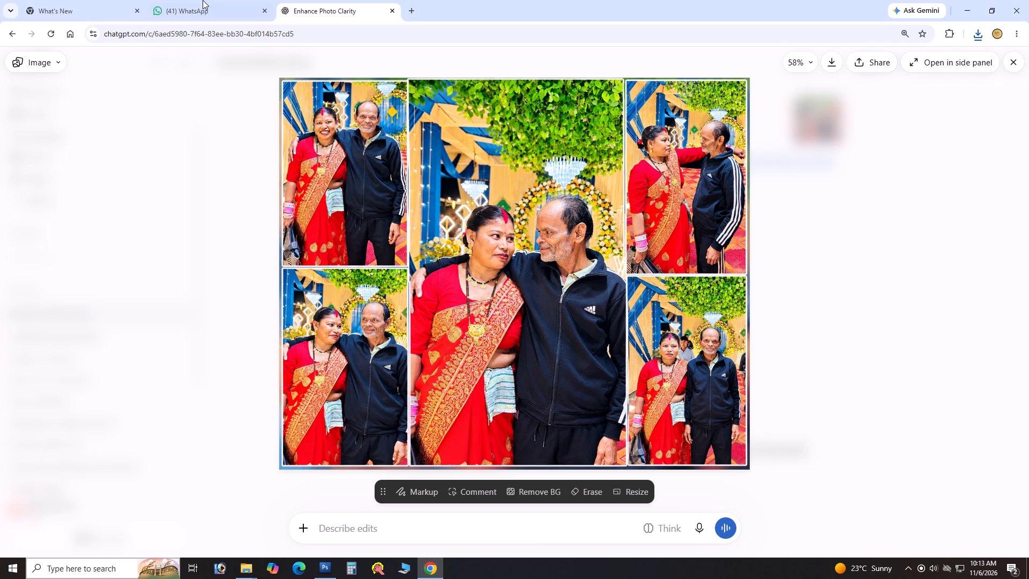
pyautogui.click(0, 578)
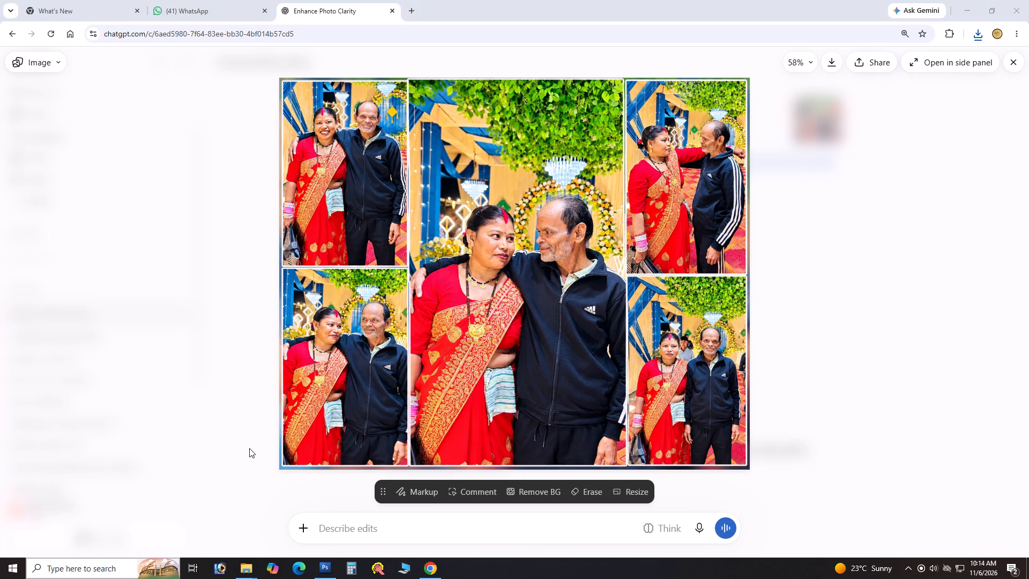
pyautogui.click(308, 498)
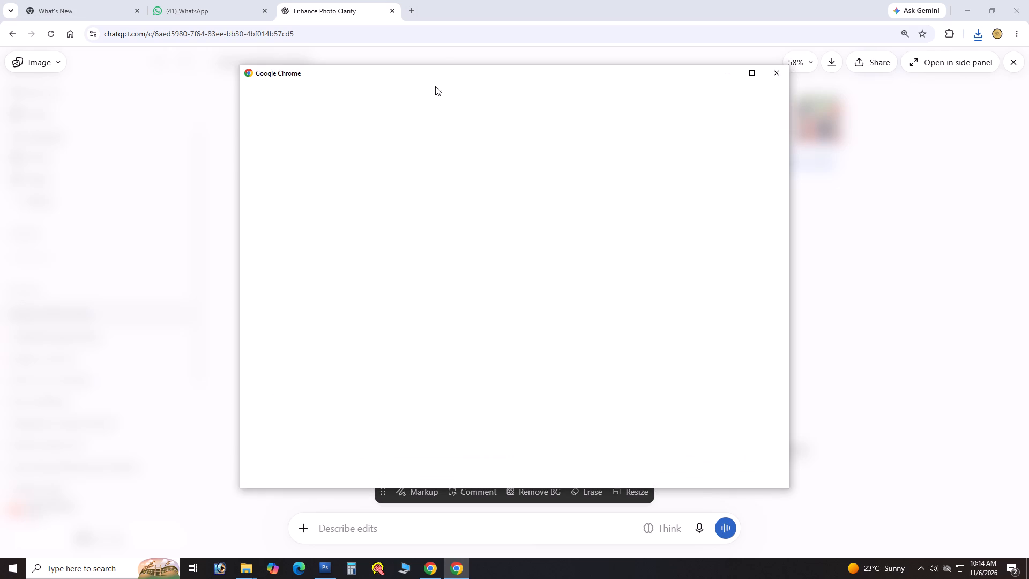
pyautogui.click(646, 273)
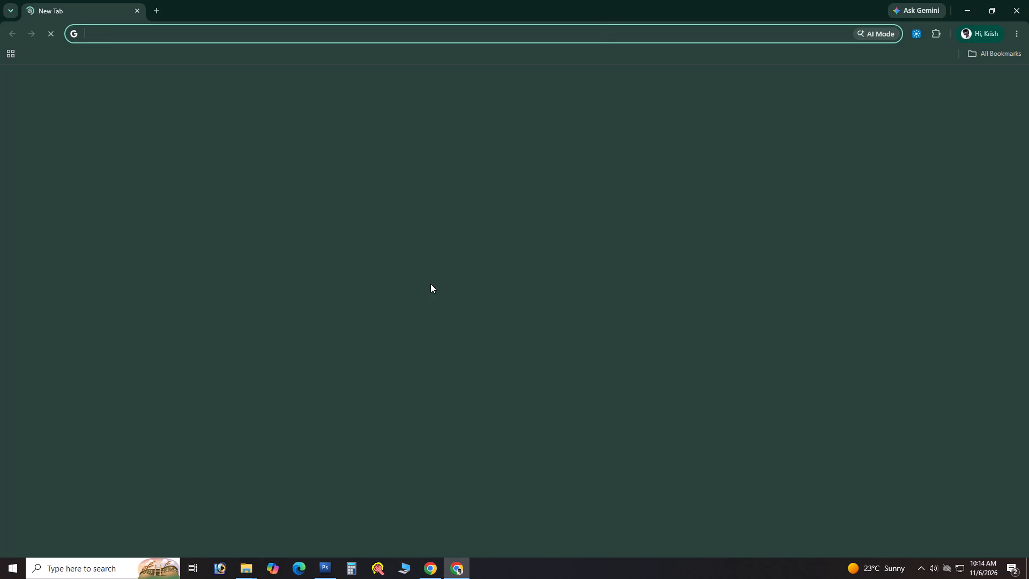
pyautogui.click(457, 276)
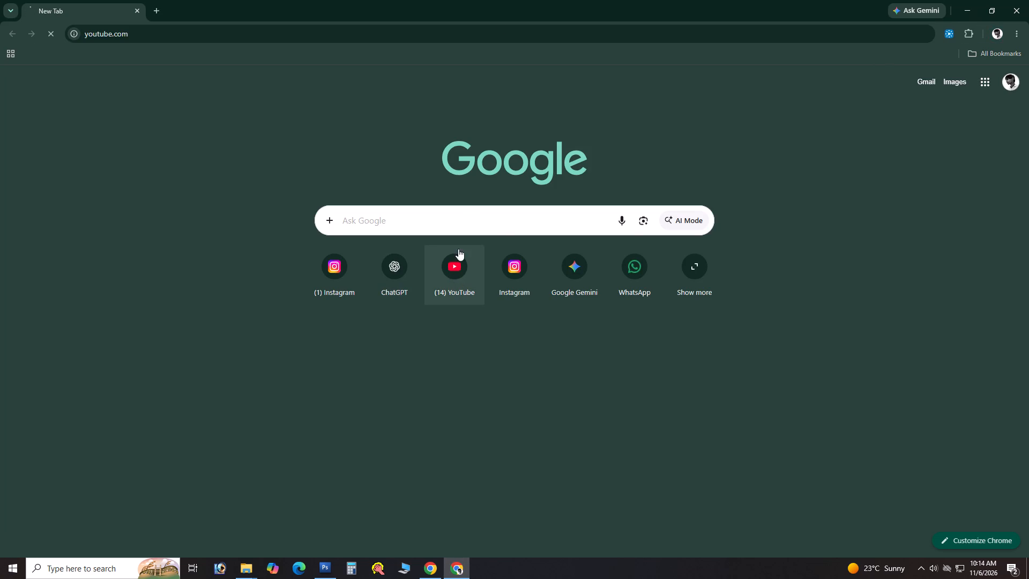
pyautogui.click(514, 0)
# Return to Photoshop and fade the Portraiture effect on the collage to 40%.
pyautogui.hotkey('alt', 'Tab')
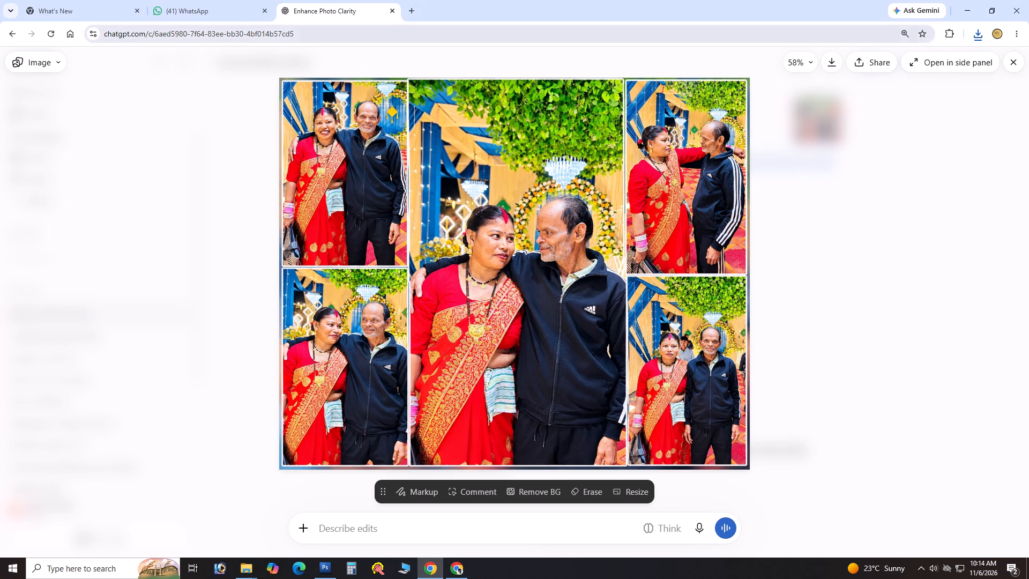
pyautogui.hotkey('alt', 'Tab')
pyautogui.hotkey('alt', 'Tab')
pyautogui.hotkey('alt', 'Tab')
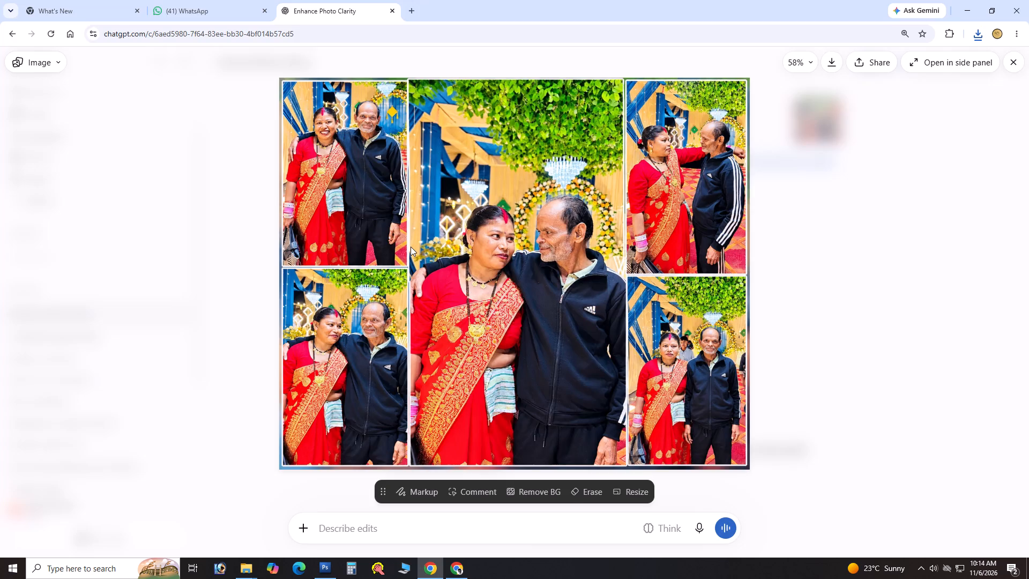
pyautogui.hotkey('alt', 'Tab')
pyautogui.hotkey('ctrl', 'shift', 'f')
pyautogui.write('40')
pyautogui.press('Return')
# Run the plug-in filter listed just before Noise Ninja's on the collage and fade its effect to 50%.
pyautogui.hotkey('alt', 't')
pyautogui.press('Up')
pyautogui.press('Up')
pyautogui.press('Return')
pyautogui.press('Return')
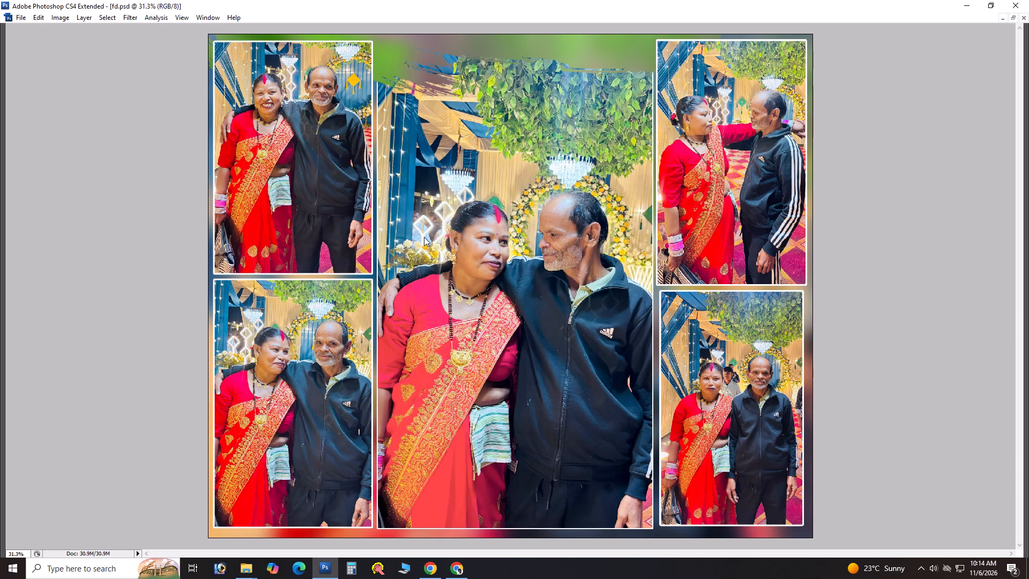
pyautogui.press('Return')
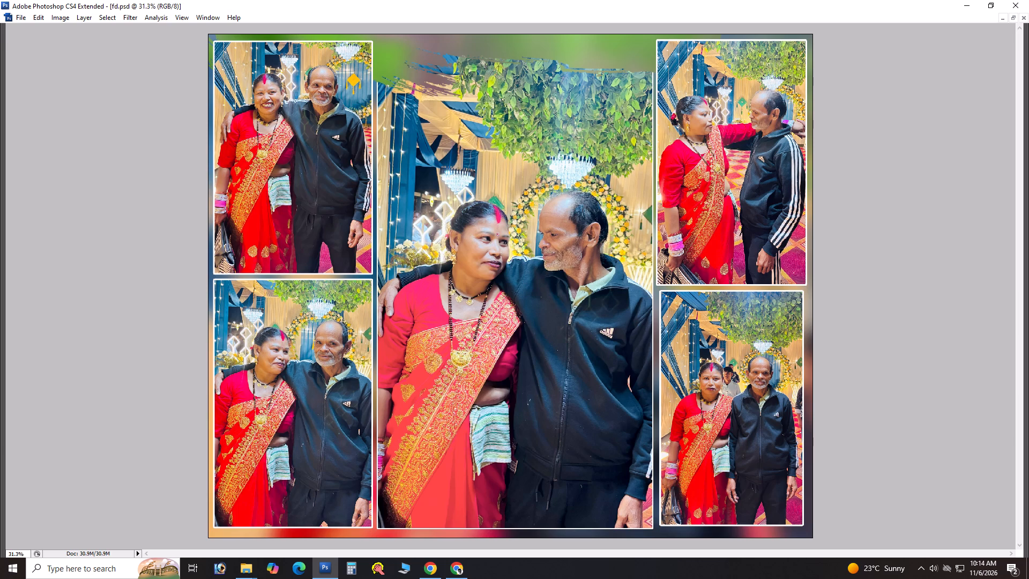
pyautogui.hotkey('ctrl', 'shift', 'f')
pyautogui.write('50')
pyautogui.press('Return')
# Apply the Noise Ninja filter to the collage without creating or loading a noise profile.
pyautogui.hotkey('alt', 't')
pyautogui.press('Up')
pyautogui.press('Return')
pyautogui.press('Return')
pyautogui.press('Tab')
pyautogui.press('Return')
pyautogui.press('Tab')
pyautogui.press('Return')
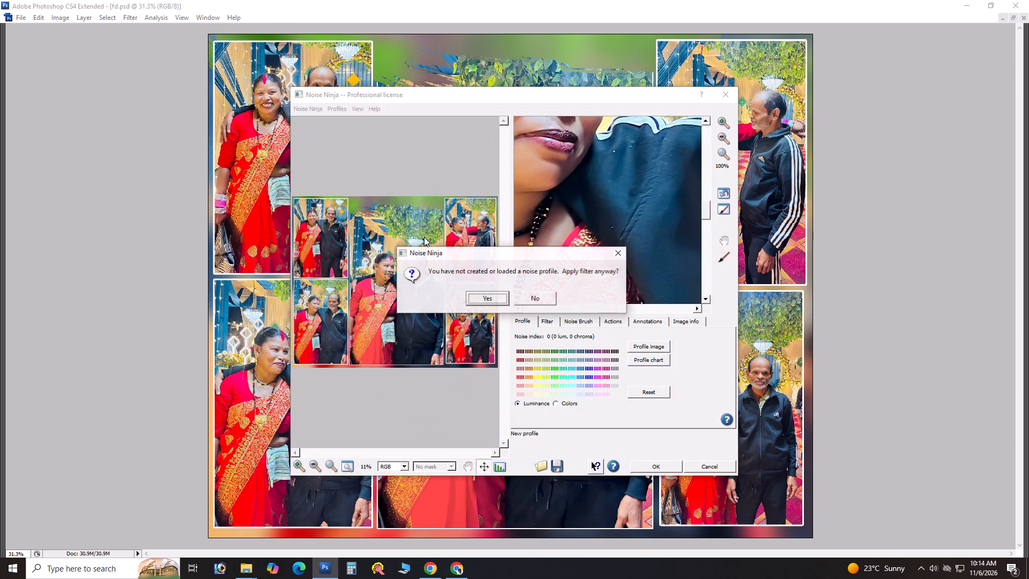
pyautogui.press('Return')
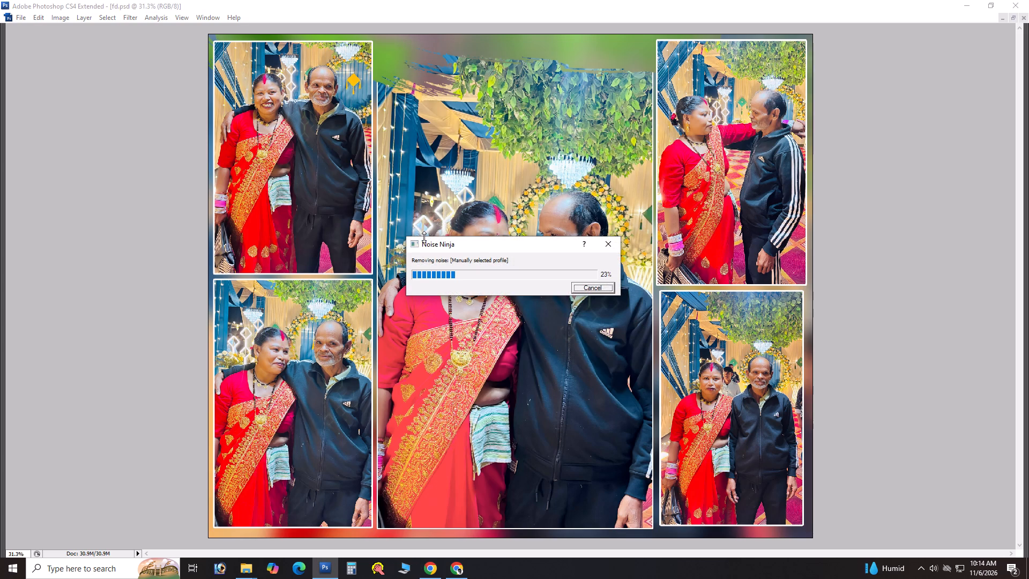
# Switch to YouTube and start the video "kalyani song from shreya ghoshal" from the home feed.
pyautogui.hotkey('alt', 'Tab')
pyautogui.hotkey('alt', 'Tab')
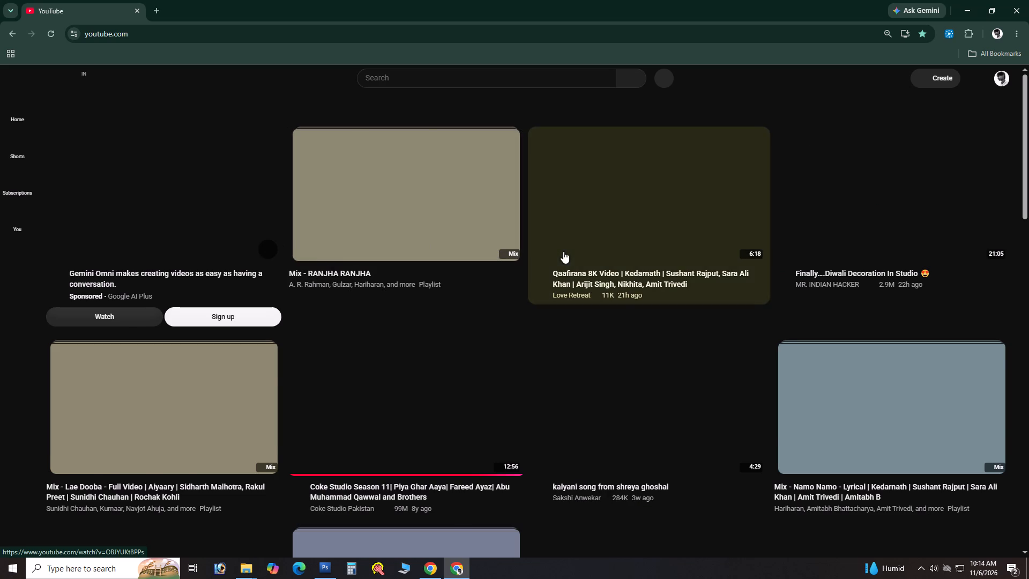
pyautogui.click(598, 0)
pyautogui.scroll(-3, 388, 294)
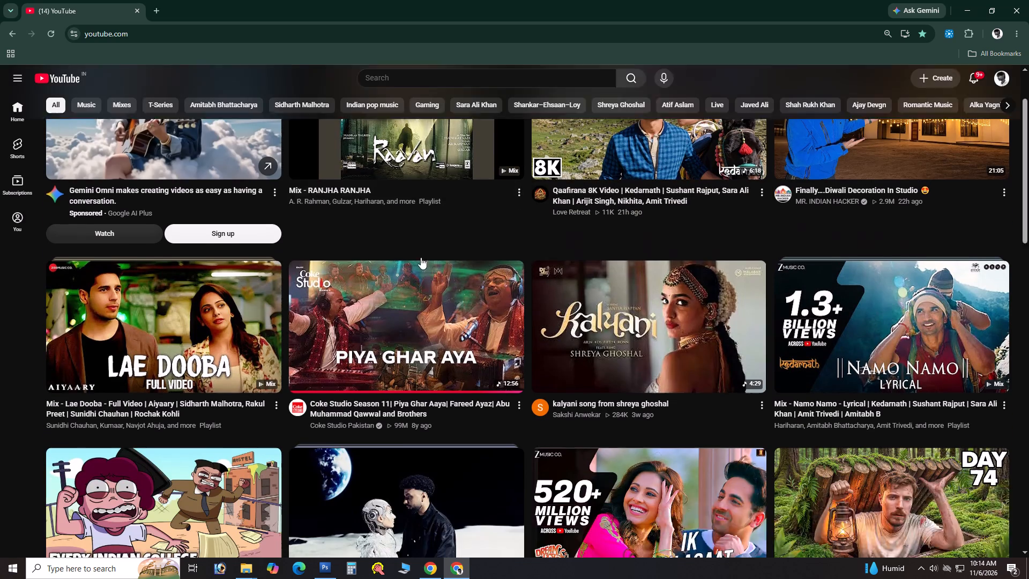
pyautogui.scroll(-2, 431, 261)
pyautogui.scroll(1, 451, 210)
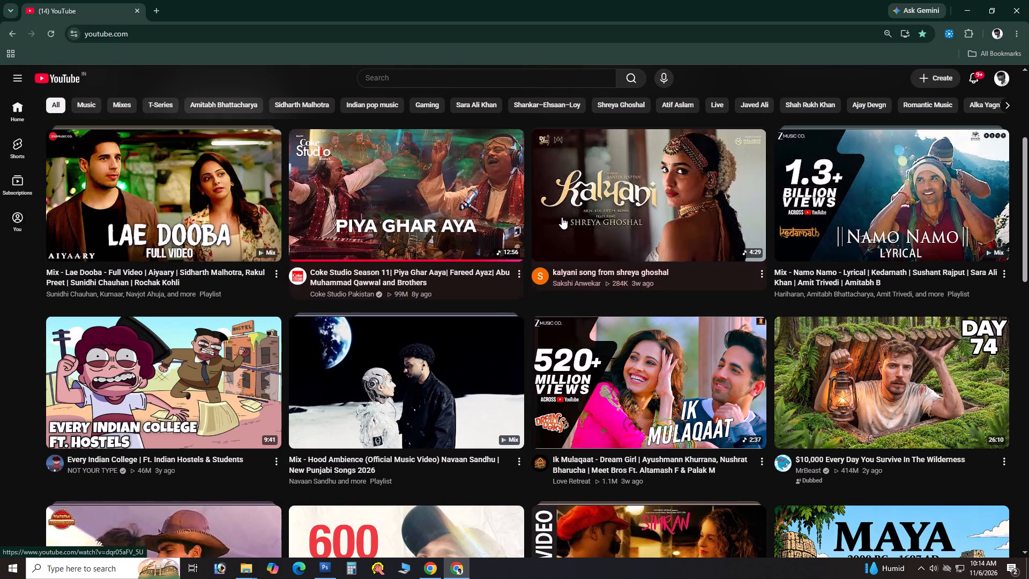
pyautogui.click(581, 204)
pyautogui.click(568, 0)
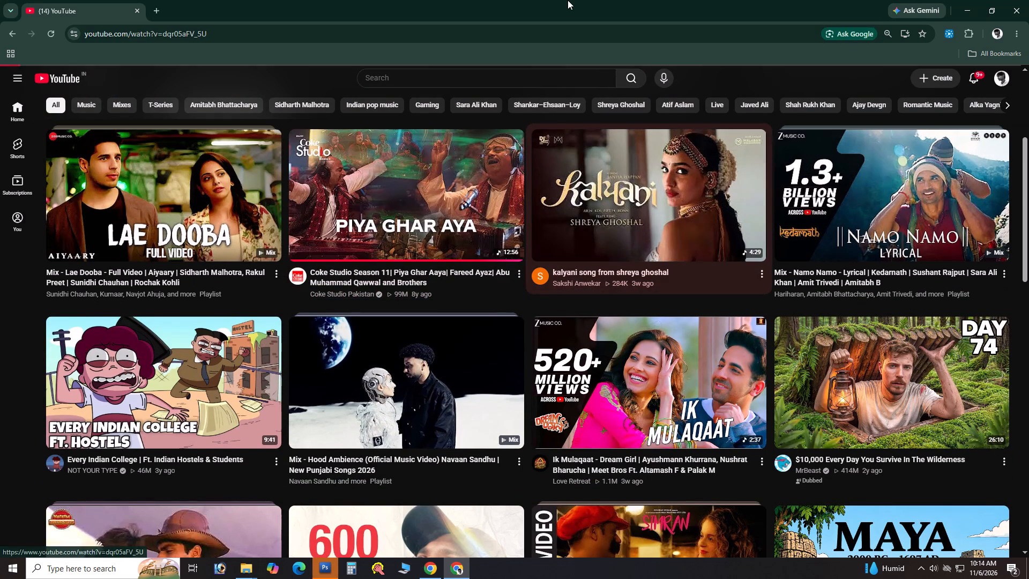
# Return to Photoshop and fade the Noise Ninja effect on the collage to 50%.
pyautogui.hotkey('alt', 'Tab')
pyautogui.hotkey('ctrl', 'shift', 'f')
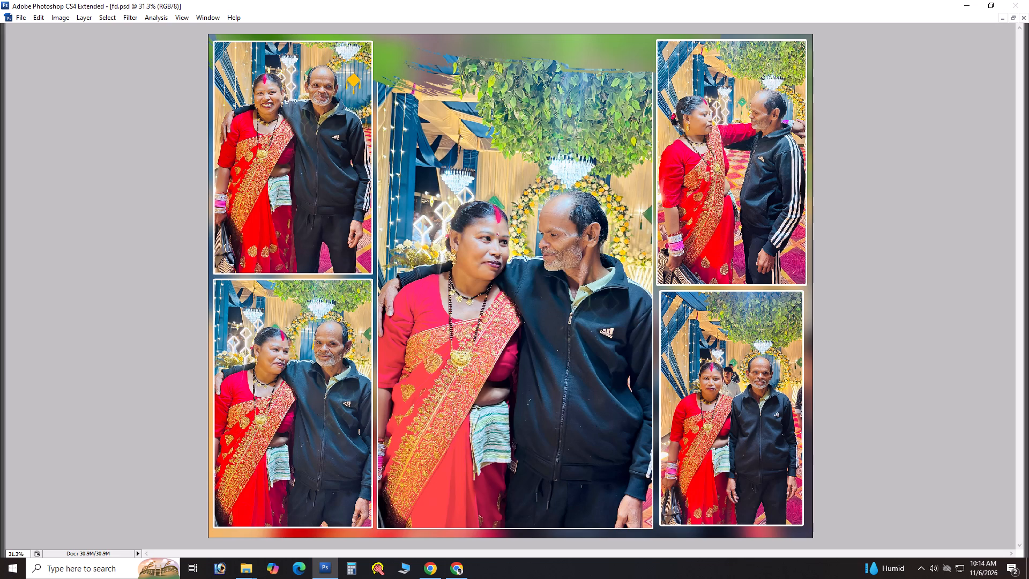
pyautogui.write('50')
pyautogui.press('Return')
# Apply the Smart Sharpen filter to the whole collage with its current settings.
pyautogui.hotkey('ctrl', '0')
pyautogui.hotkey('ctrl', '0')
pyautogui.hotkey('ctrl', '0')
pyautogui.hotkey('alt', 't')
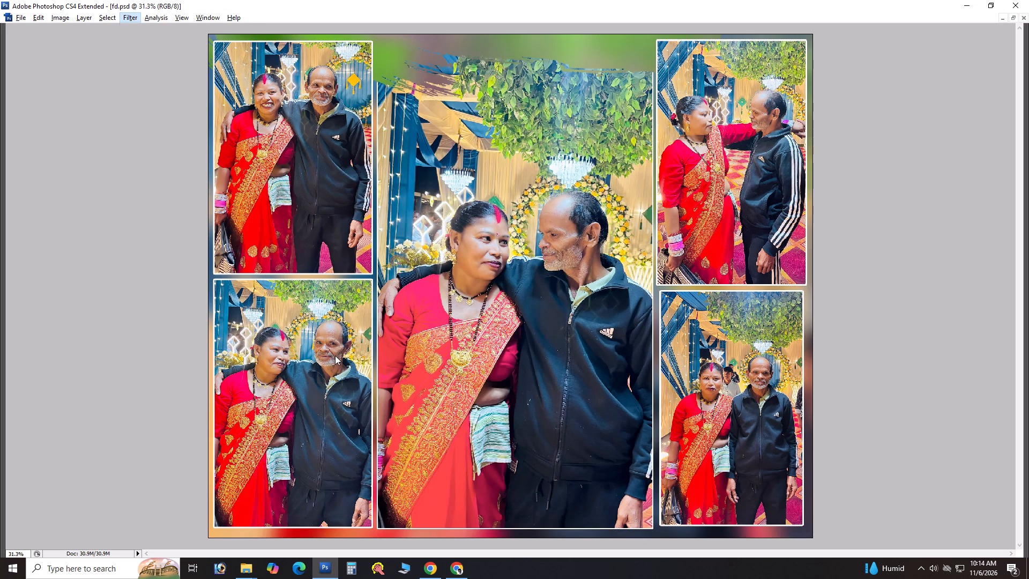
pyautogui.hotkey('alt', 't')
pyautogui.press('s')
pyautogui.press('Right')
pyautogui.hotkey('alt', 't')
pyautogui.press('s')
pyautogui.press('Right')
pyautogui.press('Down')
pyautogui.press('Down')
pyautogui.press('Down')
pyautogui.press('Return')
pyautogui.press('Return')
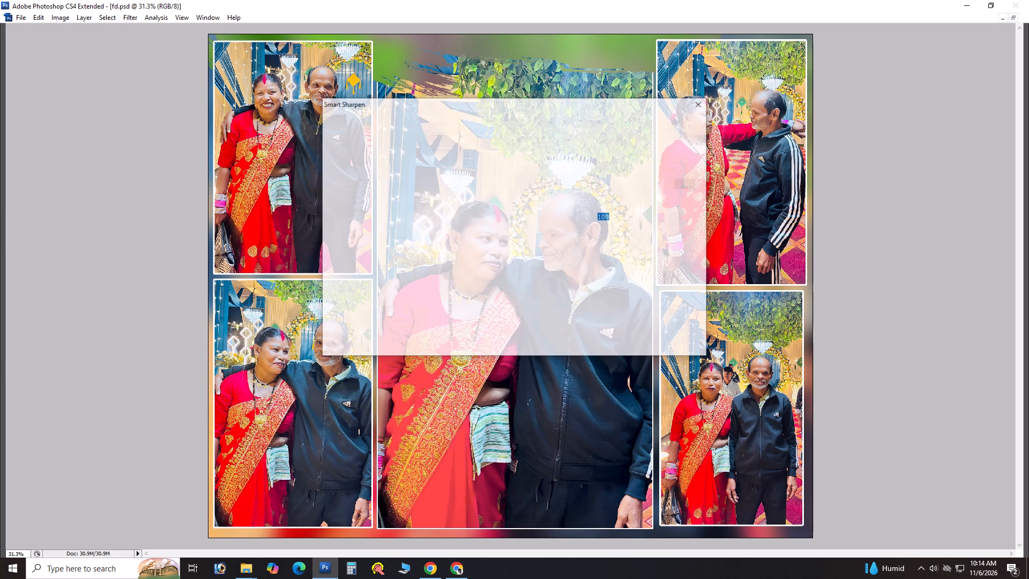
# Fade the Smart Sharpen effect on the collage to 50%.
pyautogui.hotkey('ctrl', 'shift', 'f')
pyautogui.write('50')
pyautogui.press('Return')
pyautogui.hotkey('ctrl', '0')
pyautogui.hotkey('ctrl', '0')
# Adjust the whole collage with Levels: black input 10, lighter midtones and a lower white input, and compare before and after.
pyautogui.hotkey('ctrl', 'l')
pyautogui.press('Tab')
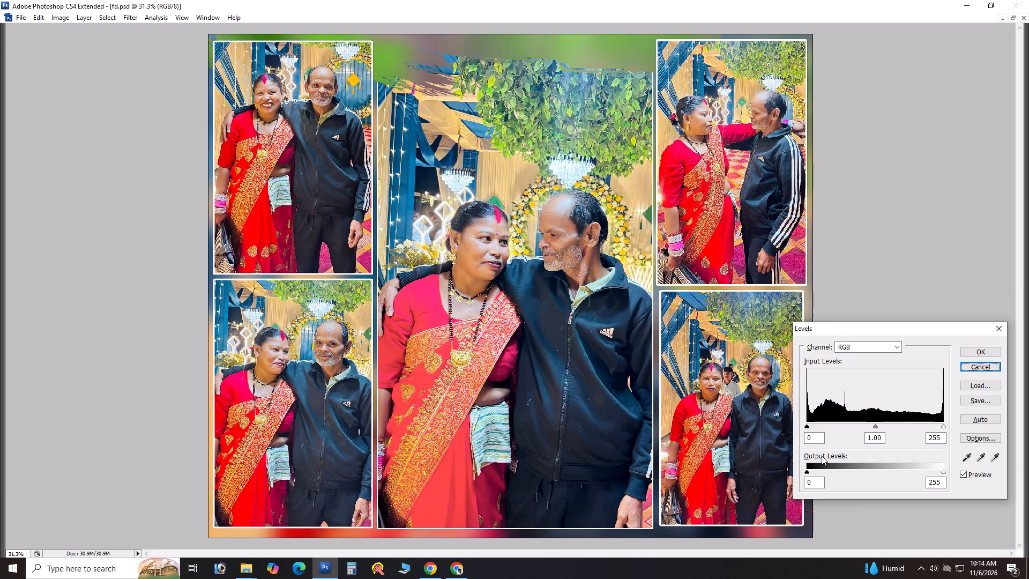
pyautogui.moveTo(812, 436); pyautogui.dragTo(767, 440)
pyautogui.scroll(15, 853, 426)
pyautogui.press('Tab')
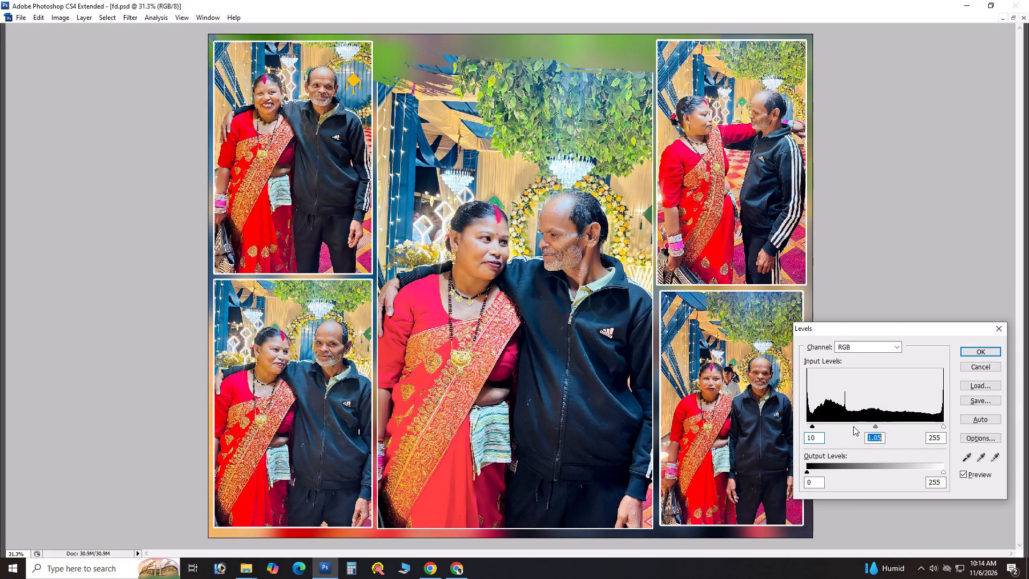
pyautogui.scroll(1, 853, 426)
pyautogui.press('Tab')
pyautogui.scroll(-2, 853, 426)
pyautogui.press('Return')
pyautogui.hotkey('ctrl', 'alt', 'z')
pyautogui.hotkey('ctrl', 'z')
# Examine the couple's faces, clothing and background up close in the collage's upper-right photo.
pyautogui.hotkey('ctrl', 'space')
pyautogui.hotkey('ctrl', 'space')
pyautogui.hotkey('ctrl', 'space')
pyautogui.hotkey('ctrl', 'space')
pyautogui.hotkey('ctrl', 'space')
pyautogui.hotkey('ctrl', 'space')
pyautogui.hotkey('ctrl', 'space')
pyautogui.hotkey('ctrl', 'space')
pyautogui.hotkey('ctrl', 'space')
pyautogui.hotkey('ctrl', 'space')
pyautogui.hotkey('ctrl', 'space')
pyautogui.hotkey('ctrl', 'space')
pyautogui.keyDown('ctrl'); pyautogui.moveTo(685, 123); pyautogui.dragTo(802, 207); pyautogui.keyUp('ctrl')
pyautogui.moveTo(405, 88); pyautogui.dragTo(430, 266)
pyautogui.press('space')
pyautogui.moveTo(393, 207); pyautogui.dragTo(401, 325)
pyautogui.click(386, 308)
pyautogui.press('space')
pyautogui.press('space')
pyautogui.press('space')
pyautogui.press('space')
pyautogui.press('space')
pyautogui.press('space')
pyautogui.press('space')
pyautogui.press('space')
pyautogui.press('space')
pyautogui.press('space')
pyautogui.press('space')
pyautogui.press('space')
pyautogui.press('space')
pyautogui.press('space')
pyautogui.press('space')
pyautogui.press('space')
pyautogui.press('space')
pyautogui.press('space')
pyautogui.press('space')
pyautogui.press('space')
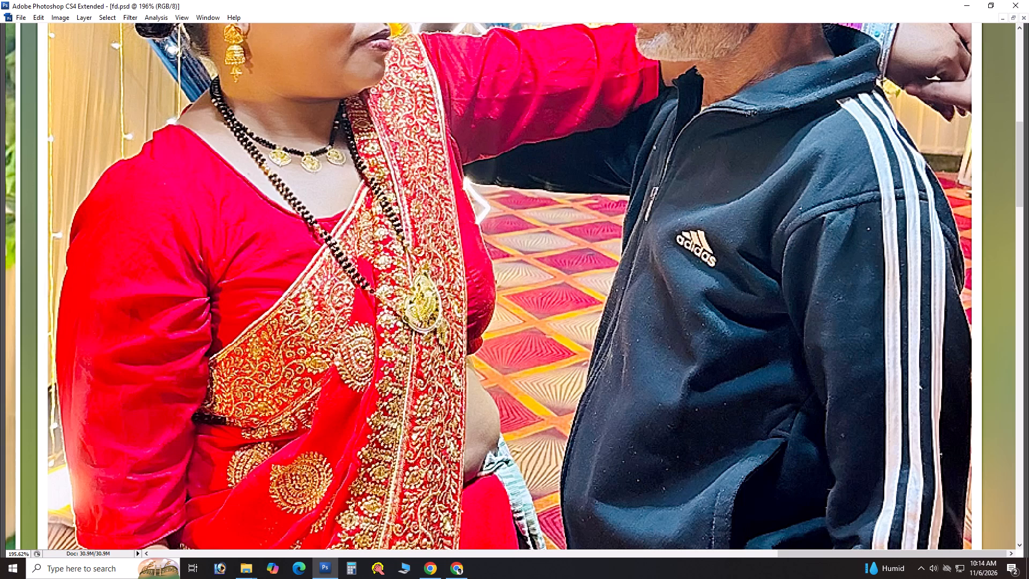
pyautogui.moveTo(405, 207); pyautogui.dragTo(421, 367)
pyautogui.moveTo(351, 198); pyautogui.dragTo(367, 388)
pyautogui.press('space')
pyautogui.press('space')
pyautogui.press('space')
pyautogui.press('space')
pyautogui.press('space')
pyautogui.press('space')
pyautogui.press('space')
pyautogui.press('space')
pyautogui.press('space')
pyautogui.press('space')
pyautogui.press('space')
pyautogui.press('space')
pyautogui.press('space')
pyautogui.press('space')
pyautogui.press('space')
pyautogui.press('space')
pyautogui.press('space')
pyautogui.press('space')
pyautogui.press('space')
pyautogui.press('space')
pyautogui.moveTo(346, 231); pyautogui.dragTo(362, 454)
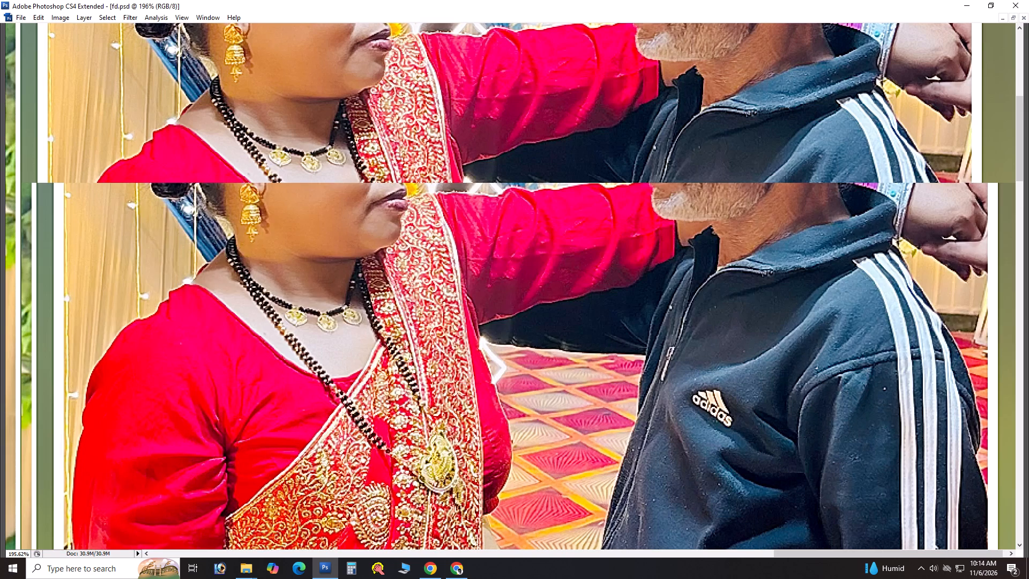
pyautogui.moveTo(362, 454); pyautogui.dragTo(361, 451)
pyautogui.moveTo(355, 406); pyautogui.dragTo(360, 295)
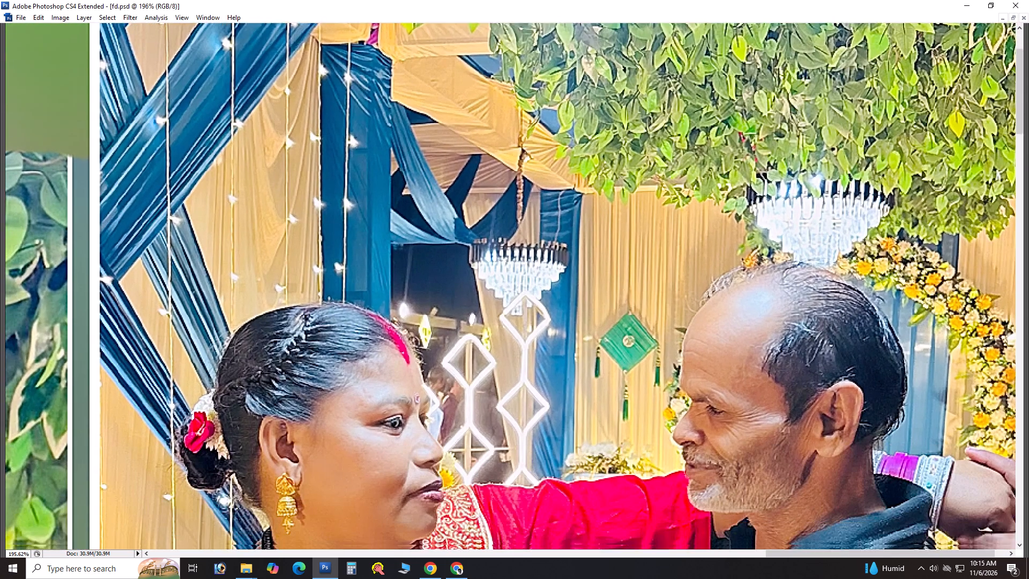
pyautogui.moveTo(360, 295); pyautogui.dragTo(355, 234)
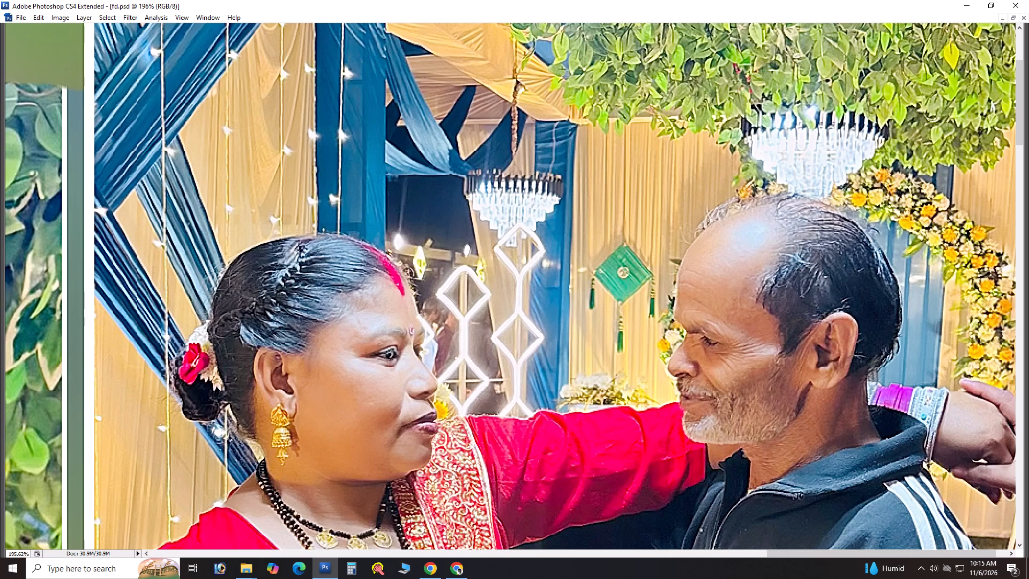
pyautogui.hotkey('ctrl', '0')
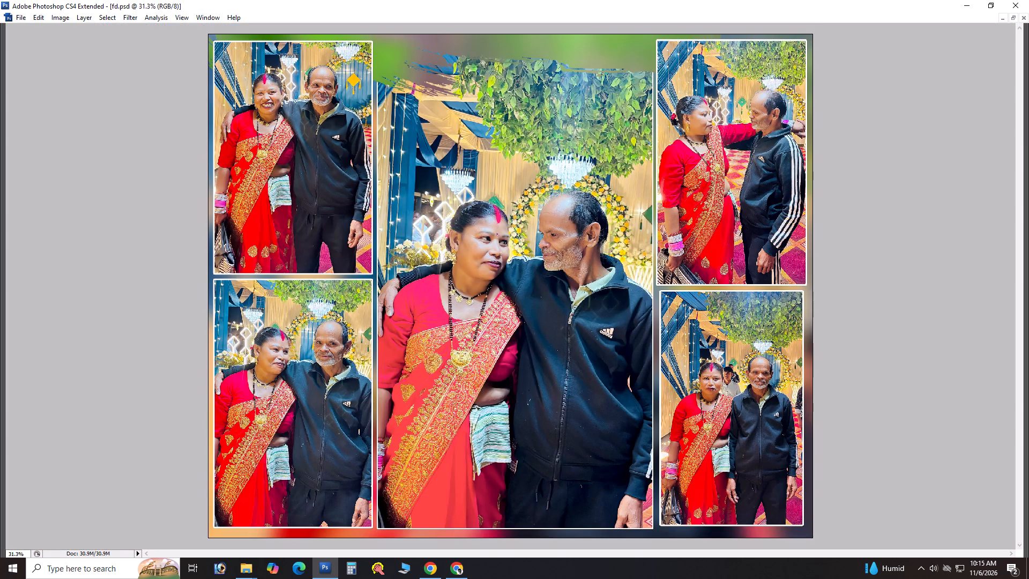
# Outline the woman's face in the collage's upper-left photo, feather the selection by 50, brighten its midtones with Levels and deselect.
pyautogui.hotkey('ctrl', 'space')
pyautogui.hotkey('ctrl', 'space')
pyautogui.hotkey('ctrl', 'space')
pyautogui.hotkey('ctrl', 'space')
pyautogui.hotkey('ctrl', 'space')
pyautogui.hotkey('ctrl', 'space')
pyautogui.hotkey('ctrl', 'space')
pyautogui.hotkey('ctrl', 'space')
pyautogui.hotkey('ctrl', 'space')
pyautogui.hotkey('ctrl', 'space')
pyautogui.hotkey('ctrl', 'space')
pyautogui.hotkey('ctrl', 'space')
pyautogui.hotkey('ctrl', 'space')
pyautogui.hotkey('ctrl', 'space')
pyautogui.keyDown('ctrl'); pyautogui.moveTo(230, 69); pyautogui.dragTo(375, 217); pyautogui.keyUp('ctrl')
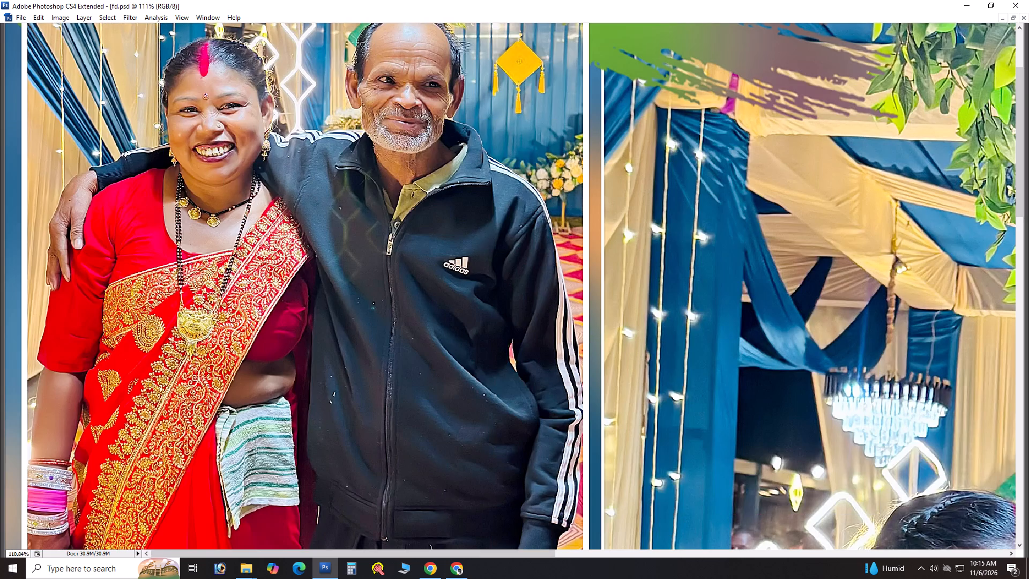
pyautogui.press('space')
pyautogui.press('space')
pyautogui.press('space')
pyautogui.press('space')
pyautogui.press('space')
pyautogui.press('space')
pyautogui.press('space')
pyautogui.press('space')
pyautogui.press('space')
pyautogui.press('space')
pyautogui.press('space')
pyautogui.press('space')
pyautogui.moveTo(232, 274); pyautogui.dragTo(257, 330)
pyautogui.press('j')
pyautogui.press('j')
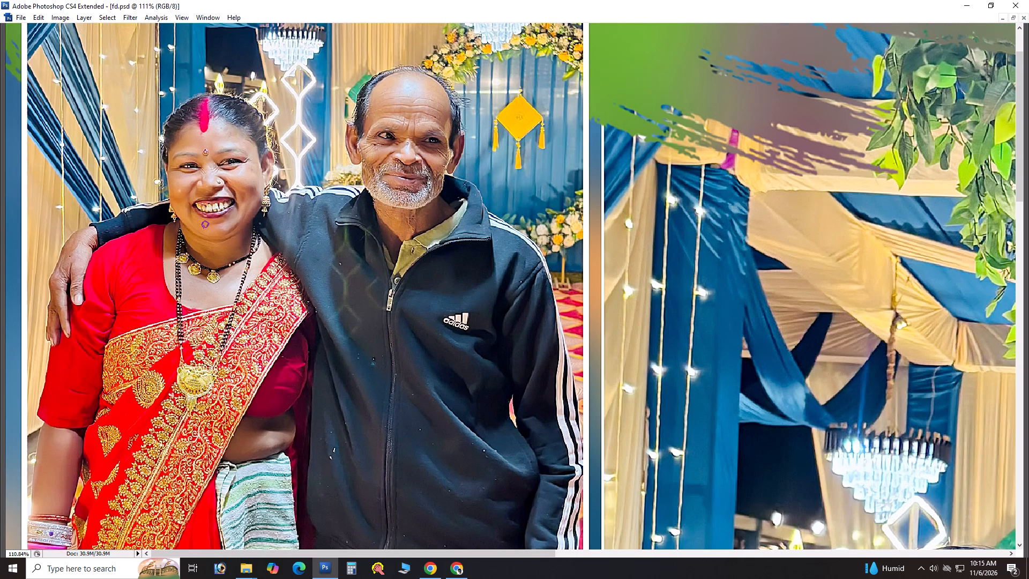
pyautogui.moveTo(165, 174); pyautogui.dragTo(186, 274)
pyautogui.moveTo(186, 274); pyautogui.dragTo(141, 198)
pyautogui.hotkey('ctrl', 'alt', 'd')
pyautogui.write('50')
pyautogui.press('Return')
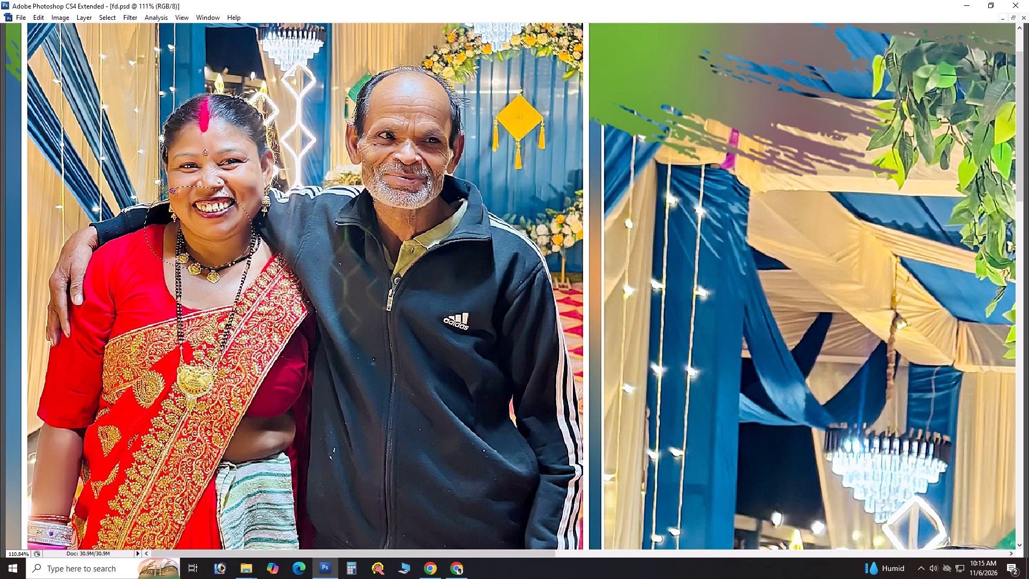
pyautogui.hotkey('ctrl', 'l')
pyautogui.press('Tab')
pyautogui.moveTo(881, 435); pyautogui.dragTo(860, 441)
pyautogui.scroll(20, 860, 441)
pyautogui.press('Return')
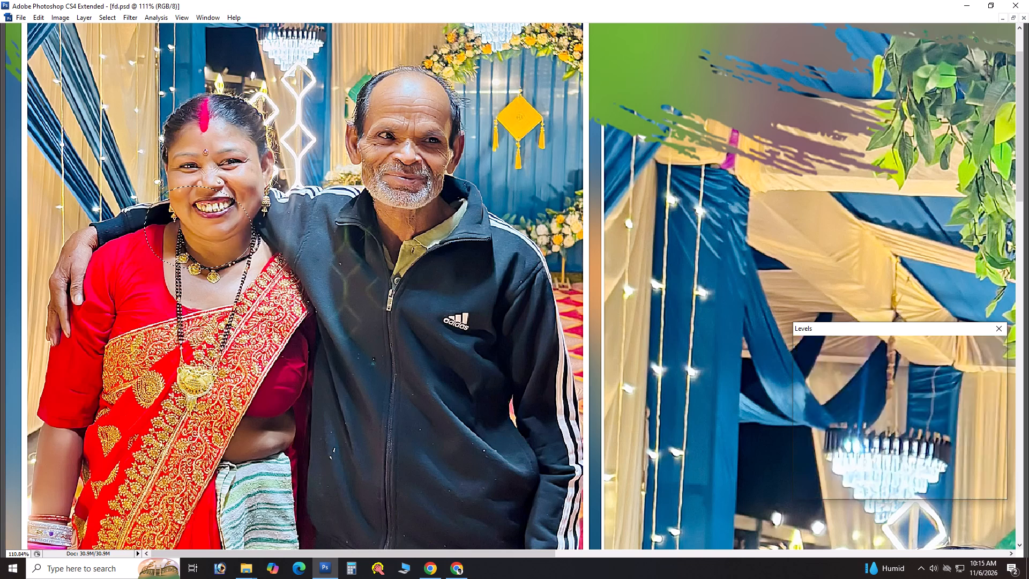
pyautogui.hotkey('ctrl', 'alt', 'z')
pyautogui.hotkey('ctrl', 'z')
pyautogui.hotkey('ctrl', 'd')
pyautogui.hotkey('ctrl', '0')
pyautogui.hotkey('ctrl', '0')
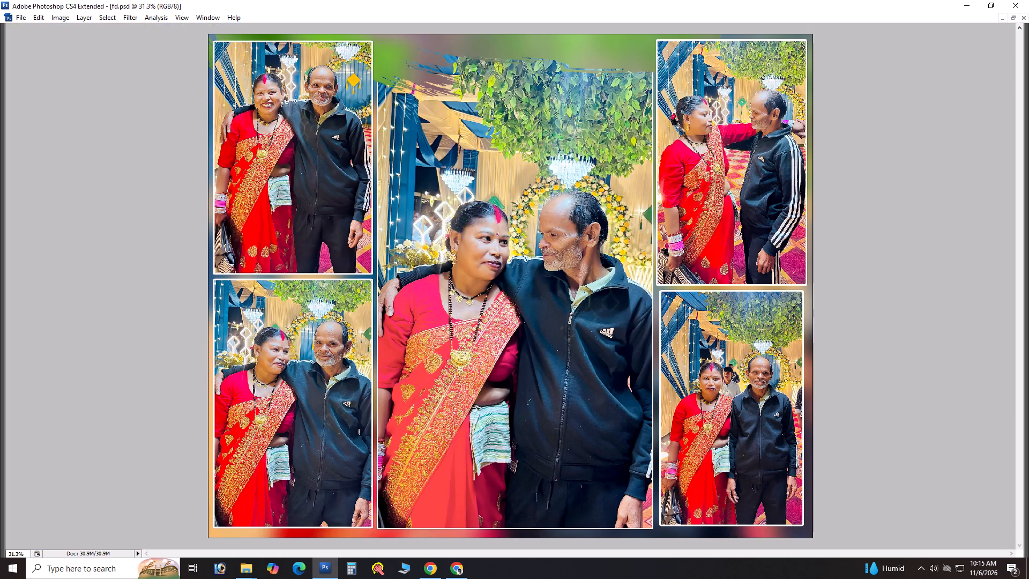
# Outline the woman's face in the large central photo, feather the selection, fine-tune its midtones with Levels and deselect.
pyautogui.hotkey('ctrl', 'space')
pyautogui.moveTo(476, 189); pyautogui.dragTo(469, 337)
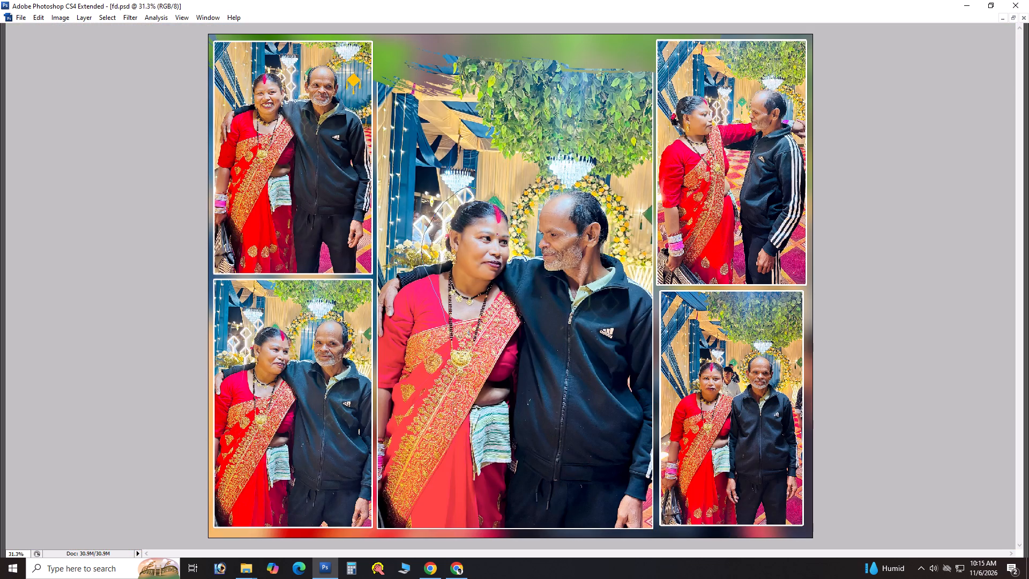
pyautogui.moveTo(469, 337); pyautogui.dragTo(521, 192)
pyautogui.hotkey('ctrl', 'alt', 'd')
pyautogui.press('Return')
pyautogui.hotkey('ctrl', 'l')
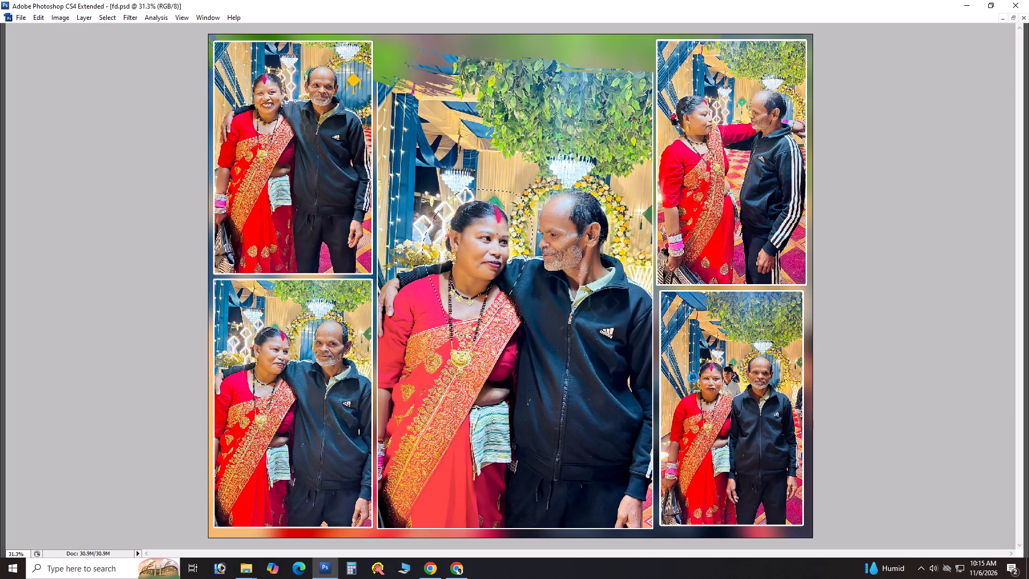
pyautogui.press('Tab')
pyautogui.moveTo(872, 432); pyautogui.dragTo(897, 432)
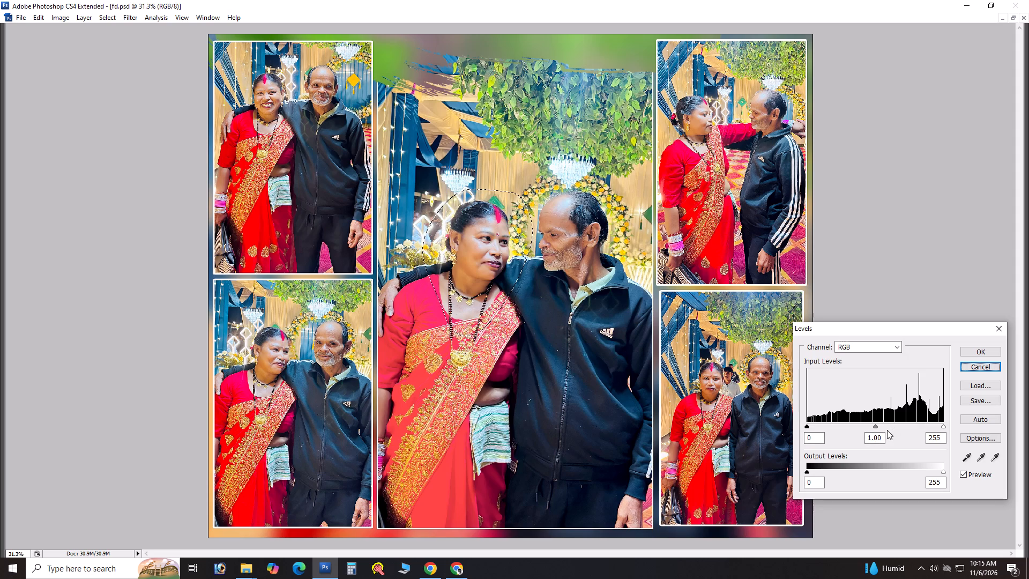
pyautogui.moveTo(876, 440); pyautogui.dragTo(853, 440)
pyautogui.scroll(-11, 852, 440)
pyautogui.scroll(2, 811, 399)
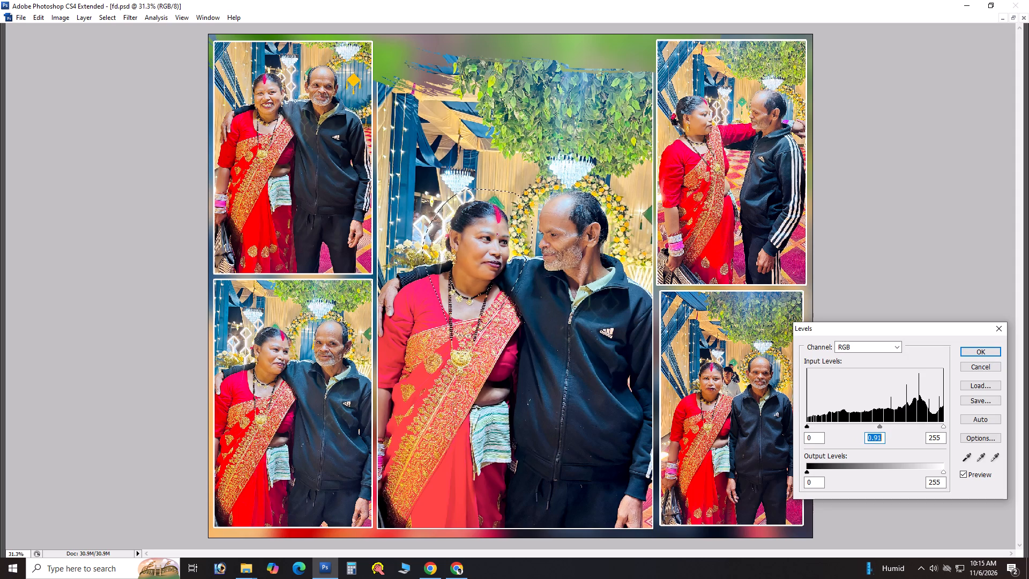
pyautogui.hotkey('ctrl', 'alt', 'z')
pyautogui.hotkey('ctrl', 'z')
pyautogui.press('Return')
pyautogui.hotkey('ctrl', 'd')
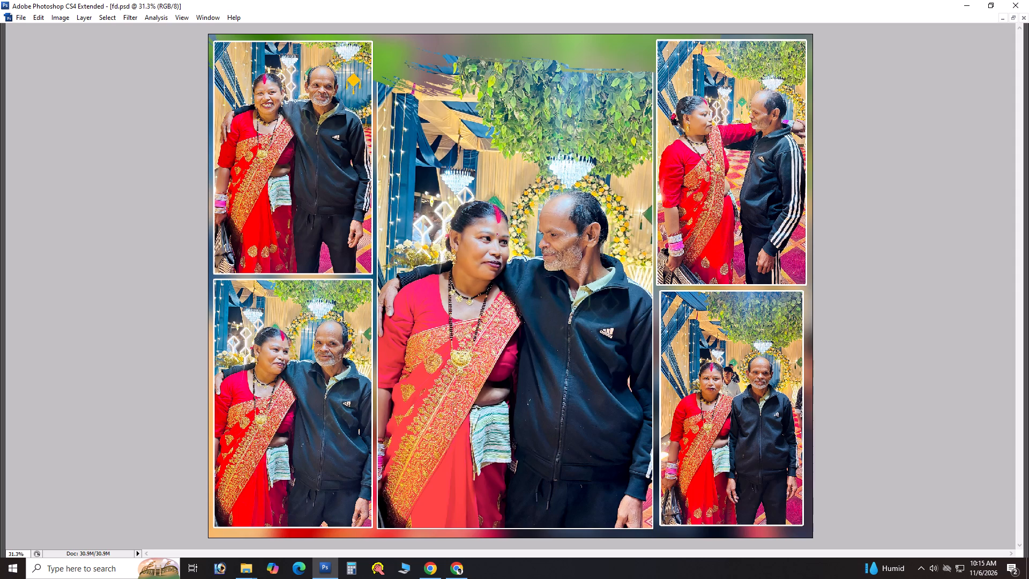
# Save the collage as a JPEG copy on the Desktop under the name 10x12--, replacing the existing file and accepting the JPEG options.
pyautogui.hotkey('ctrl', 'alt', 's')
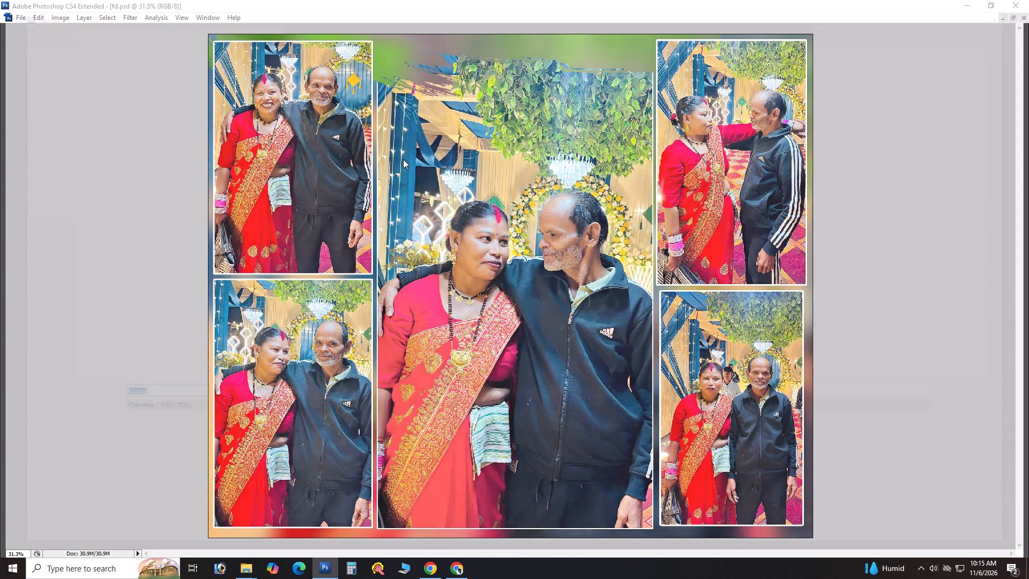
pyautogui.click(42, 88)
pyautogui.press('Tab')
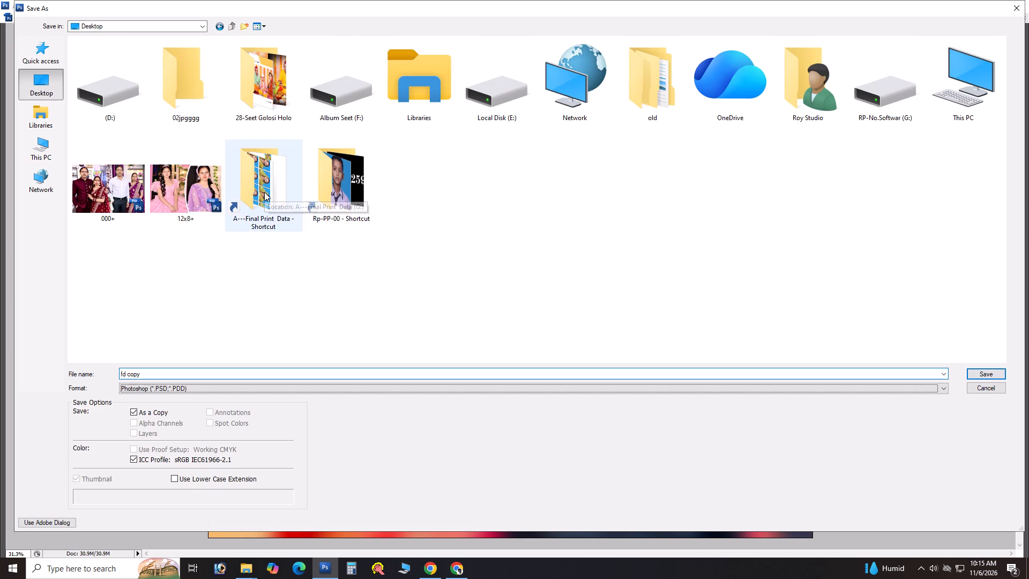
pyautogui.press('j')
pyautogui.hotkey('shift', 'Tab')
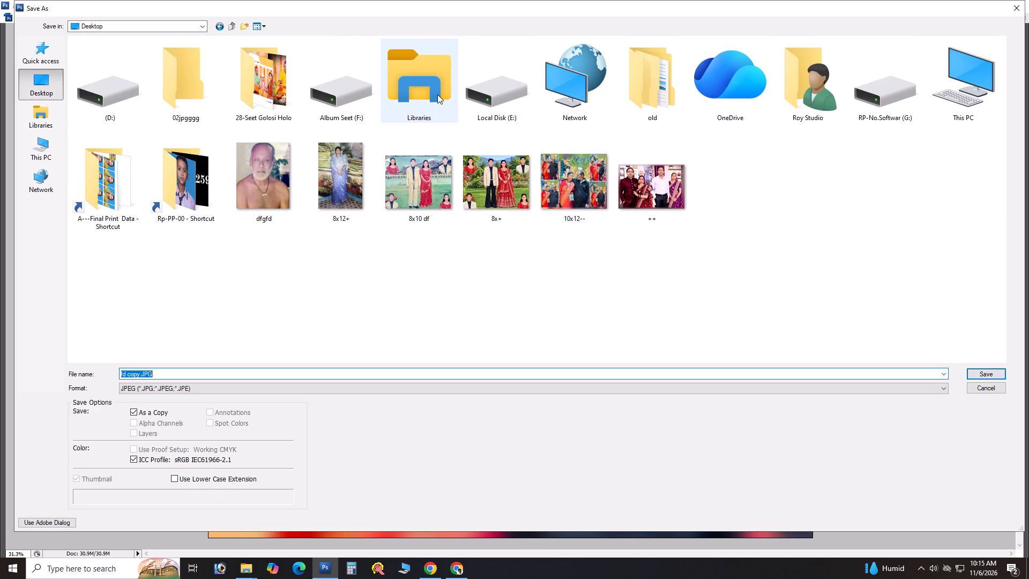
pyautogui.write('10x')
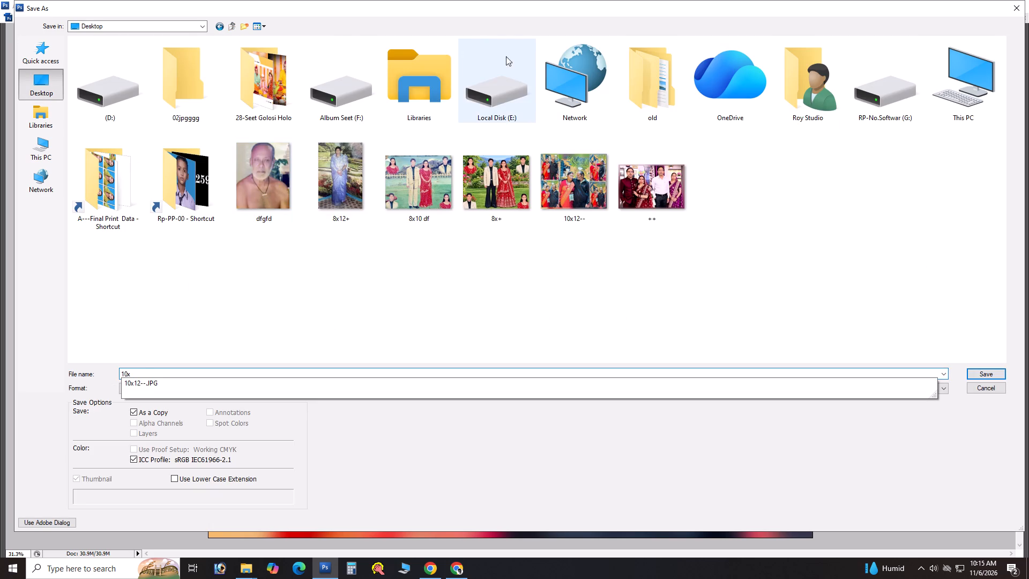
pyautogui.doubleClick(573, 170)
pyautogui.press('Tab')
pyautogui.press('Return')
pyautogui.press('Return')
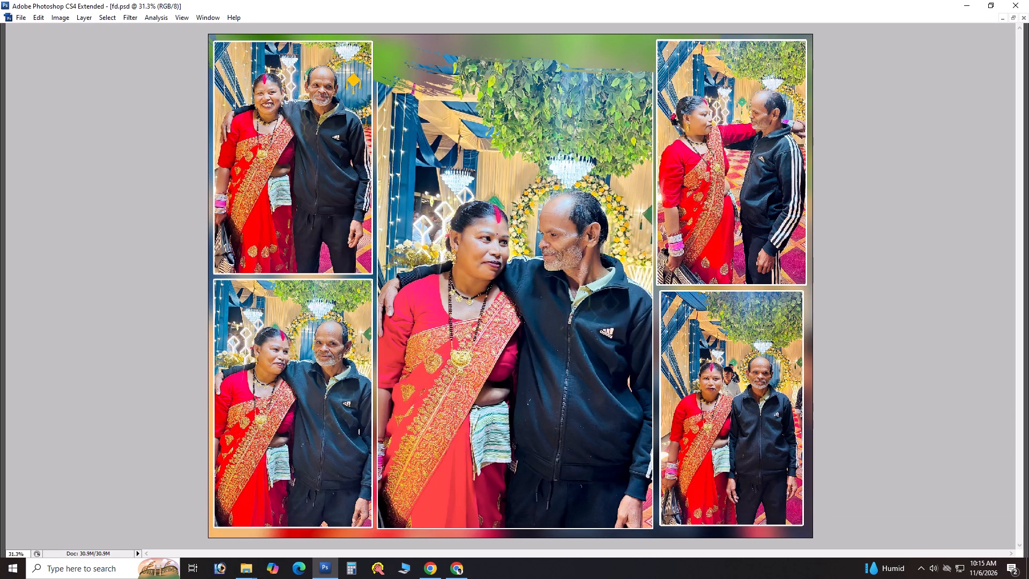
# Switch to the Chrome window playing the YouTube video and open a new browser tab.
pyautogui.hotkey('alt', 'Tab')
pyautogui.keyDown('alt'); pyautogui.click(576, 200); pyautogui.keyUp('alt')
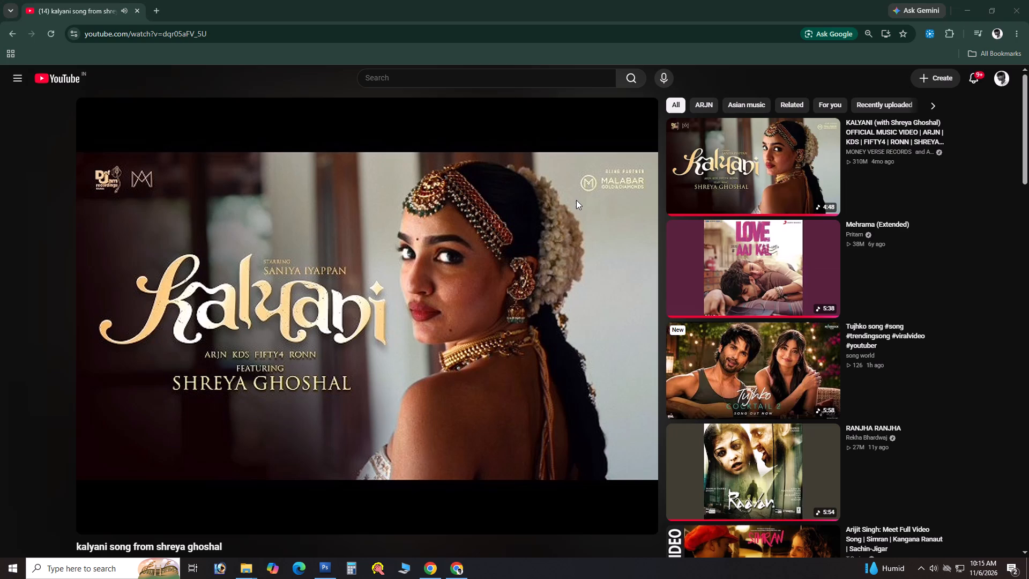
pyautogui.click(147, 0)
pyautogui.click(152, 3)
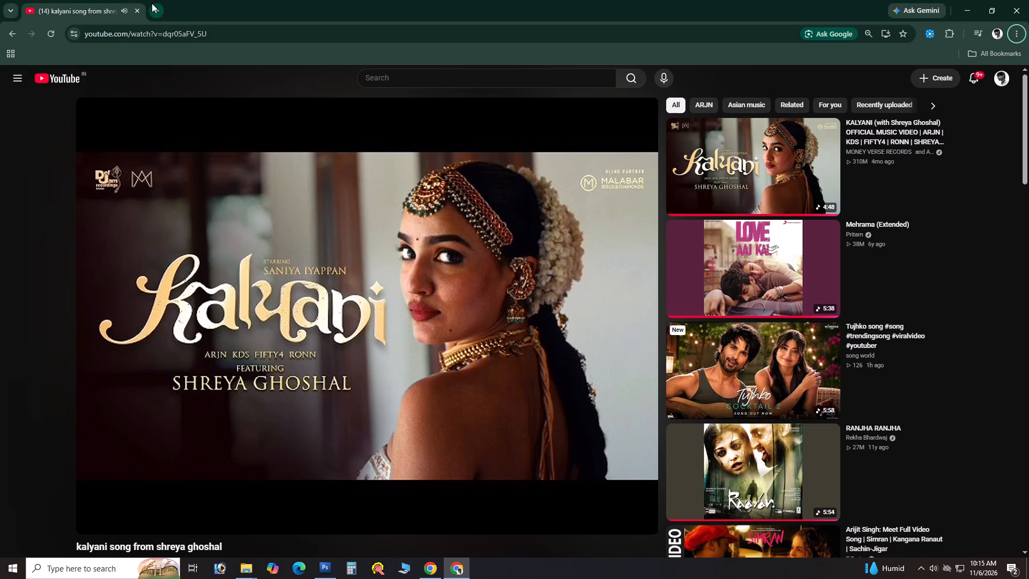
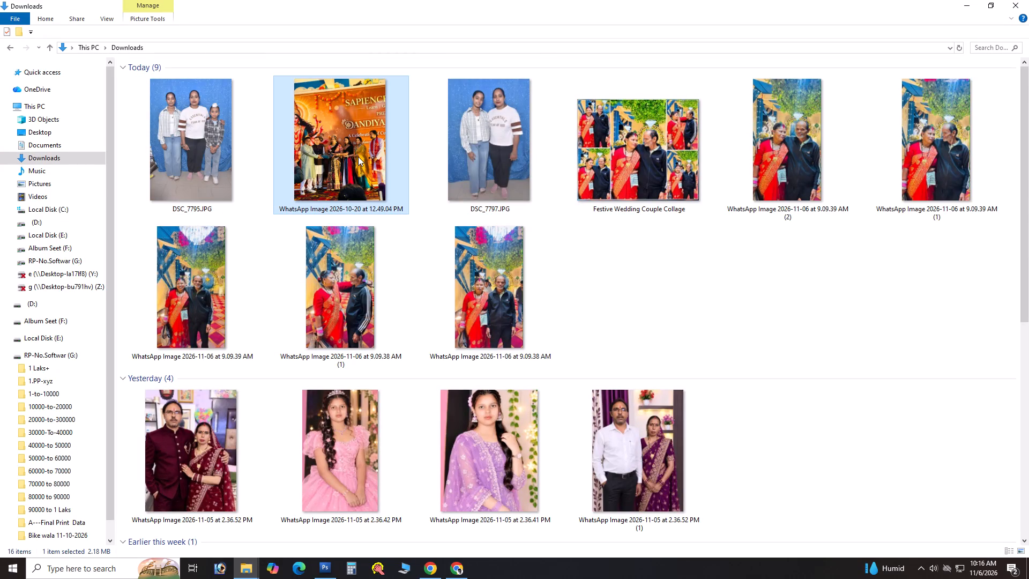
# Inspect the people in the Dandiya stage photo up close in the photo viewer, and close the preview.
pyautogui.scroll(3, 465, 314)
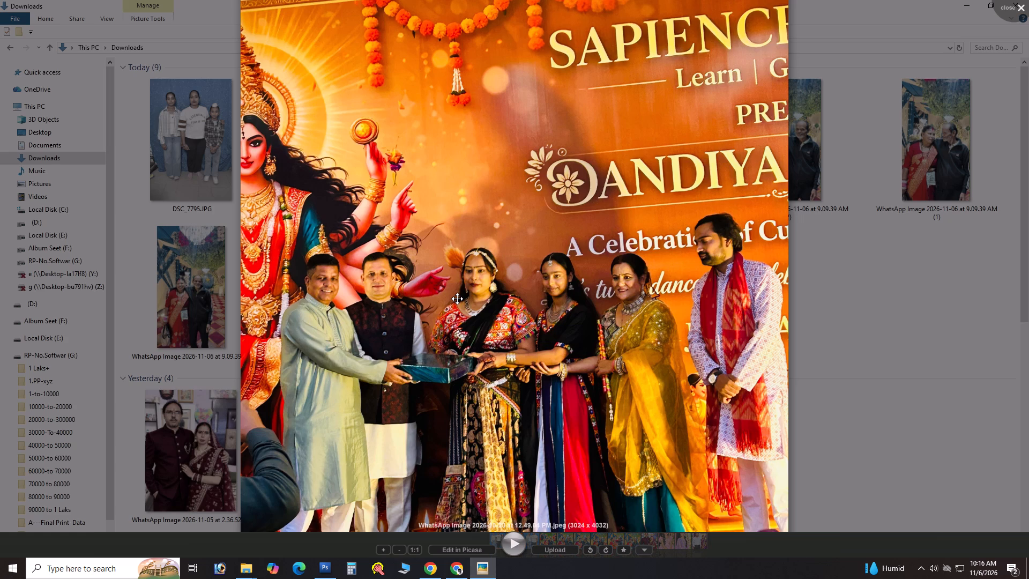
pyautogui.scroll(-3, 457, 295)
pyautogui.moveTo(639, 226); pyautogui.dragTo(635, 180)
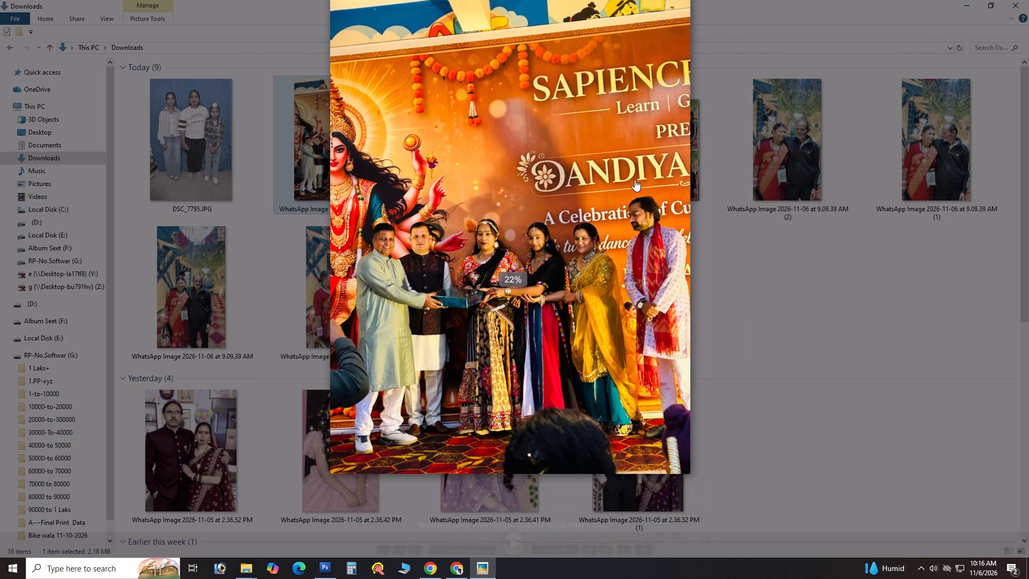
pyautogui.moveTo(635, 180); pyautogui.dragTo(635, 155)
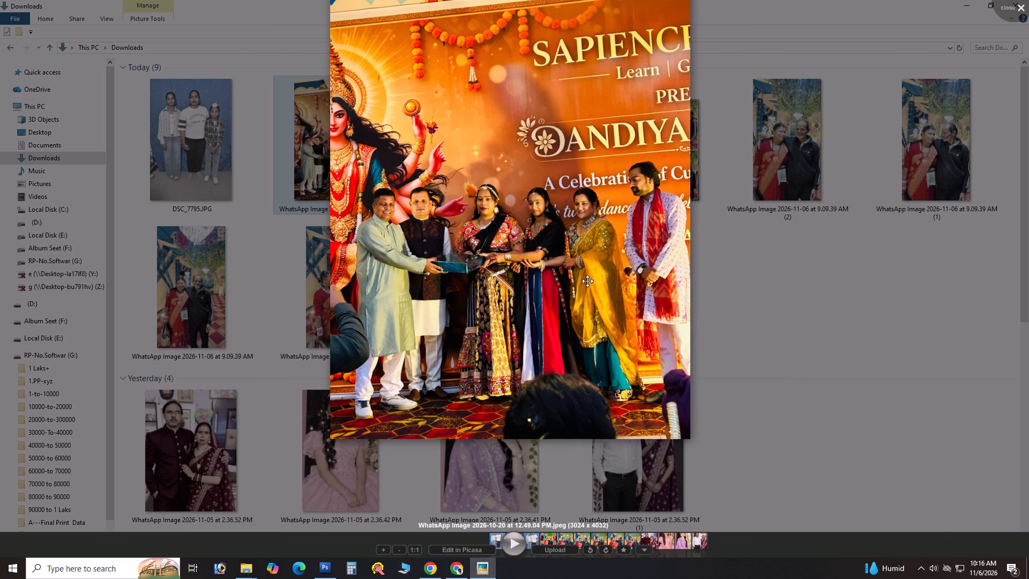
pyautogui.click(1028, 0)
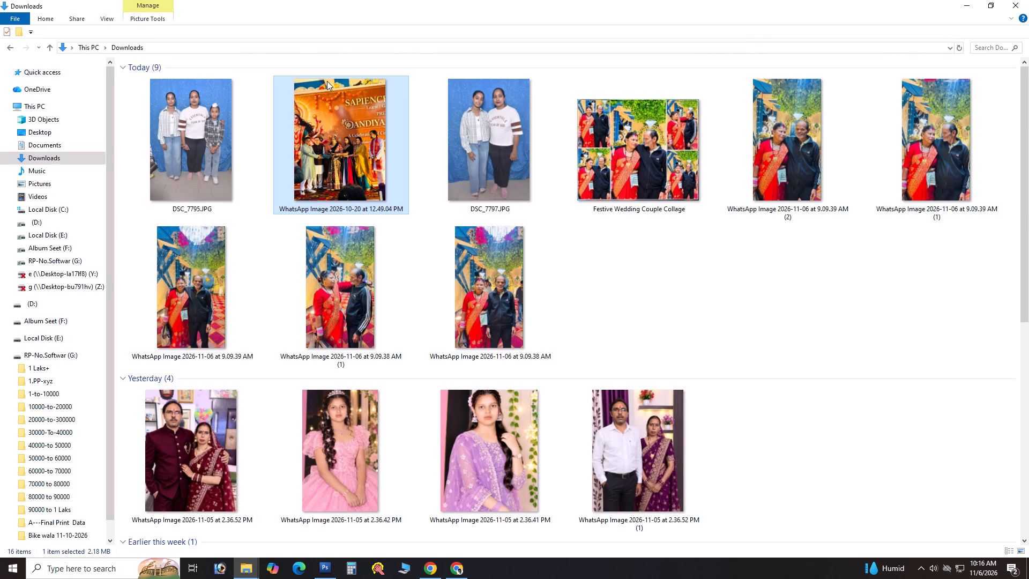
# Open the Dandiya stage photo from Downloads in Photoshop as its own document and activate the Crop tool.
pyautogui.moveTo(325, 147); pyautogui.dragTo(354, 231)
pyautogui.hotkey('alt', 'Tab')
pyautogui.hotkey('alt', 'Tab')
pyautogui.hotkey('alt', 'Tab')
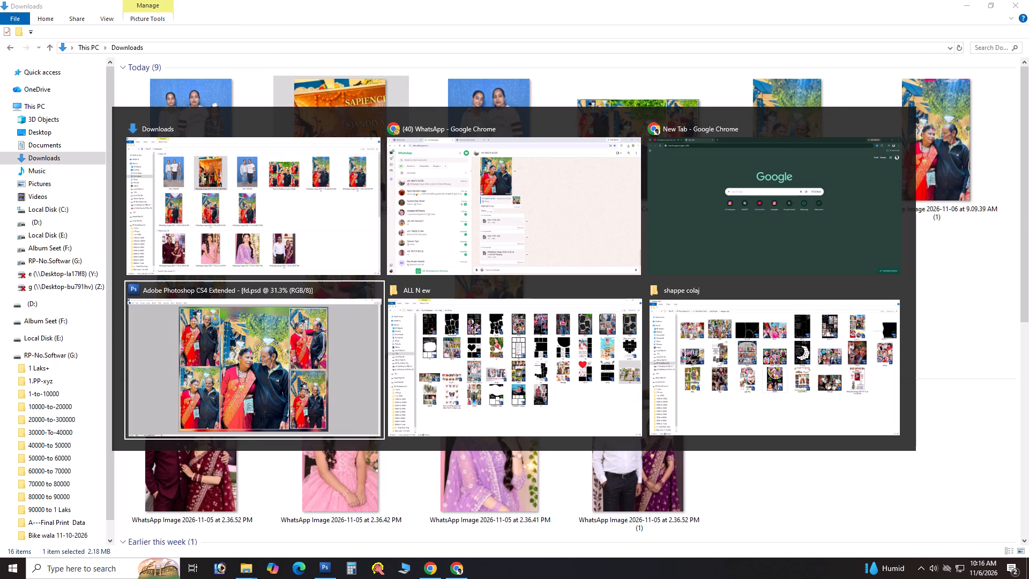
pyautogui.moveTo(354, 231); pyautogui.dragTo(339, 283)
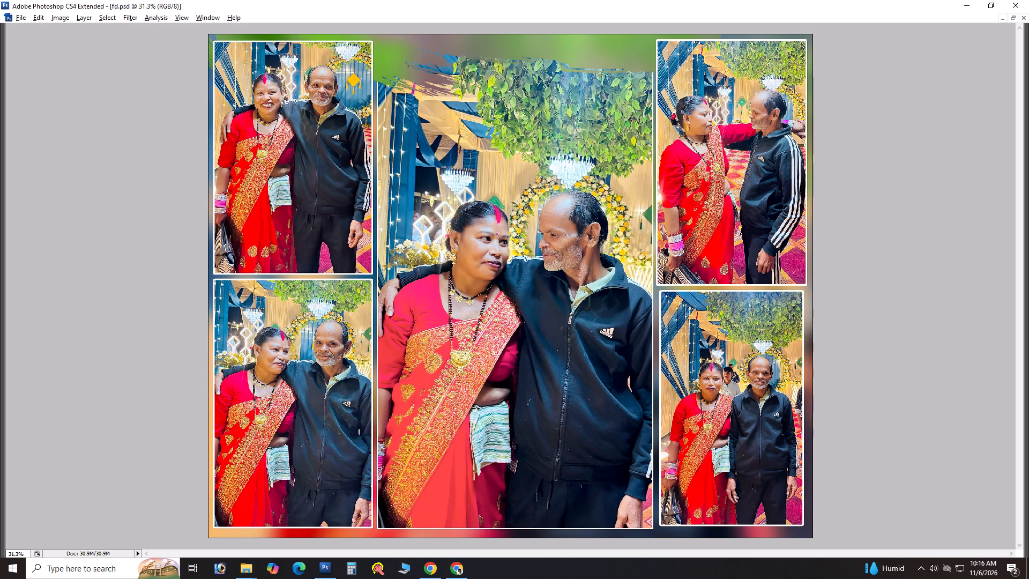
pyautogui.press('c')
pyautogui.press('Return')
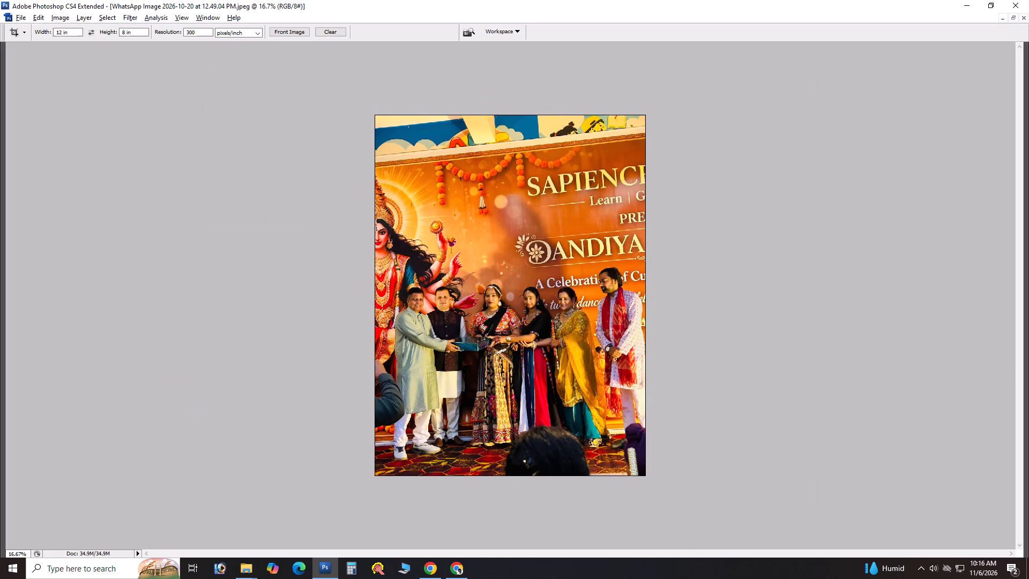
# Crop the WhatsApp stage photo to 12 x 8 in at 300 pixels/inch, framing the six people below the banner title.
pyautogui.press('Return')
pyautogui.write('12')
pyautogui.press('Tab')
pyautogui.press('8')
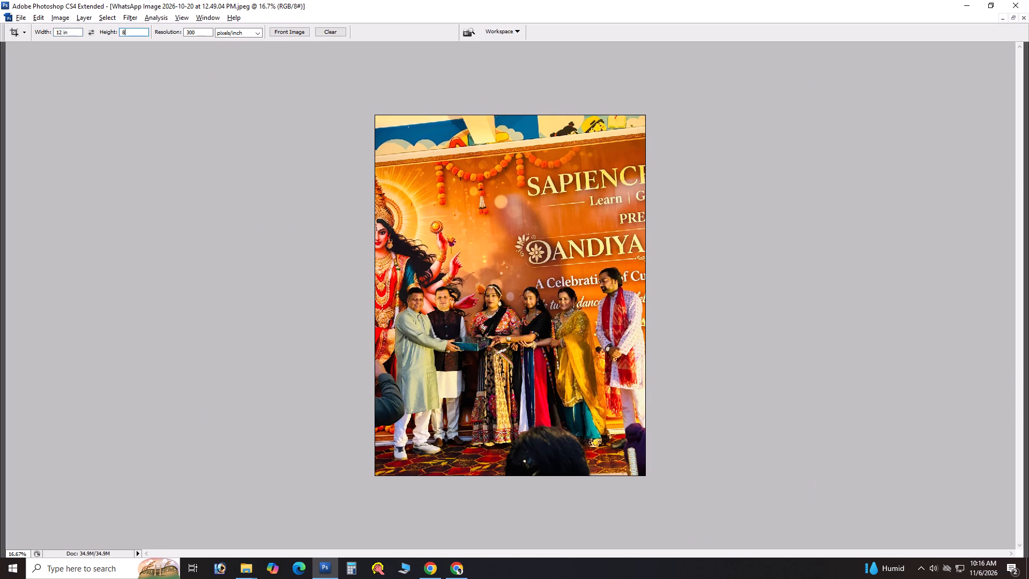
pyautogui.press('Return')
pyautogui.moveTo(361, 244); pyautogui.dragTo(611, 377)
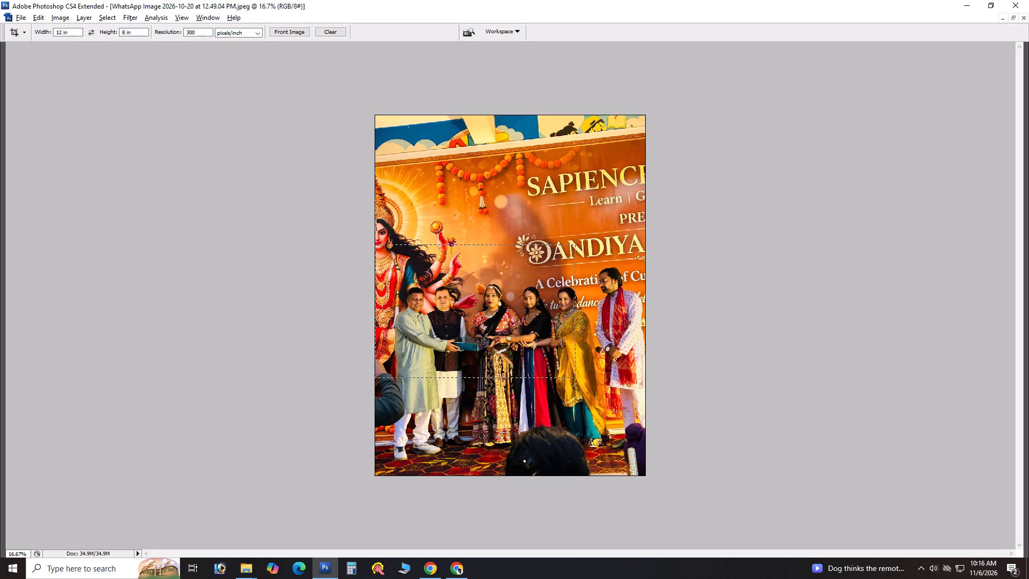
pyautogui.moveTo(611, 377); pyautogui.dragTo(607, 384)
pyautogui.moveTo(492, 330); pyautogui.dragTo(507, 340)
pyautogui.moveTo(489, 337); pyautogui.dragTo(488, 350)
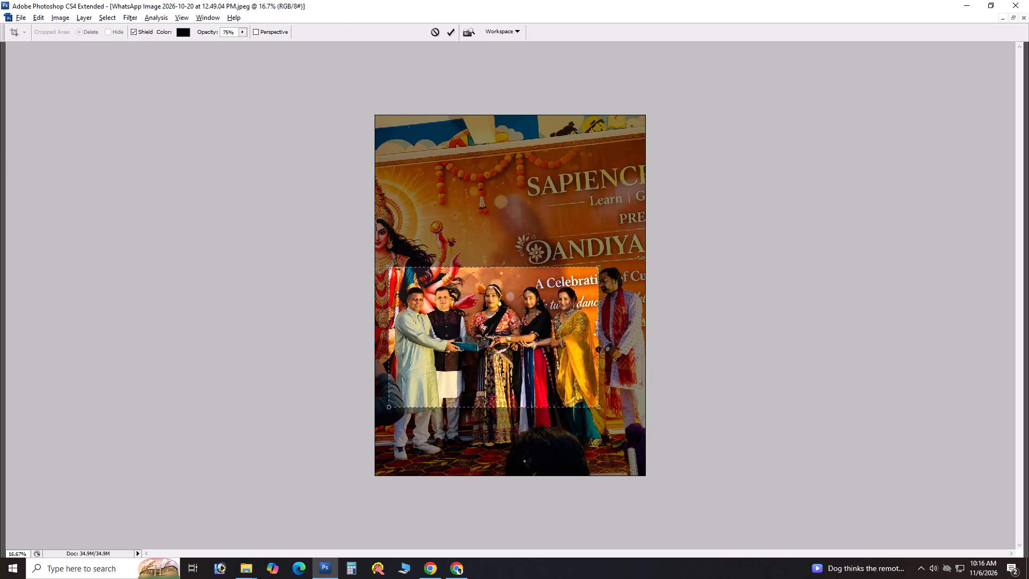
pyautogui.keyDown('shift'); pyautogui.moveTo(598, 266); pyautogui.dragTo(646, 241); pyautogui.keyUp('shift')
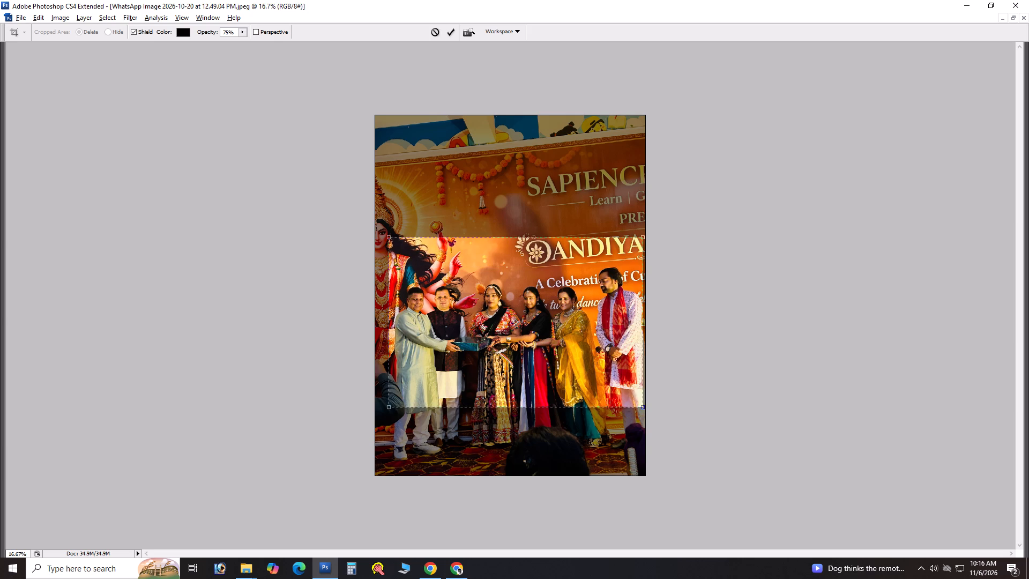
pyautogui.keyDown('shift'); pyautogui.moveTo(589, 278); pyautogui.dragTo(587, 296); pyautogui.keyUp('shift')
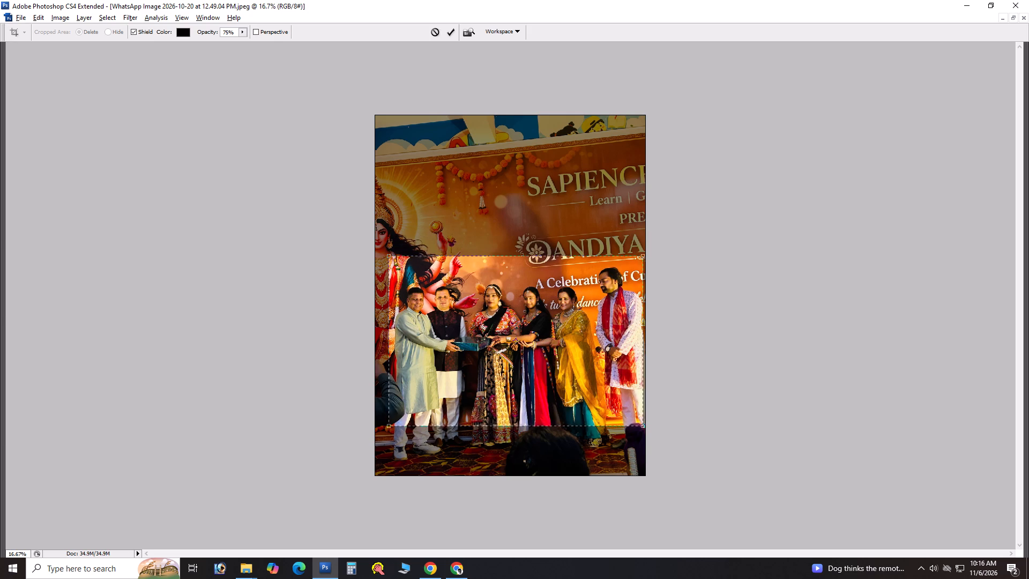
pyautogui.press('Right')
pyautogui.press('Right')
pyautogui.press('Right')
pyautogui.press('Left')
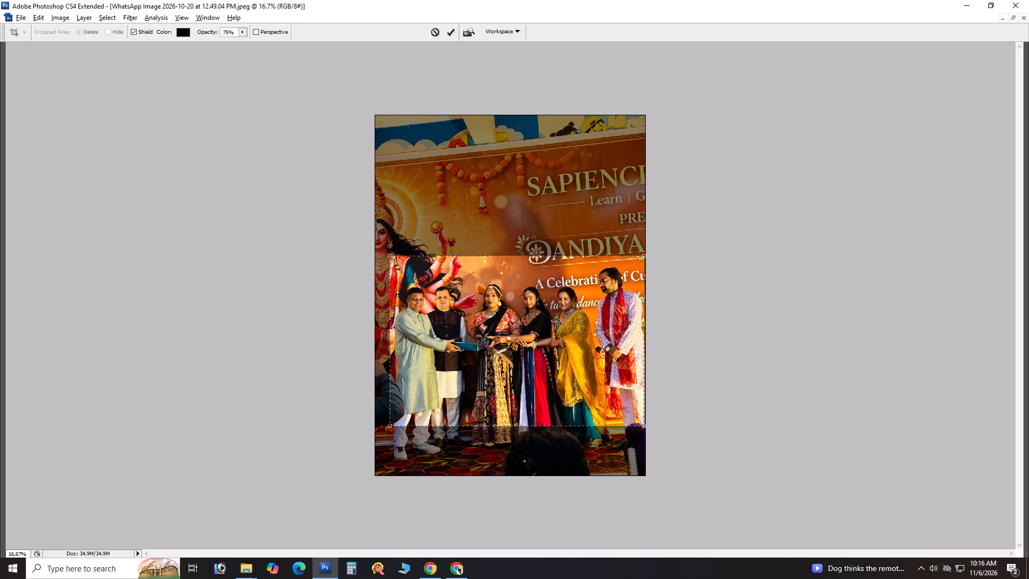
pyautogui.press('Return')
# Apply Selective Color to the cropped photo from reset values, setting Yellow to -36% in the Yellows range with the Relative method.
pyautogui.hotkey('ctrl', '0')
pyautogui.hotkey('ctrl', '0')
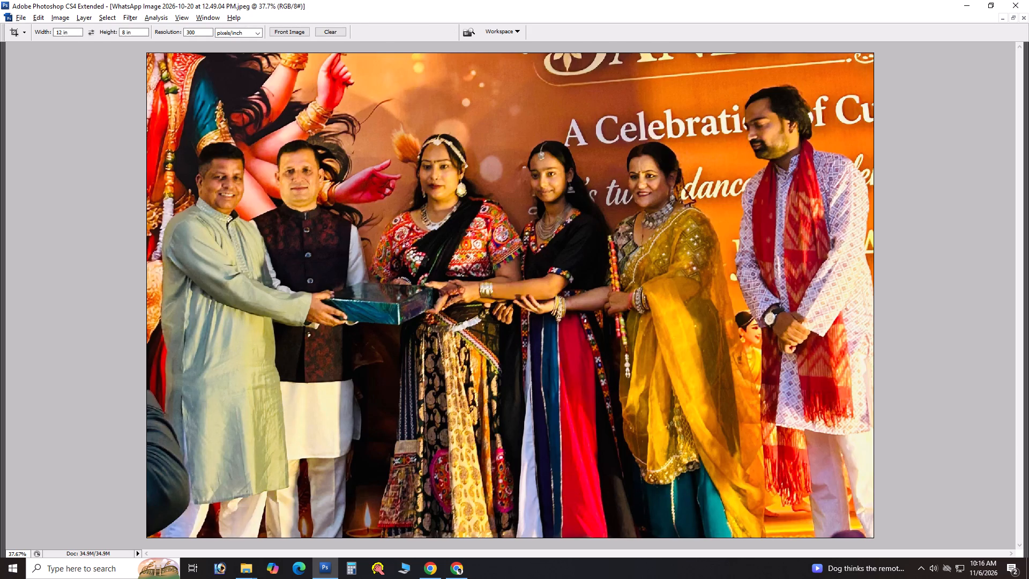
pyautogui.hotkey('ctrl', '-')
pyautogui.hotkey('ctrl', '-')
pyautogui.press('F6')
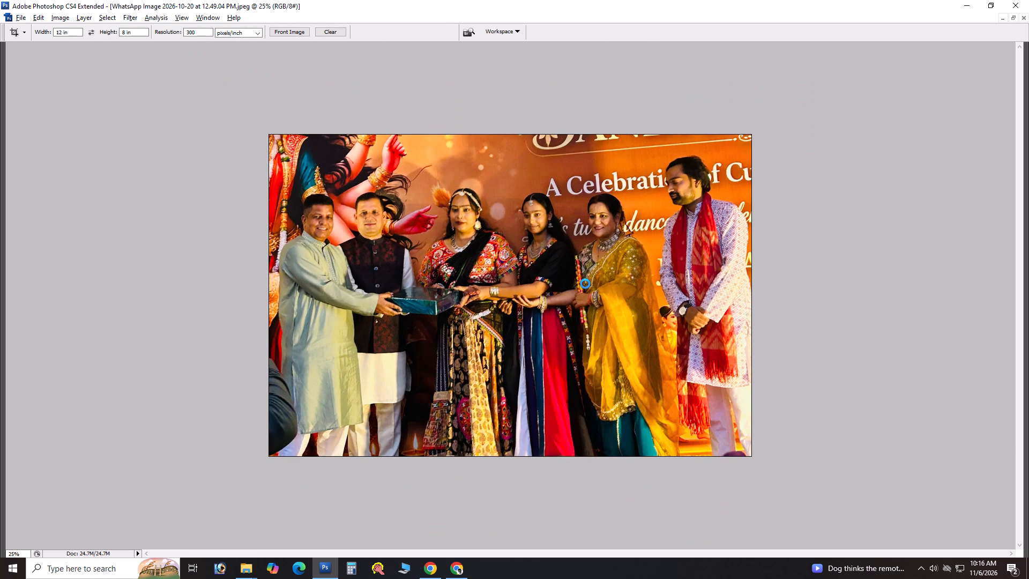
pyautogui.hotkey('ctrl', 'd')
pyautogui.hotkey('ctrl', '0')
pyautogui.press('0')
pyautogui.hotkey('alt', 'i')
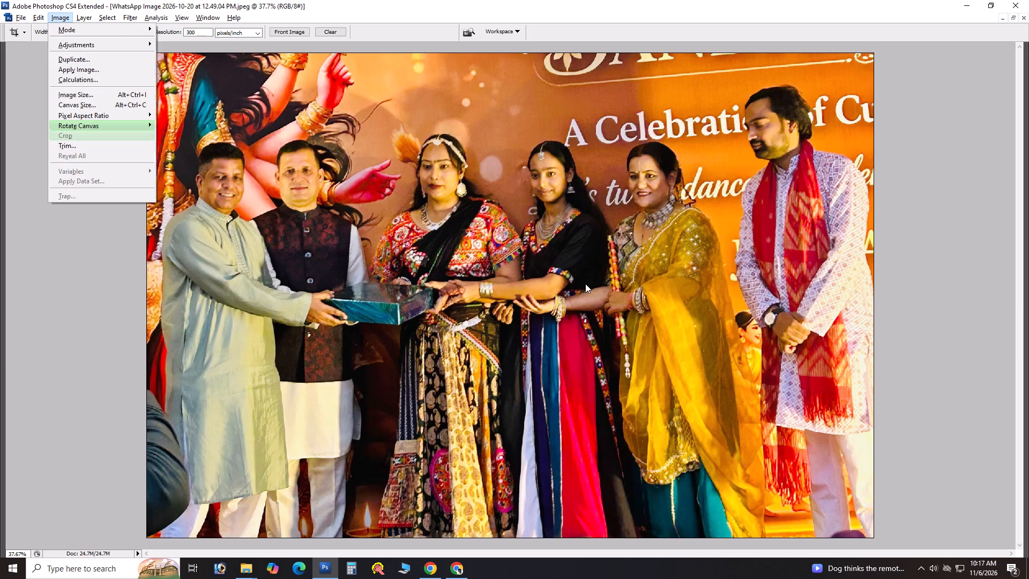
pyautogui.hotkey('alt', 'a')
pyautogui.hotkey('alt', 's')
pyautogui.hotkey('alt', 'i')
pyautogui.hotkey('alt', 'a')
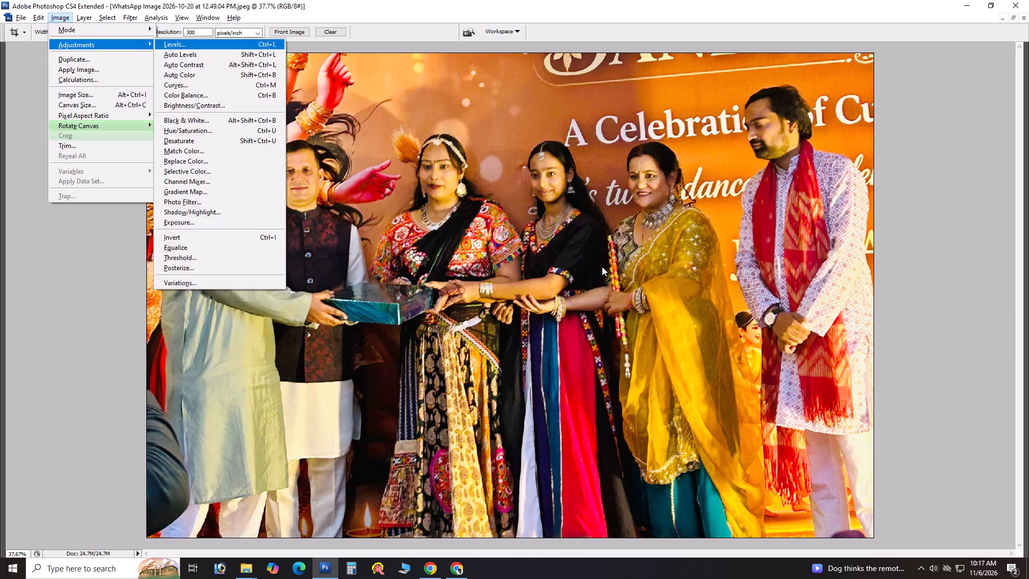
pyautogui.hotkey('alt', 's')
pyautogui.keyDown('alt'); pyautogui.click(971, 364); pyautogui.keyUp('alt')
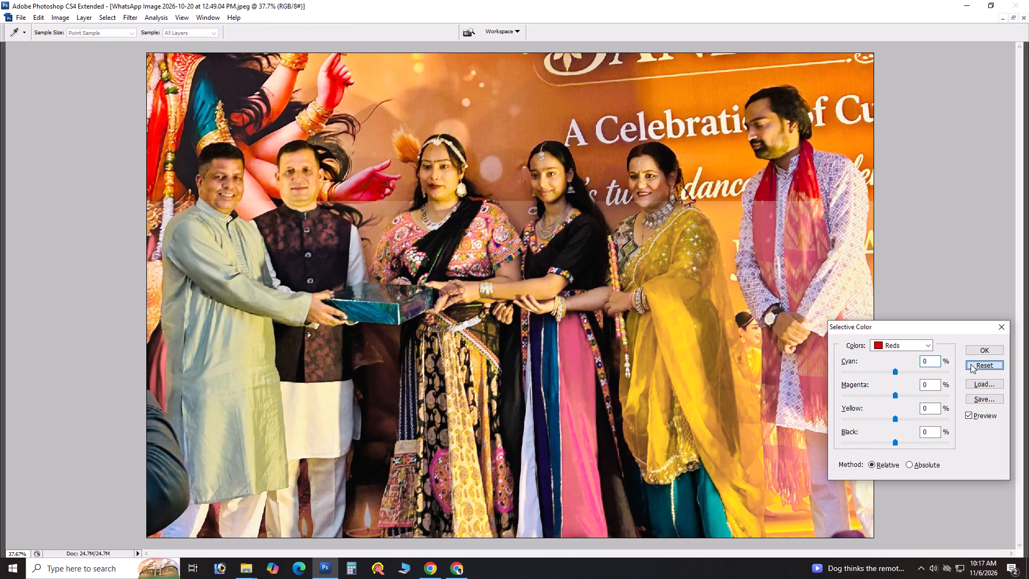
pyautogui.keyDown('alt'); pyautogui.click(882, 344); pyautogui.keyUp('alt')
pyautogui.click(878, 369)
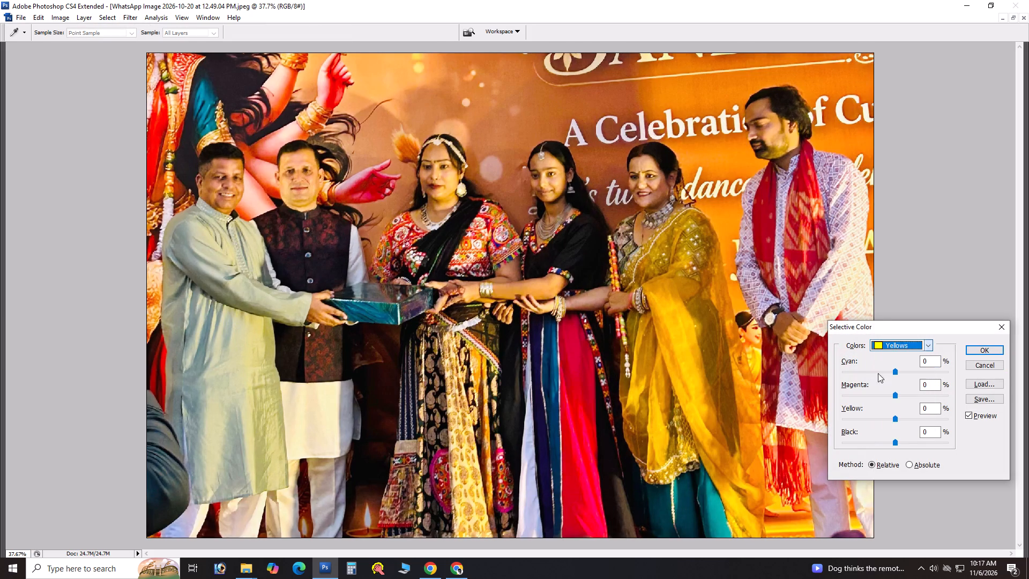
pyautogui.moveTo(882, 420); pyautogui.dragTo(876, 420)
pyautogui.press('Return')
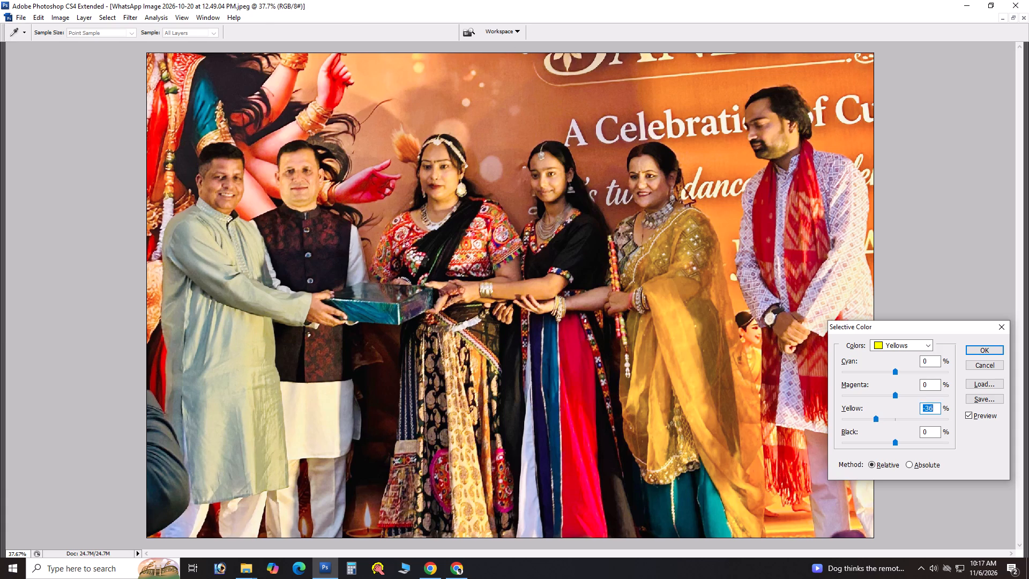
pyautogui.hotkey('ctrl', 'alt', 'z')
pyautogui.hotkey('ctrl', 'z')
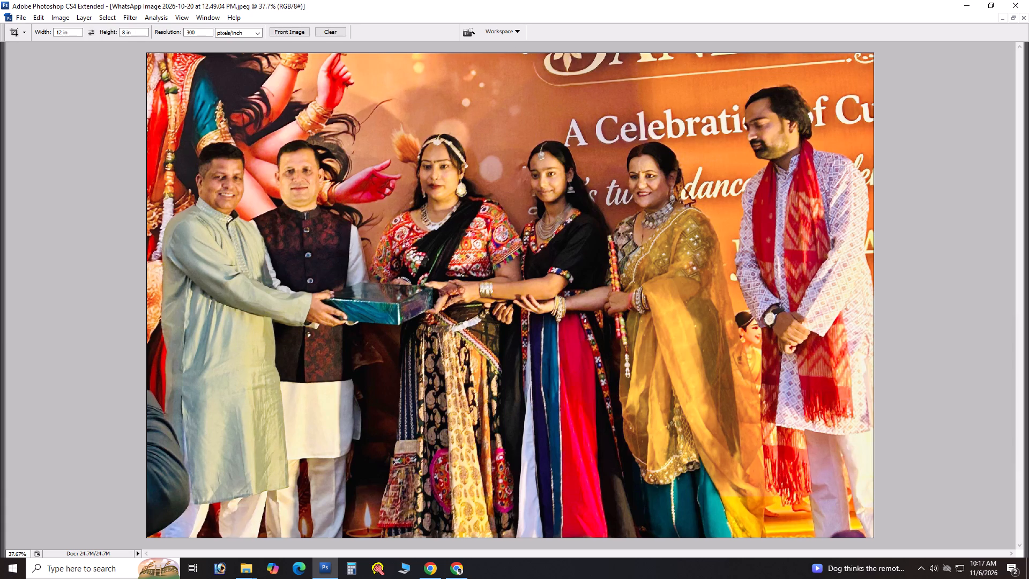
# Smooth the skin in the group photo using Portraiture 2 with the Default preset, and fade the effect to 40% opacity.
pyautogui.hotkey('alt', 't')
pyautogui.write('ii')
pyautogui.press('Return')
pyautogui.press('Return')
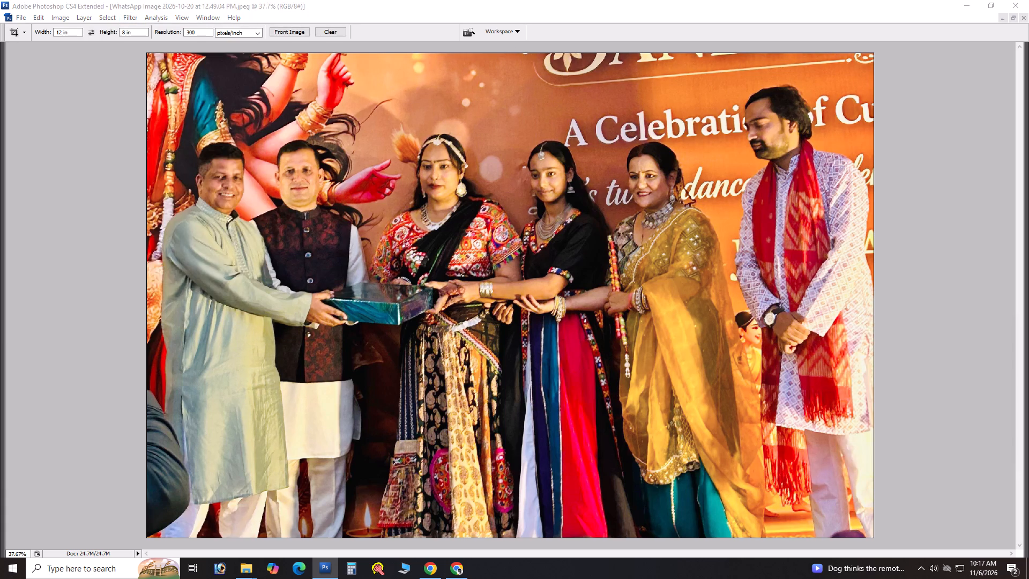
pyautogui.tripleClick(621, 235)
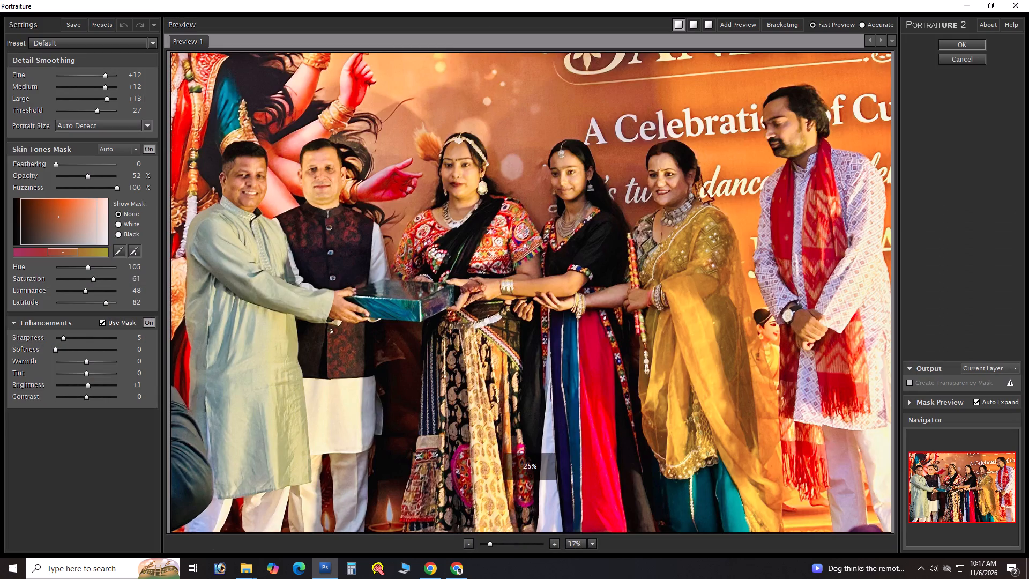
pyautogui.tripleClick(621, 235)
pyautogui.click(621, 235)
pyautogui.tripleClick(621, 235)
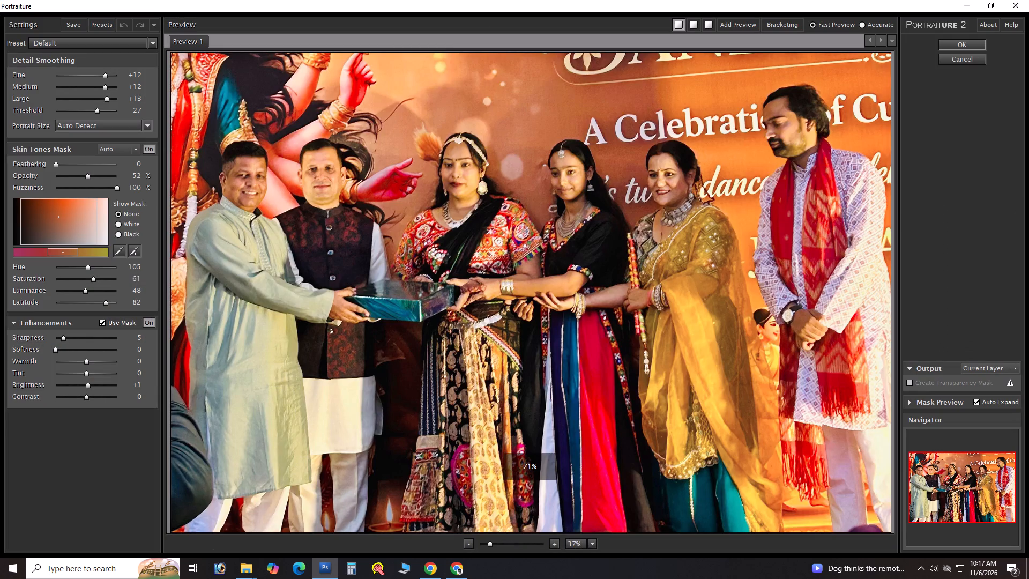
pyautogui.tripleClick(621, 235)
pyautogui.tripleClick(621, 235)
pyautogui.tripleClick(621, 235)
pyautogui.tripleClick(621, 235)
pyautogui.press('Return')
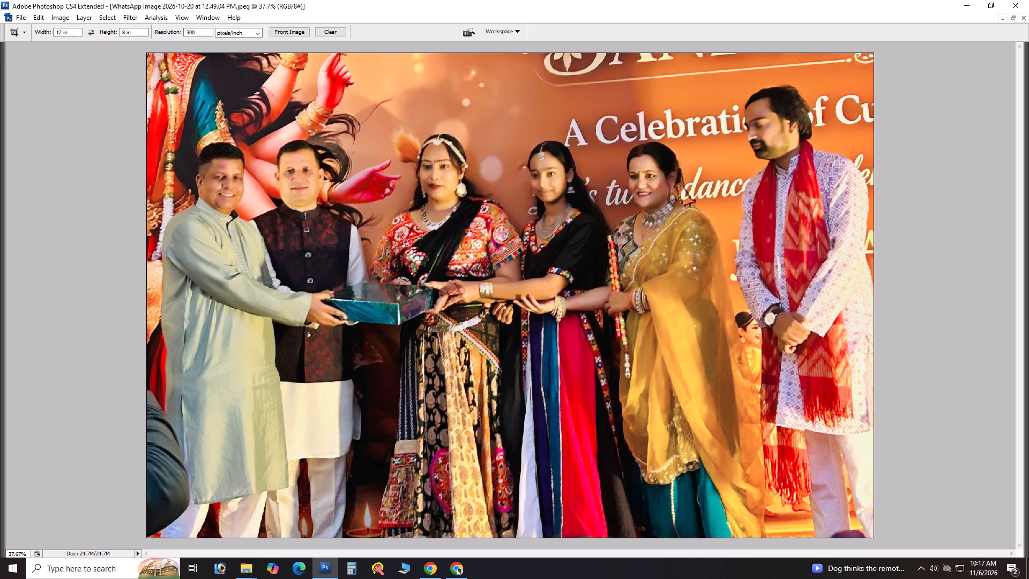
pyautogui.hotkey('ctrl', 'shift', 'f')
pyautogui.write('40')
pyautogui.press('Return')
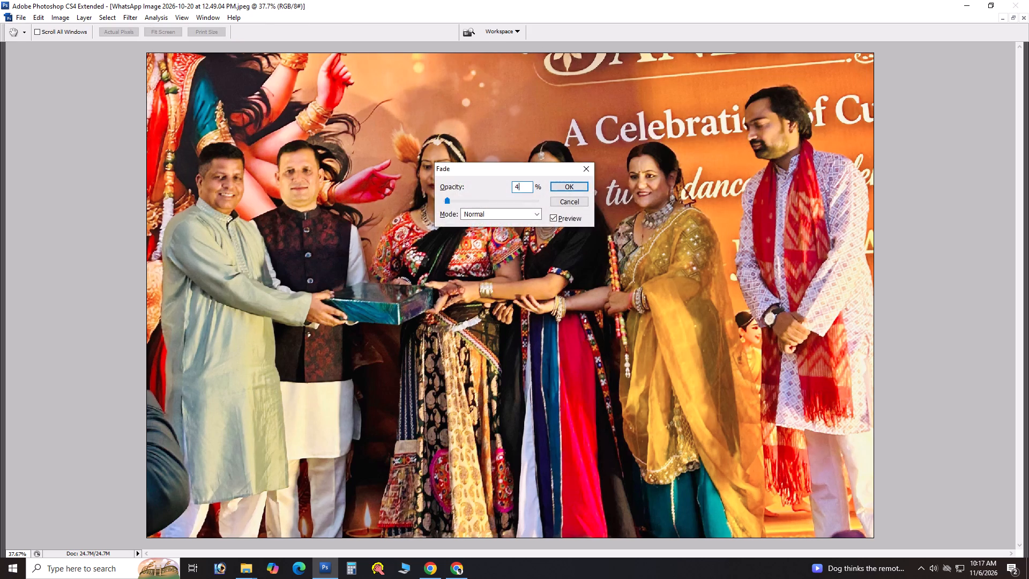
# Reduce the photo's noise with the Neat Image Pro filter and fade the effect to 40%.
pyautogui.hotkey('alt', 't')
pyautogui.hotkey('alt', 'Up')
pyautogui.press('Up')
pyautogui.press('Return')
pyautogui.press('Return')
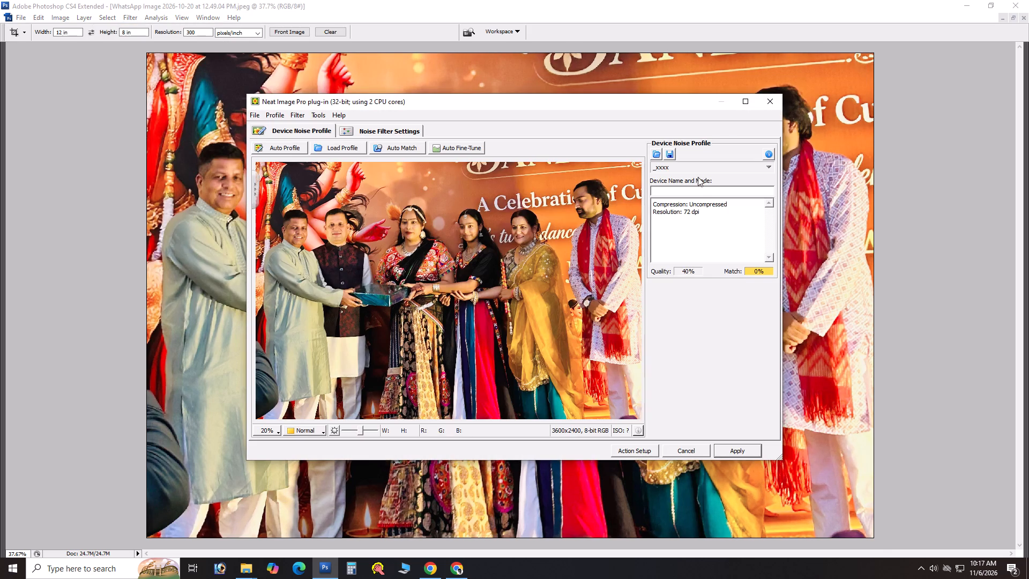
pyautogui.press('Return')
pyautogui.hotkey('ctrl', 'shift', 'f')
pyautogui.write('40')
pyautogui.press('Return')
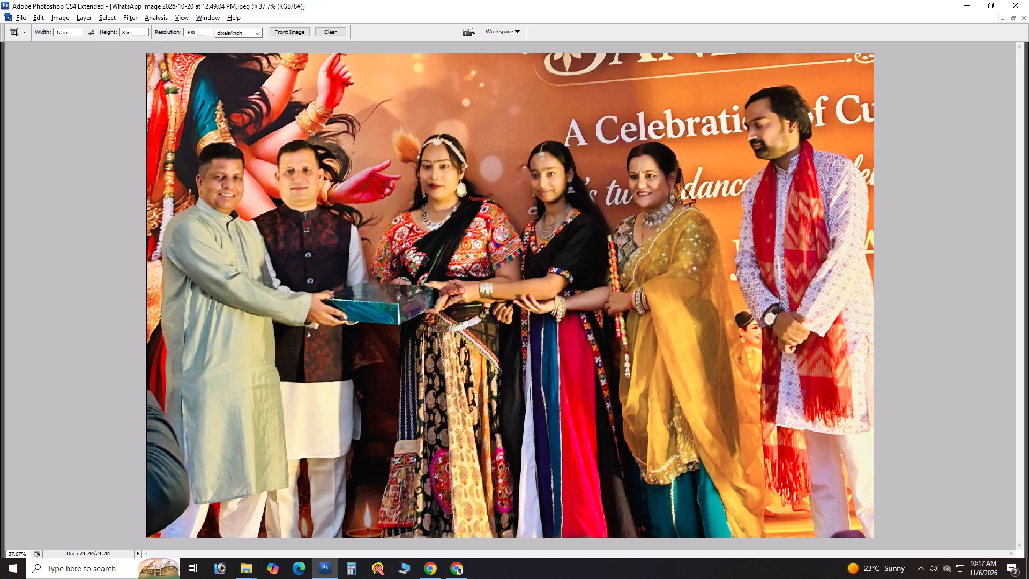
# Run another filter pass on the cropped group photo and fade its effect to 40% opacity.
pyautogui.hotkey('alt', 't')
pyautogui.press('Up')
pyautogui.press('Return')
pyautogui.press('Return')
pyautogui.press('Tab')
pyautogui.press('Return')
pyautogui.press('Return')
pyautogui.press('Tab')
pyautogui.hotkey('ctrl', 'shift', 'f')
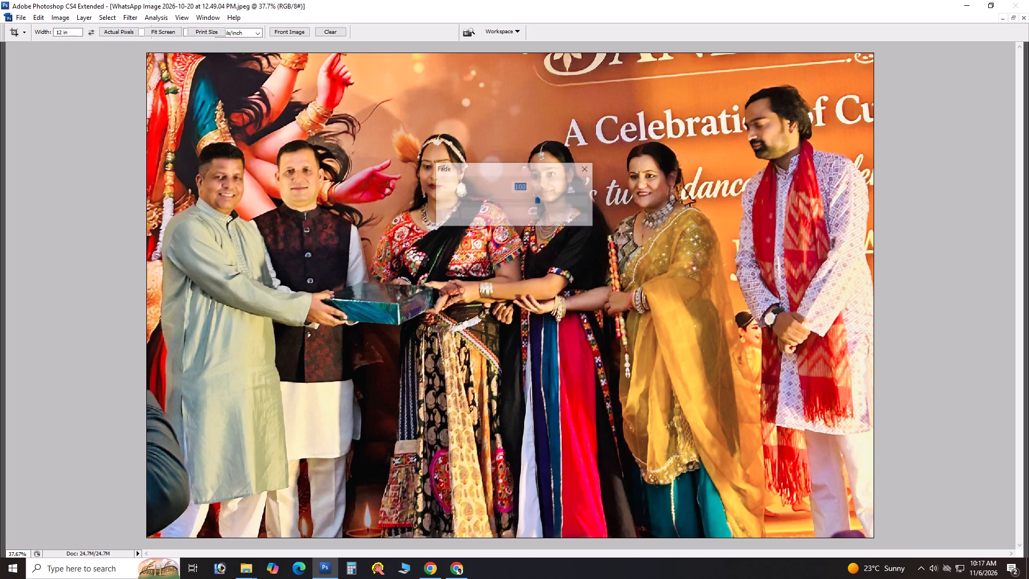
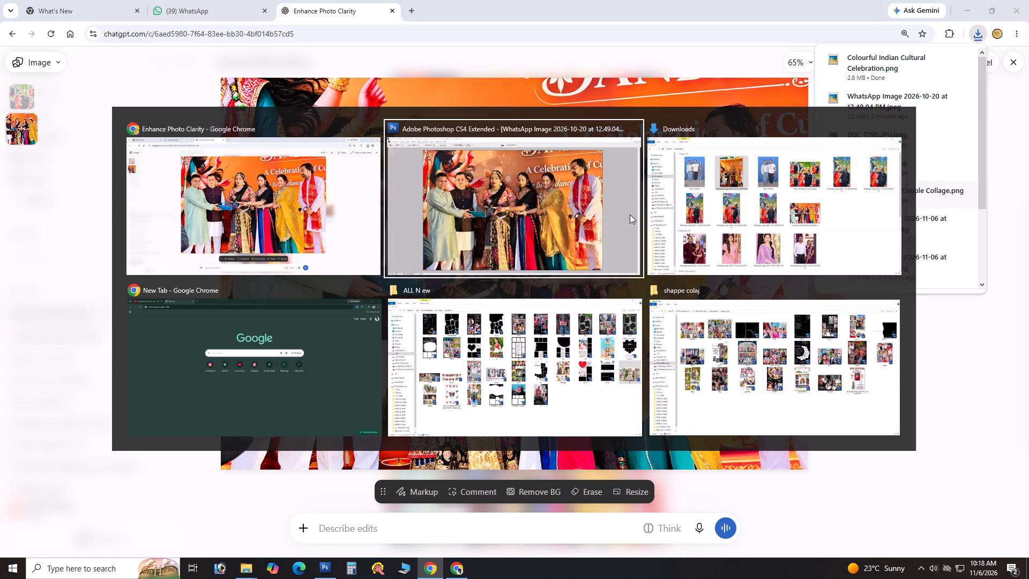
# Open the downloaded "Colourful Indian Cultural Celebration.png" from the Downloads folder in Photoshop.
pyautogui.hotkey('alt', 'Tab')
pyautogui.moveTo(673, 306); pyautogui.dragTo(664, 347)
pyautogui.hotkey('alt', 'Tab')
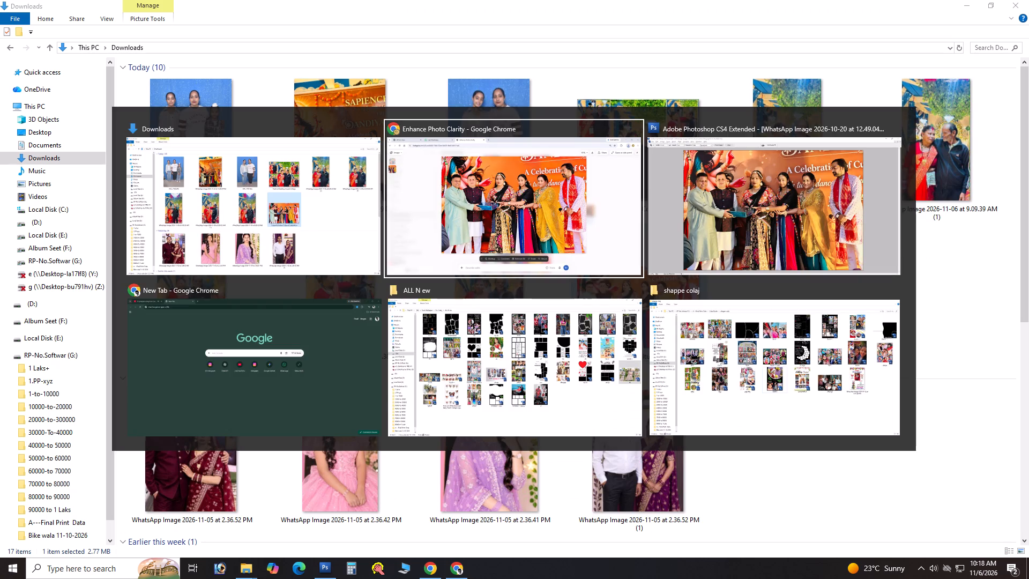
pyautogui.moveTo(664, 347); pyautogui.dragTo(463, 306)
pyautogui.hotkey('alt', 'Tab')
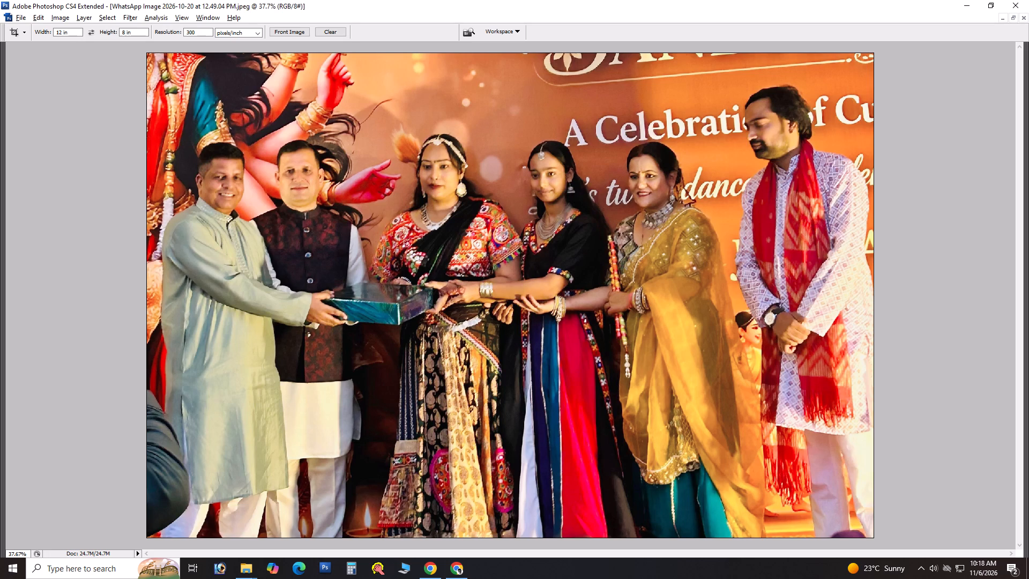
pyautogui.hotkey('ctrl', 'space')
pyautogui.keyDown('ctrl'); pyautogui.moveTo(329, 158); pyautogui.dragTo(621, 310); pyautogui.keyUp('ctrl')
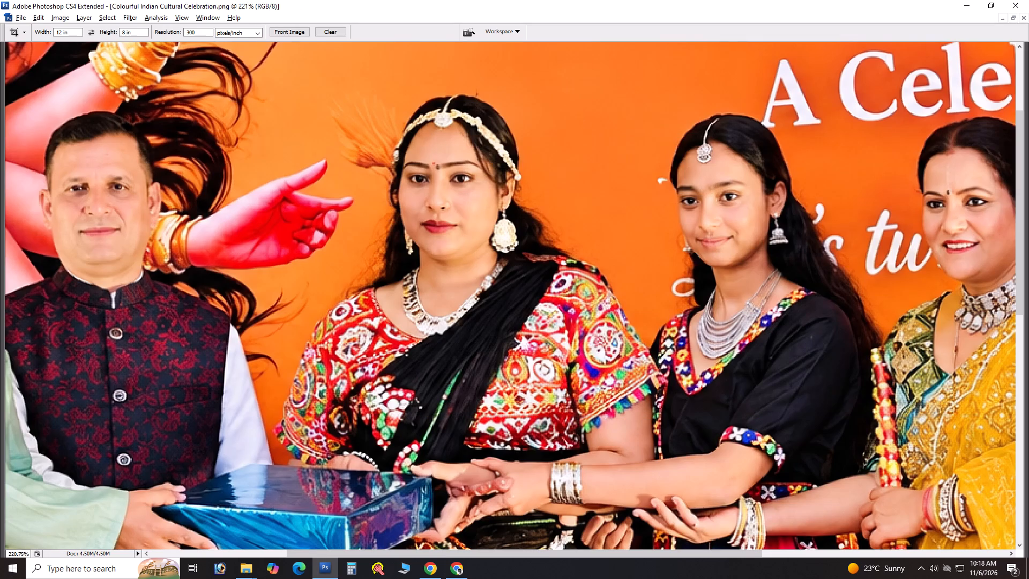
# Close the couple collage fd.psd without saving further changes.
pyautogui.hotkey('ctrl', 'Tab')
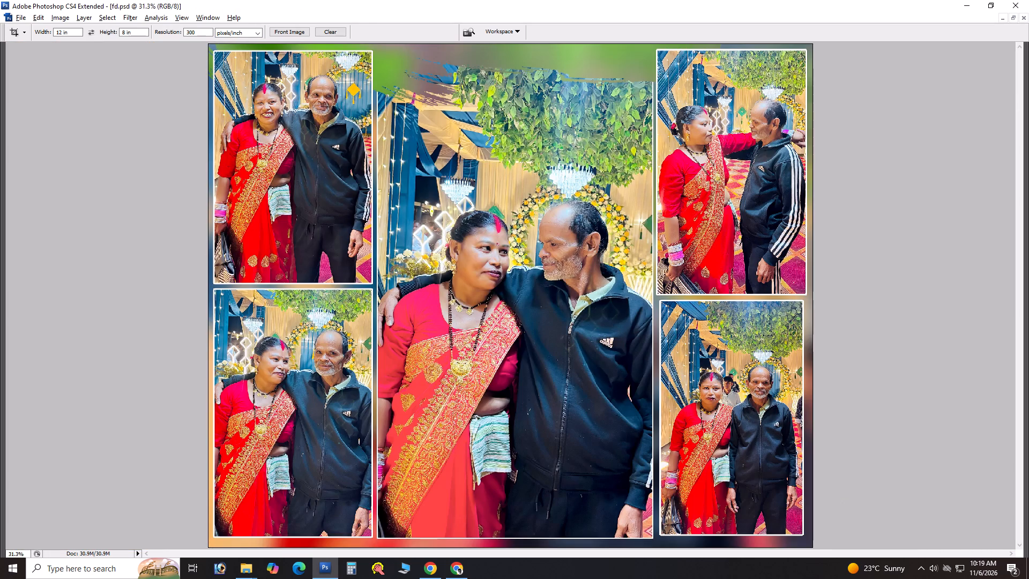
pyautogui.hotkey('ctrl', 'w')
pyautogui.press('Tab')
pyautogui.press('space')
# Compare the ChatGPT-enhanced Dandiya stage photo with the edited WhatsApp version at full-image view.
pyautogui.hotkey('ctrl', 'Tab')
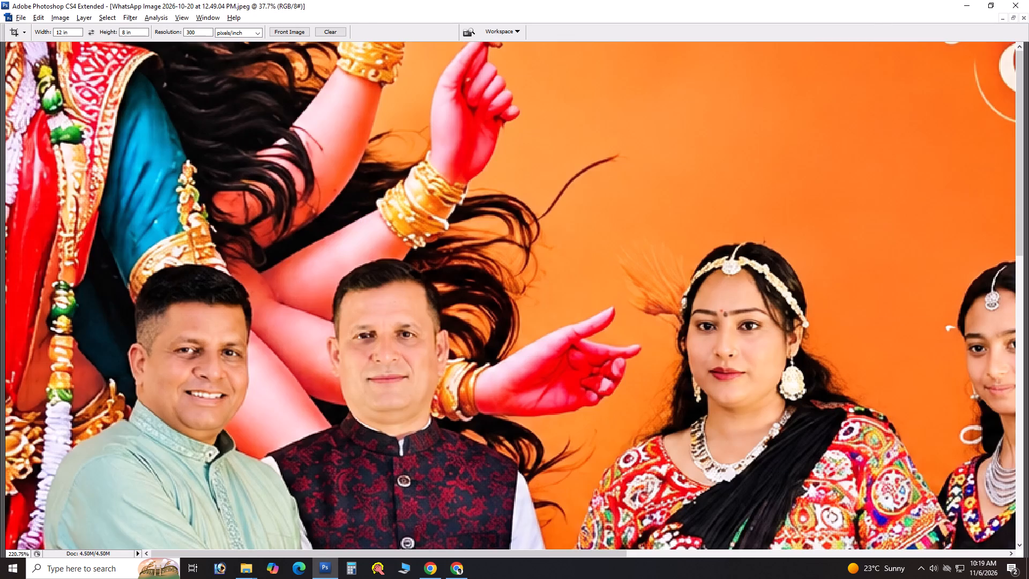
pyautogui.hotkey('ctrl', 'Tab')
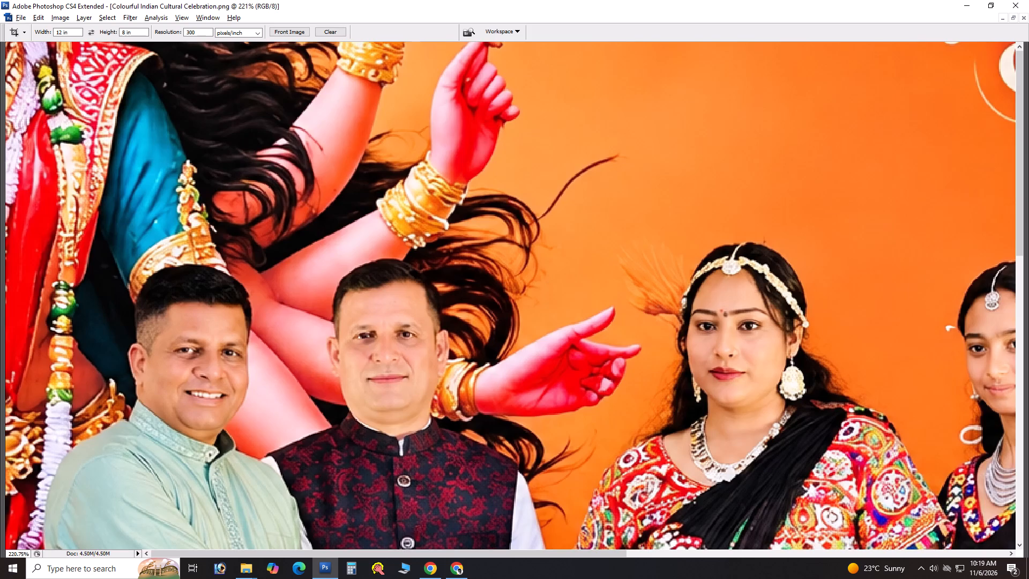
pyautogui.hotkey('ctrl', '0')
pyautogui.hotkey('ctrl', 'Tab')
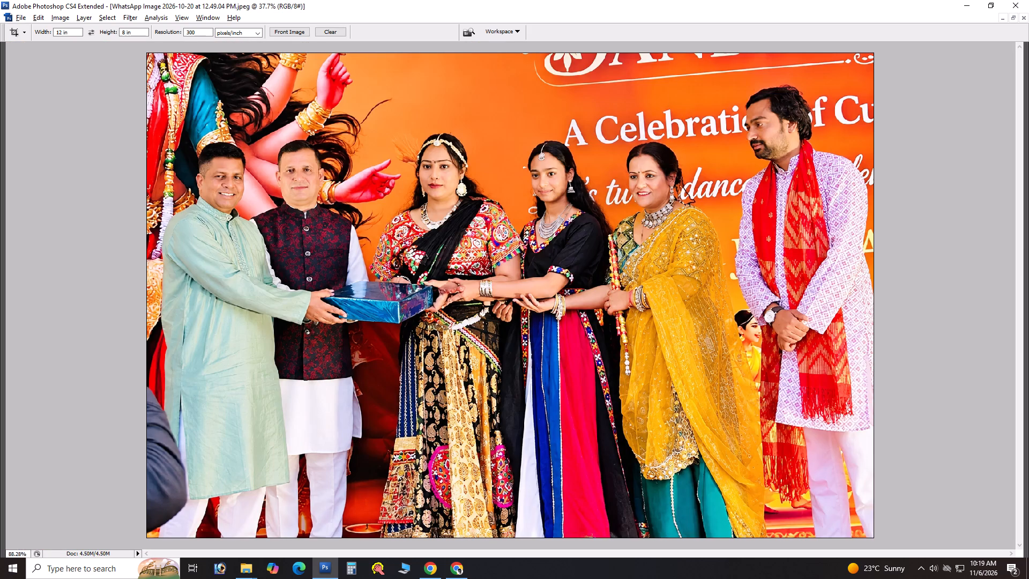
pyautogui.hotkey('ctrl', 'Tab')
pyautogui.hotkey('ctrl', 'Tab')
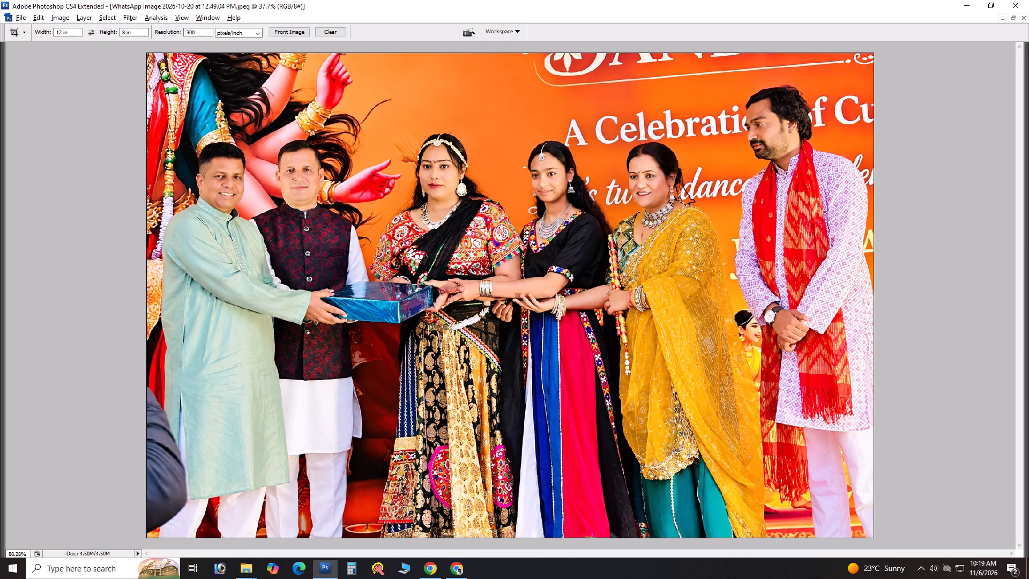
pyautogui.hotkey('ctrl', 'Tab')
pyautogui.hotkey('ctrl', 'Tab')
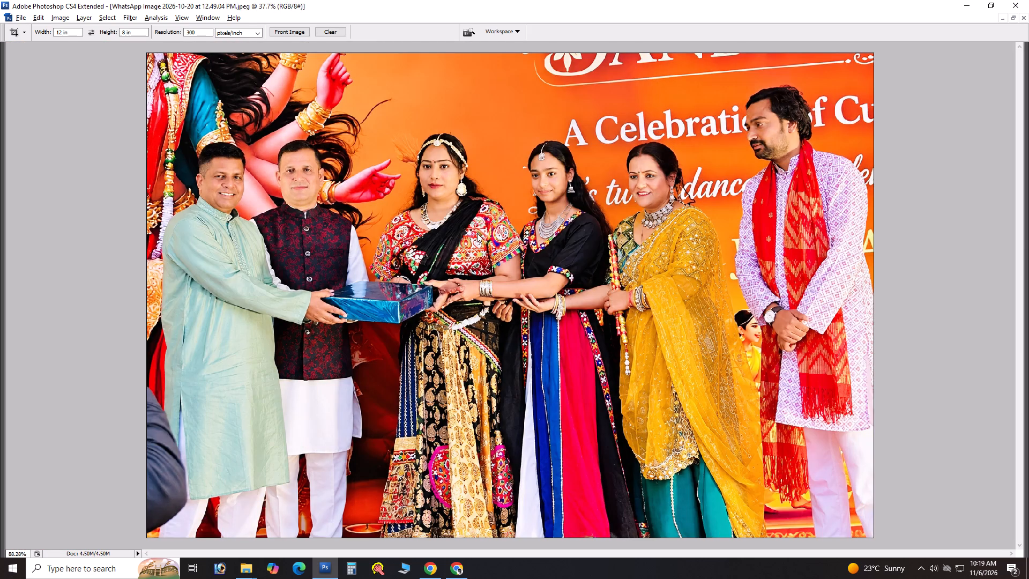
pyautogui.hotkey('ctrl', 'Tab')
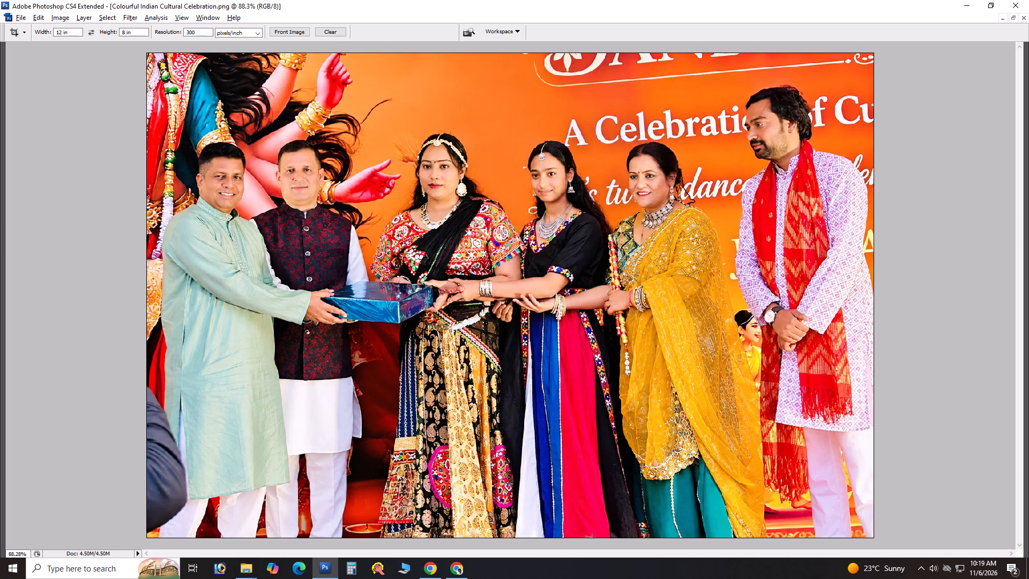
pyautogui.hotkey('ctrl', 'Tab')
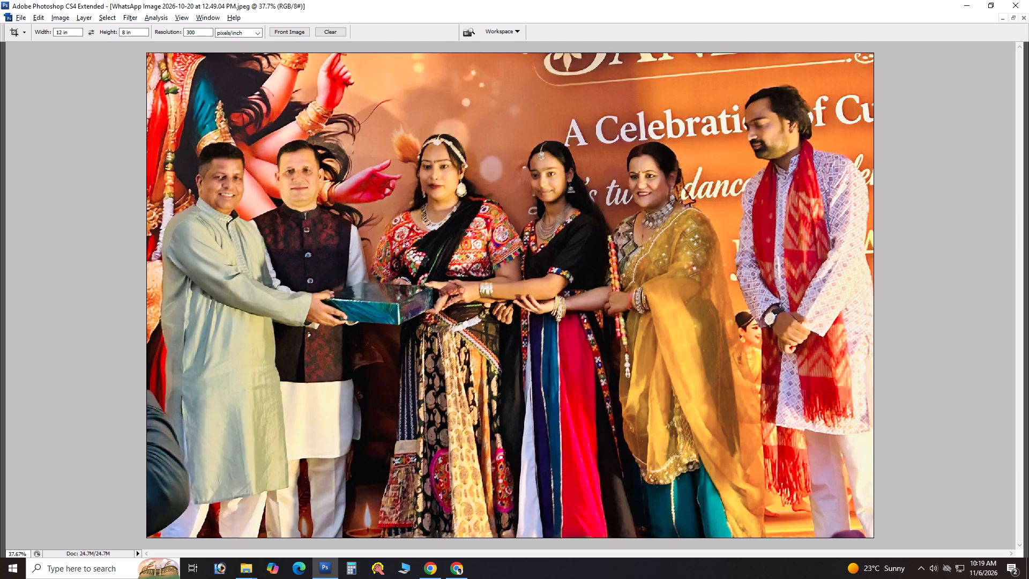
pyautogui.hotkey('ctrl', 'Tab')
pyautogui.hotkey('ctrl', 'Tab')
pyautogui.hotkey('ctrl', 'Tab')
# Frame the enhanced stage photo by insetting it on a muted brown surround with a thin yellow outline.
pyautogui.hotkey('ctrl', 'shift', 'e')
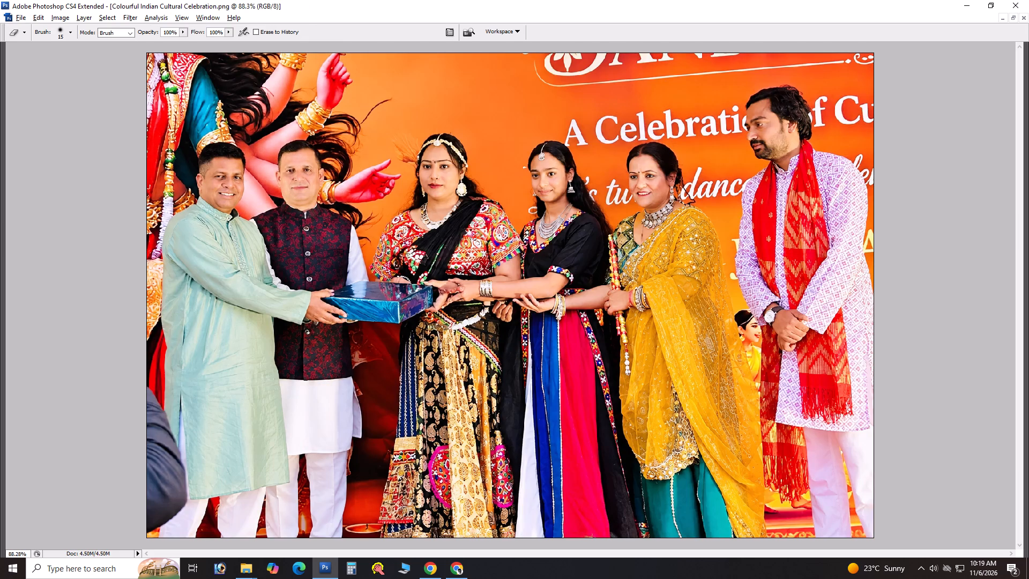
pyautogui.press('F4')
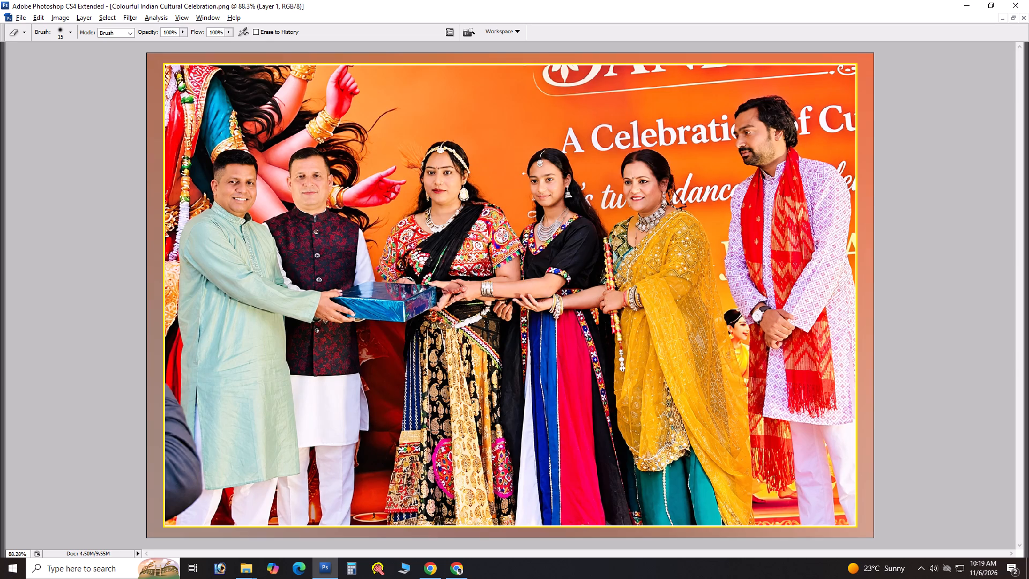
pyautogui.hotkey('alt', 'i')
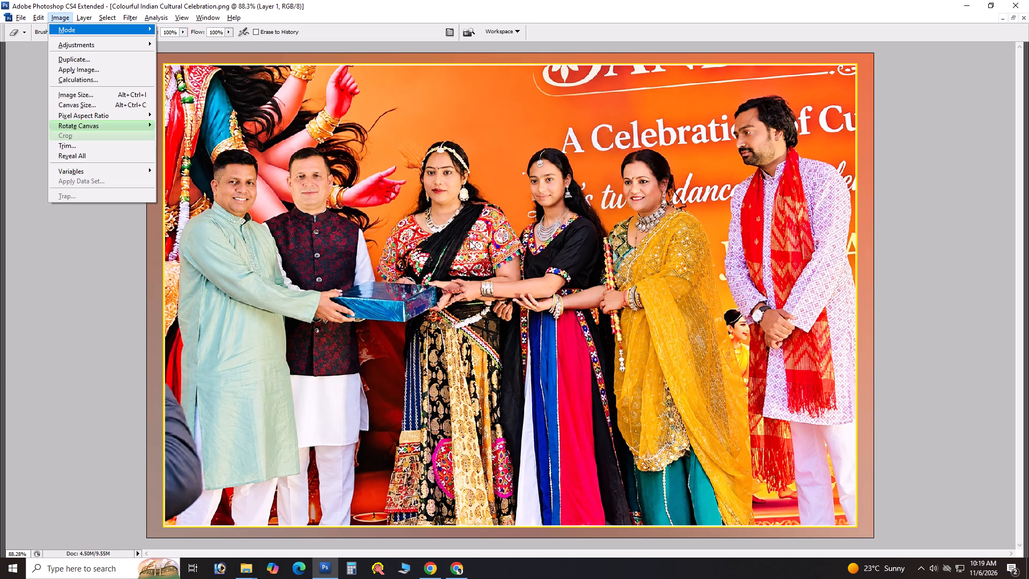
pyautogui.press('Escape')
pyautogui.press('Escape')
# Crop the entire bordered stage group photo, frame included, to 12 x 8 in at 300 pixels/inch.
pyautogui.press('c')
pyautogui.press('Return')
pyautogui.press('Return')
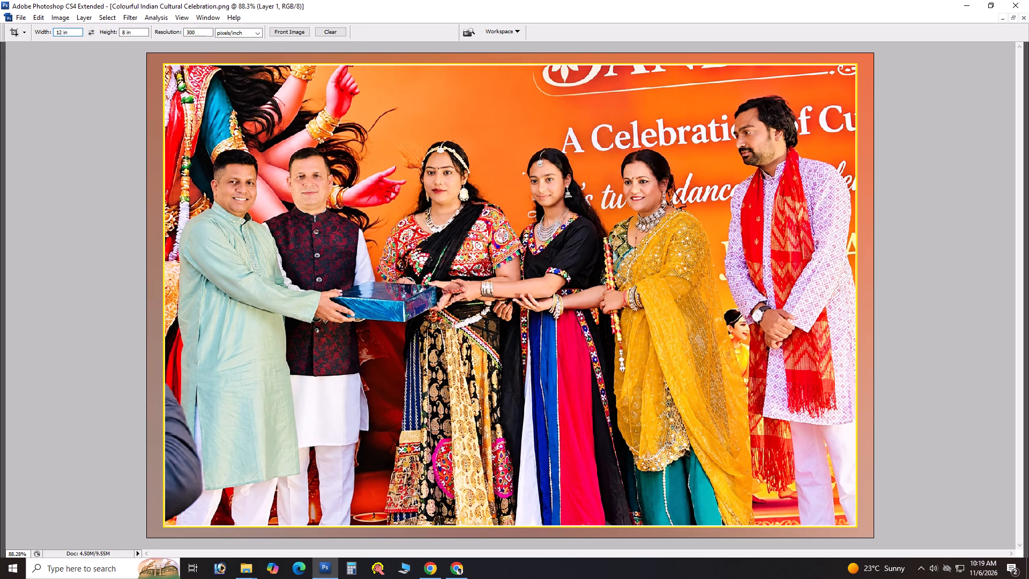
pyautogui.hotkey('ctrl', '-')
pyautogui.hotkey('ctrl', '+')
pyautogui.hotkey('ctrl', '-')
pyautogui.moveTo(191, 80); pyautogui.dragTo(1028, 578)
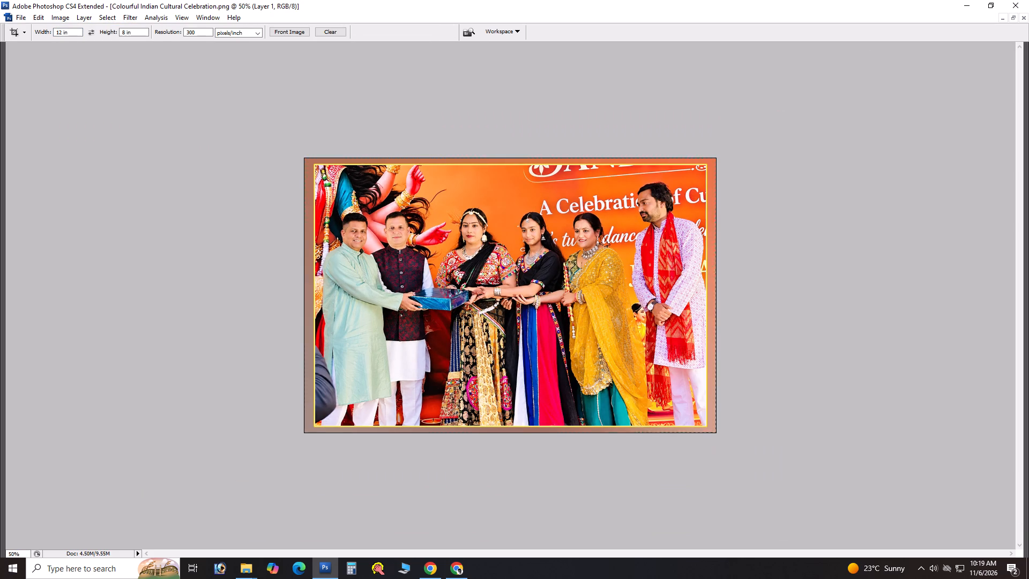
pyautogui.moveTo(1028, 578); pyautogui.dragTo(1026, 523)
pyautogui.press('Return')
pyautogui.hotkey('ctrl', '0')
pyautogui.hotkey('ctrl', '0')
pyautogui.hotkey('ctrl', '0')
pyautogui.hotkey('ctrl', '0')
pyautogui.hotkey('ctrl', '0')
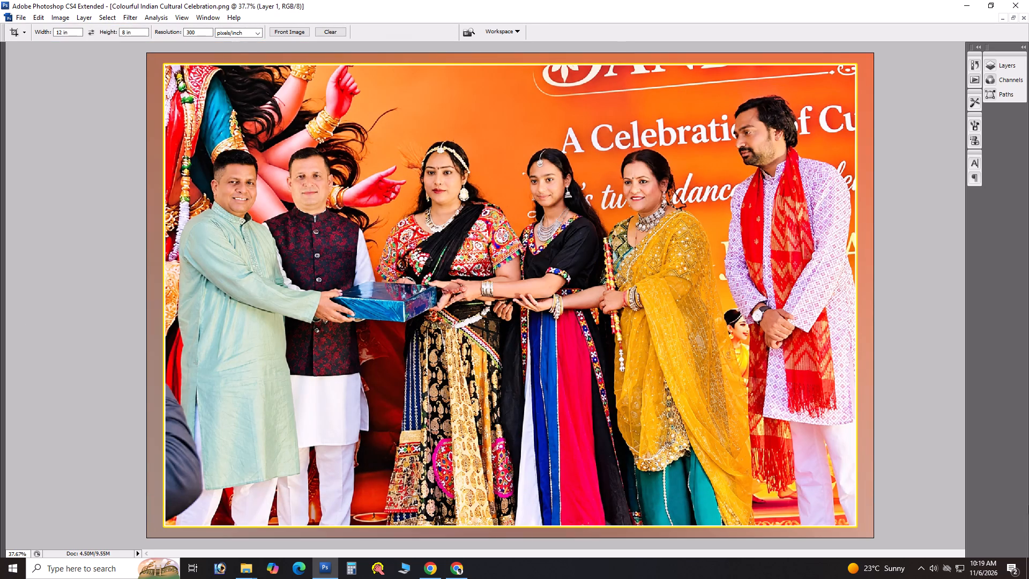
# Save a copy of the framed stage group photo to the Desktop as a JPEG named 8x12.
pyautogui.hotkey('ctrl', 'alt', 's')
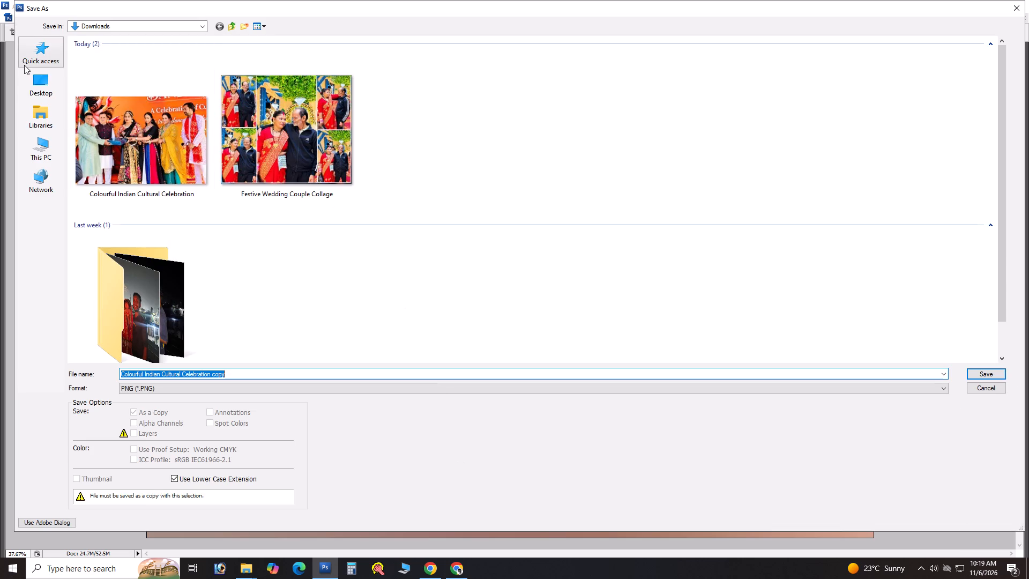
pyautogui.click(36, 76)
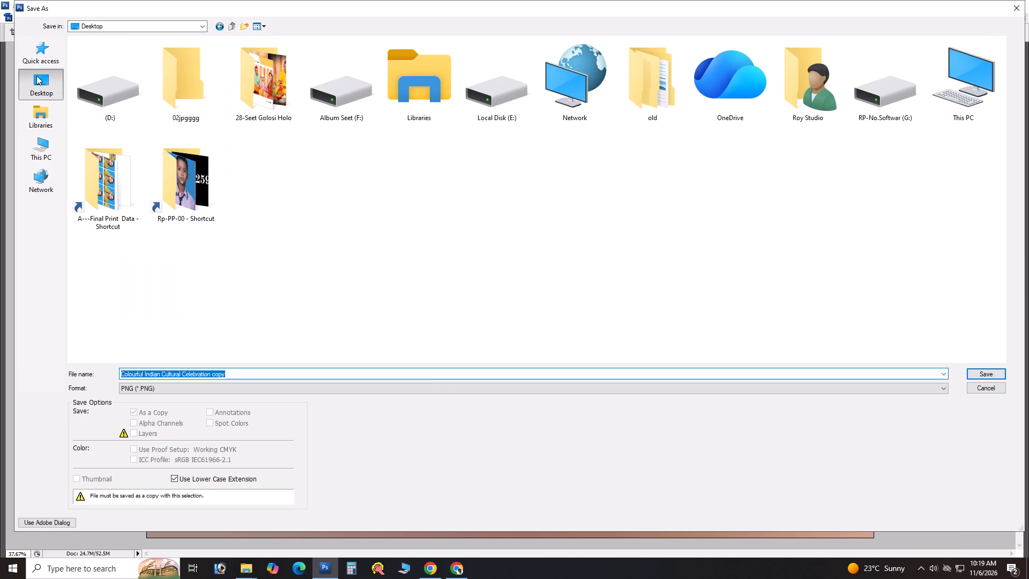
pyautogui.press('Tab')
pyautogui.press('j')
pyautogui.press('Tab')
pyautogui.hotkey('shift', 'Tab')
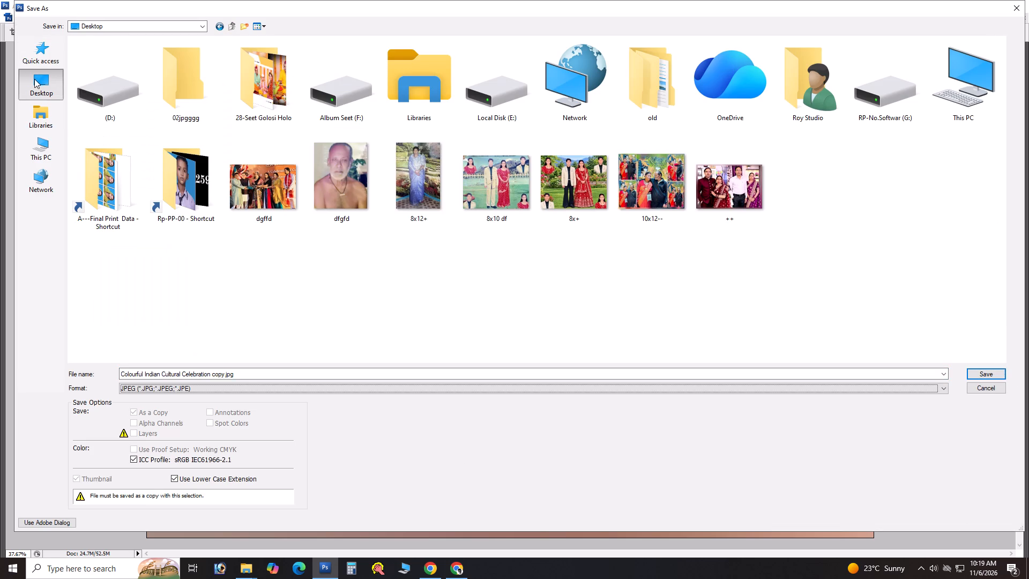
pyautogui.hotkey('shift', 'Tab')
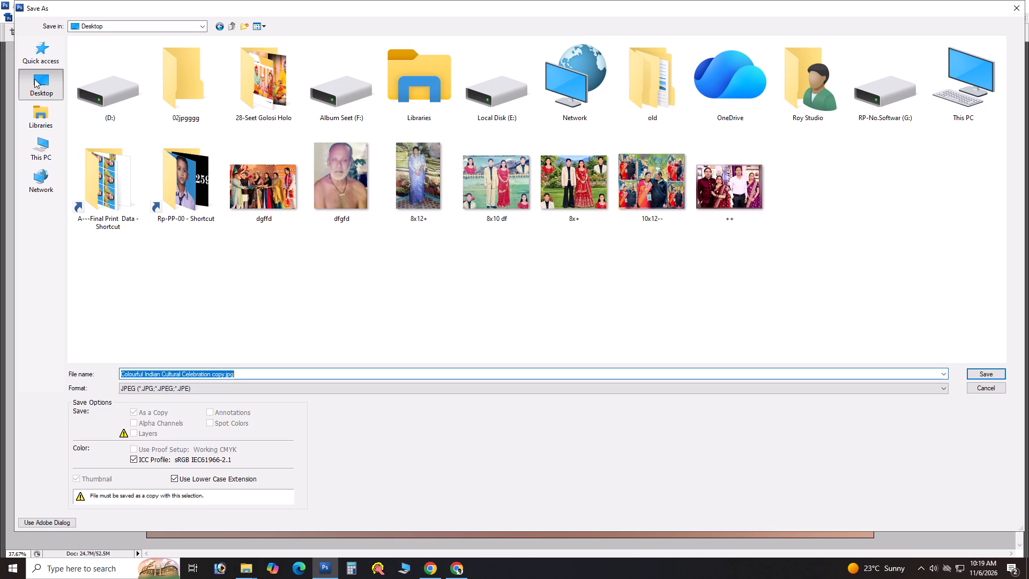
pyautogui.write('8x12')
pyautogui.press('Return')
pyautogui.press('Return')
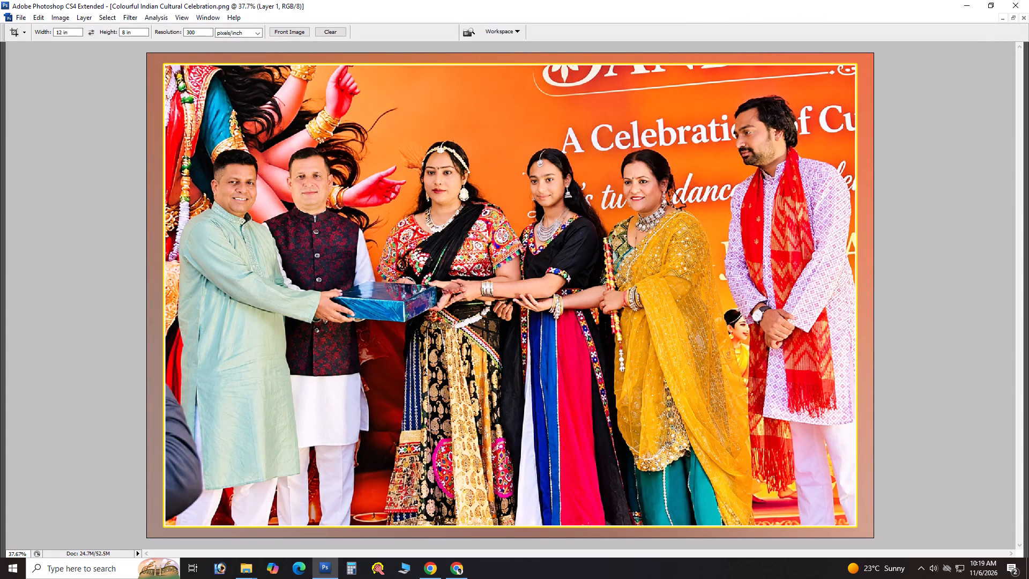
# Close the framed group photo and the original WhatsApp stage photo without saving changes.
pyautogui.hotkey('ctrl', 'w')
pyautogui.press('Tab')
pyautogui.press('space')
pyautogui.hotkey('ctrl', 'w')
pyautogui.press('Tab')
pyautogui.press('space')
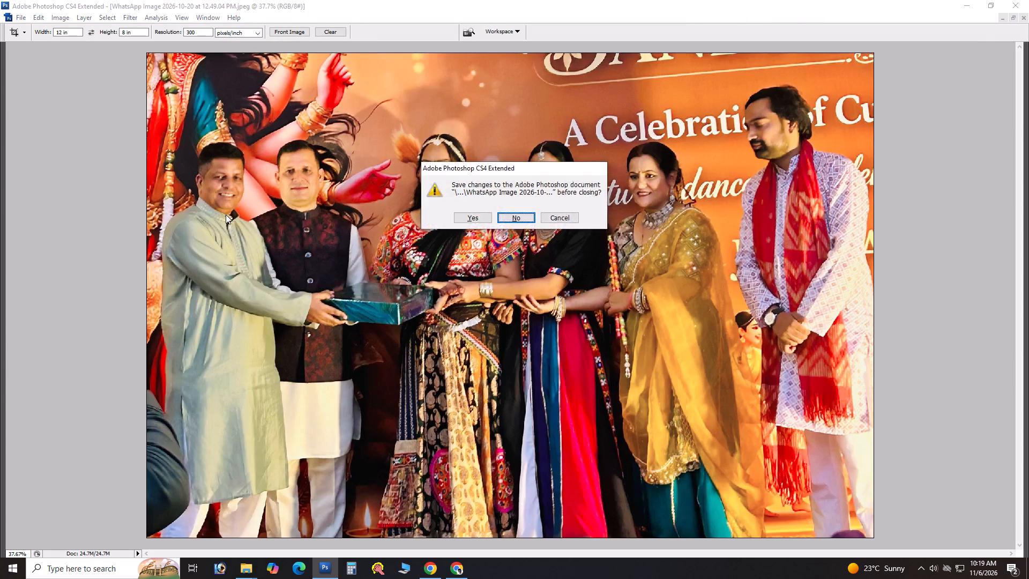
# Switch to the Chrome window with YouTube and open the suggested video "Arijit Singh: Meet Full Video Song".
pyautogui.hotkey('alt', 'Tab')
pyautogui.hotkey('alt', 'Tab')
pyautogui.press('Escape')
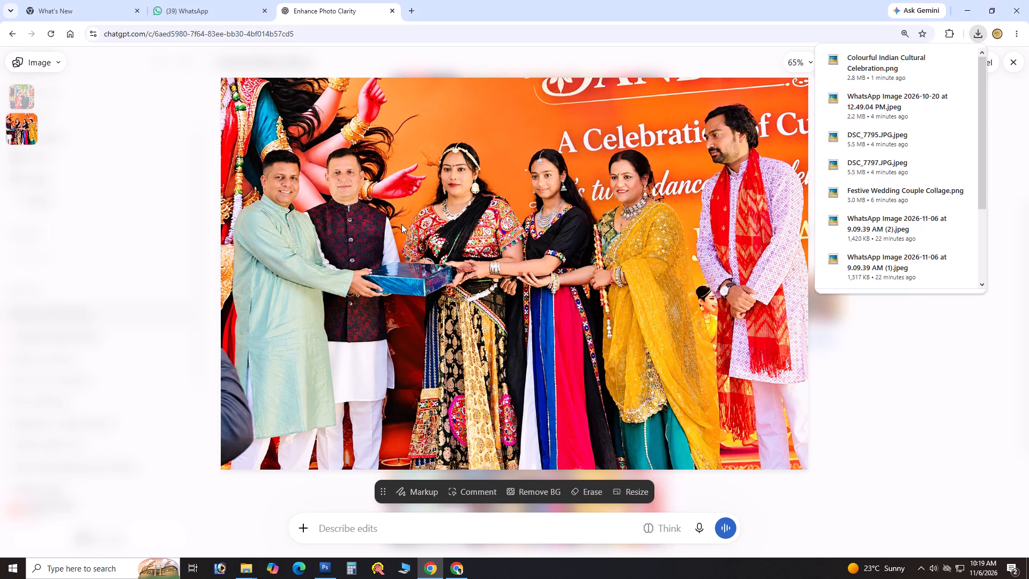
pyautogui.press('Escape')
pyautogui.click(52, 0)
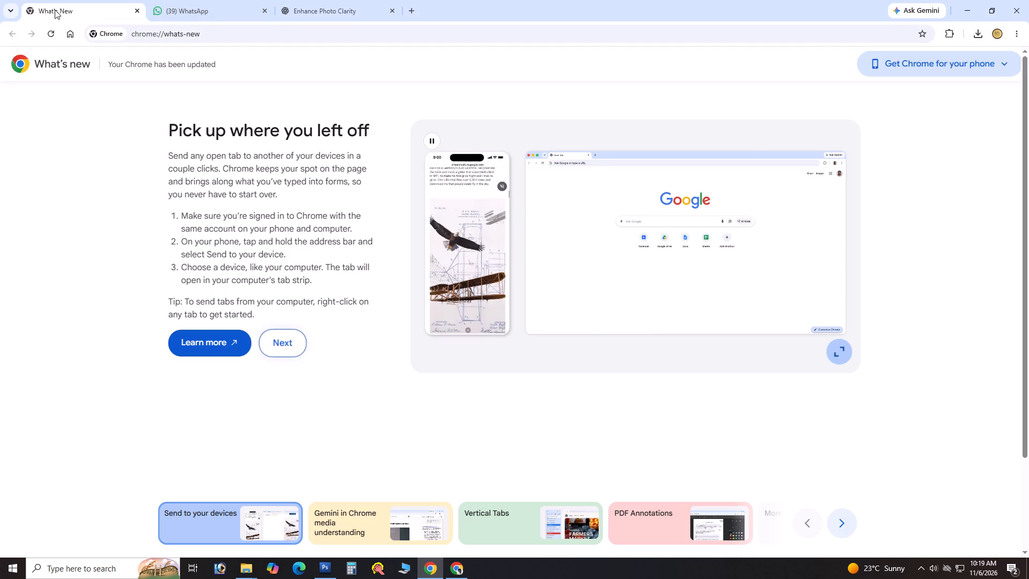
pyautogui.hotkey('alt', 'Tab')
pyautogui.hotkey('alt', 'Tab')
pyautogui.hotkey('alt', 'Tab')
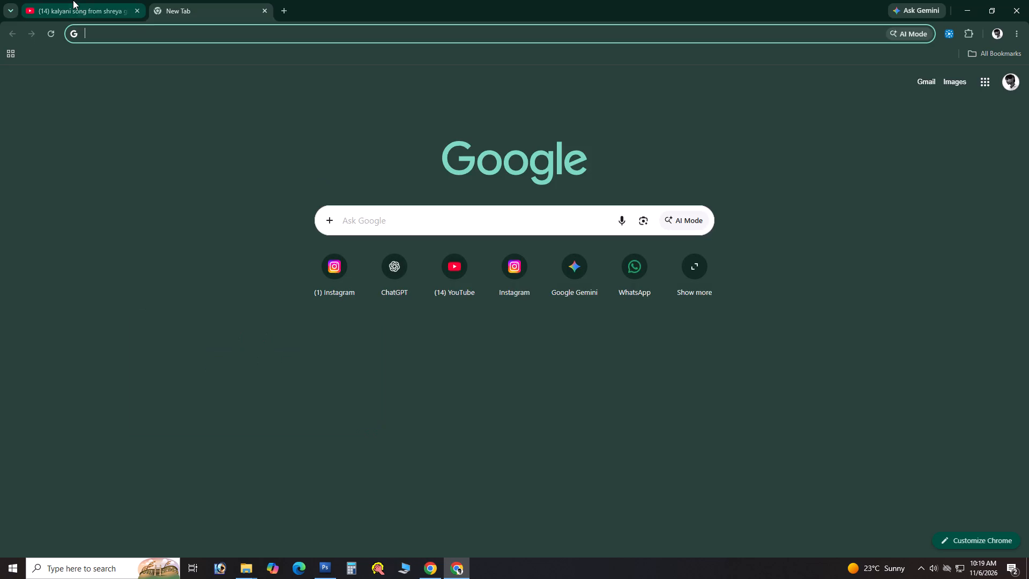
pyautogui.click(71, 0)
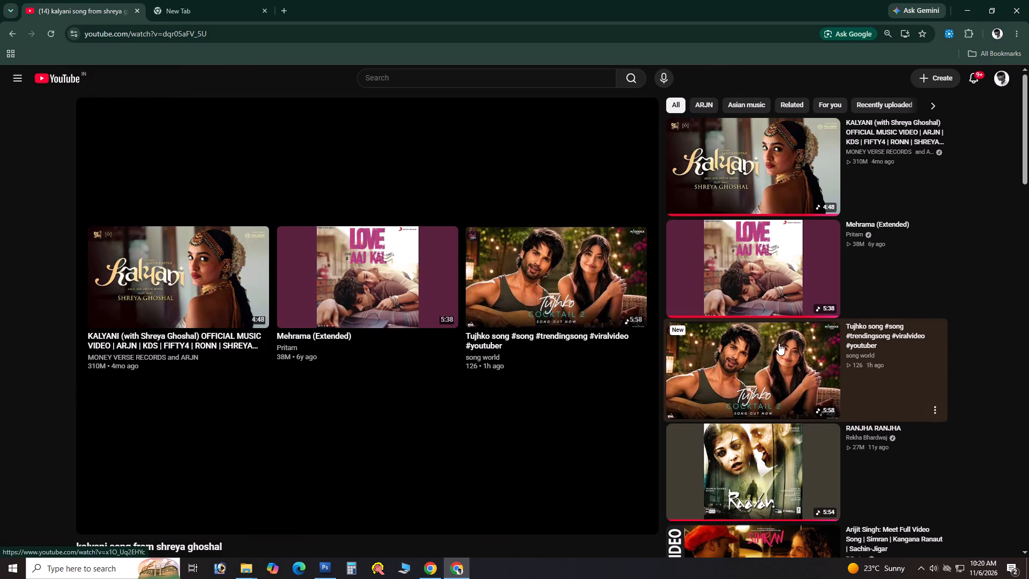
pyautogui.scroll(-3, 700, 411)
pyautogui.scroll(-2, 620, 409)
pyautogui.click(749, 306)
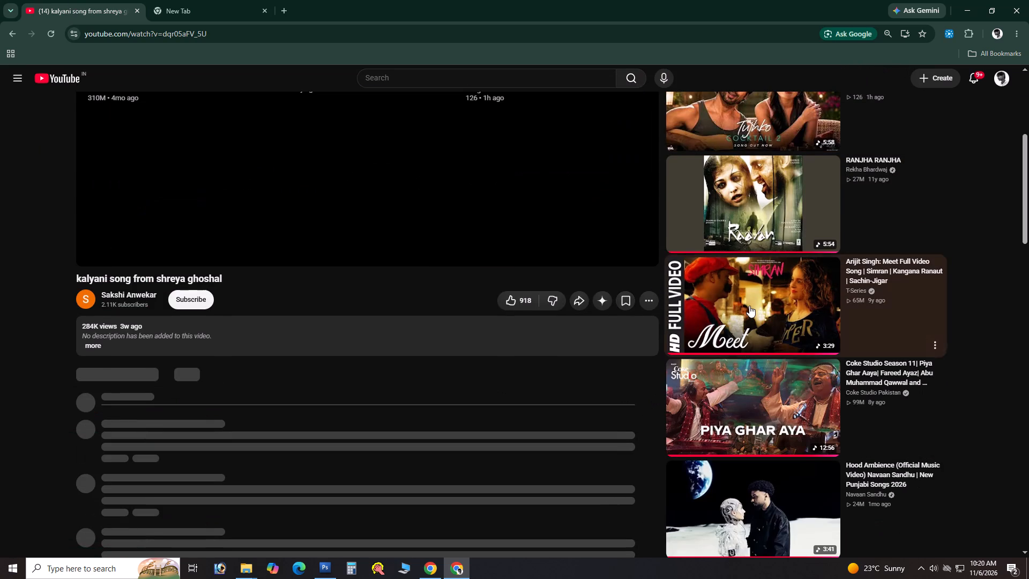
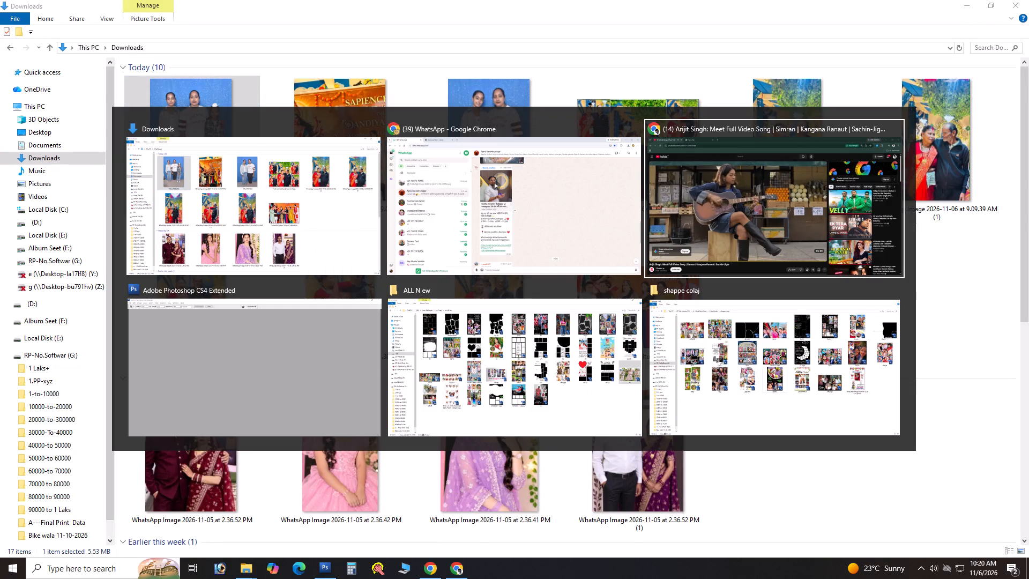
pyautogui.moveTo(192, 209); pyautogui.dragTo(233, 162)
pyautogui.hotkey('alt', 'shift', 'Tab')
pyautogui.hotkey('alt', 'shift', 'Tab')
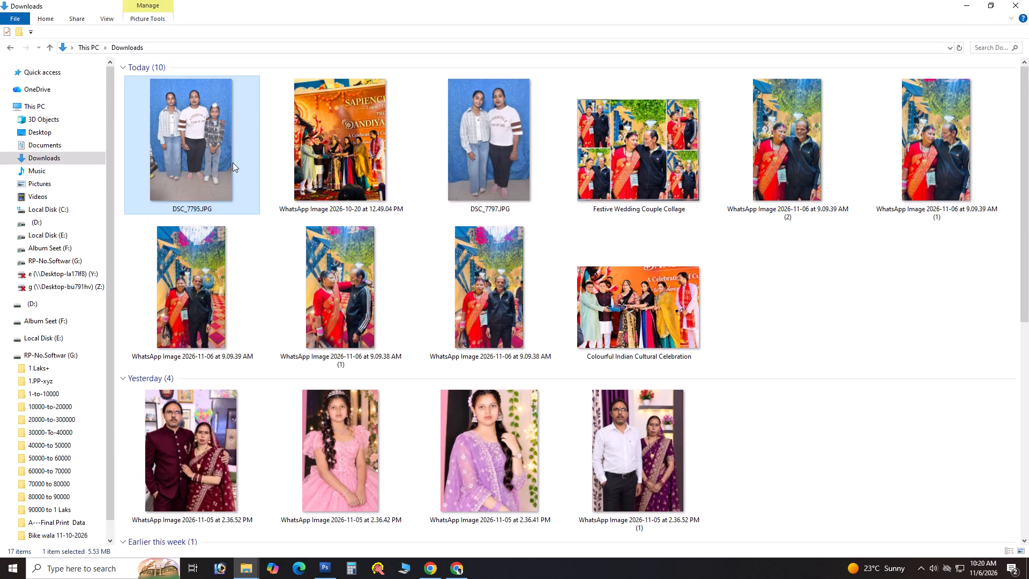
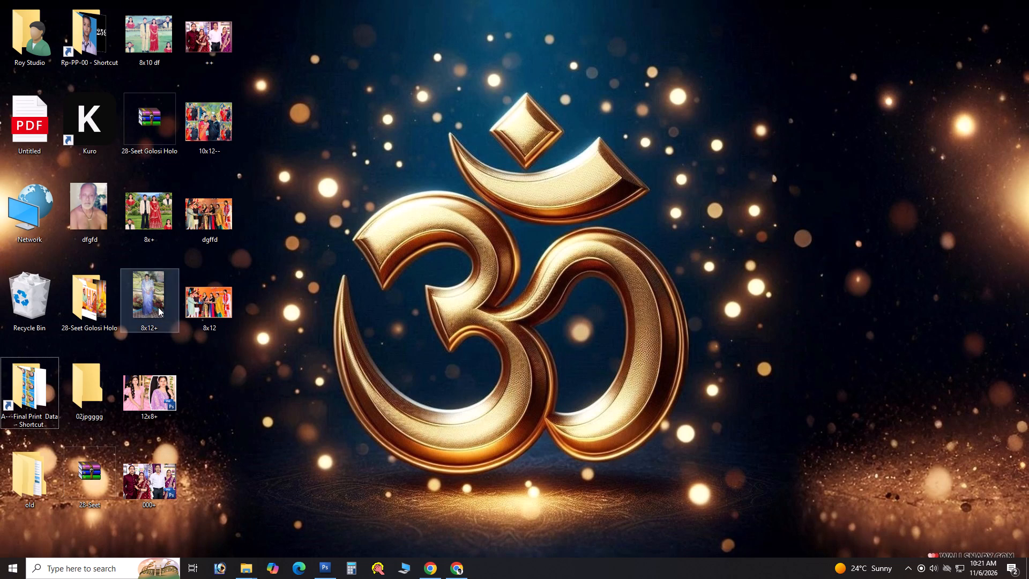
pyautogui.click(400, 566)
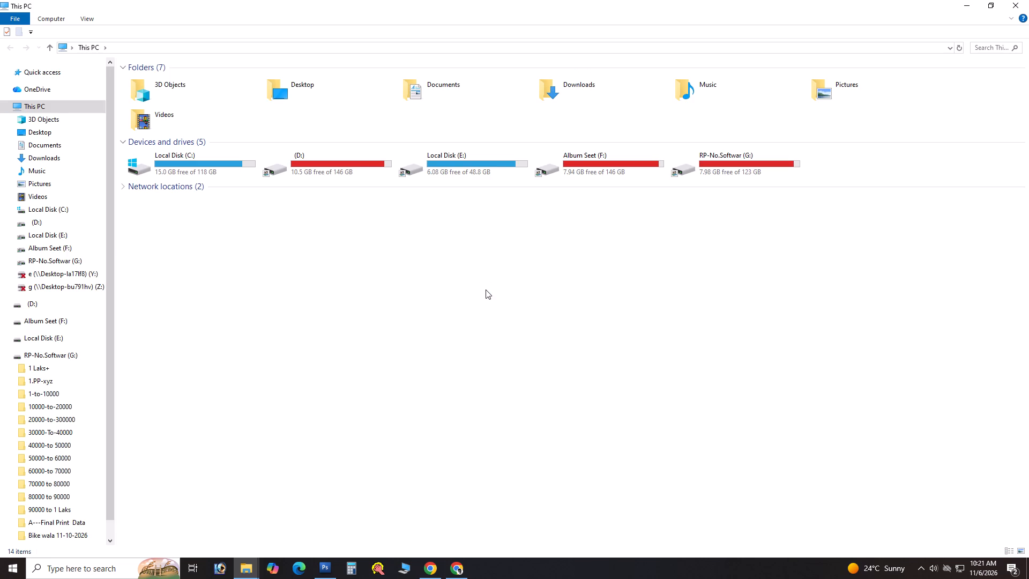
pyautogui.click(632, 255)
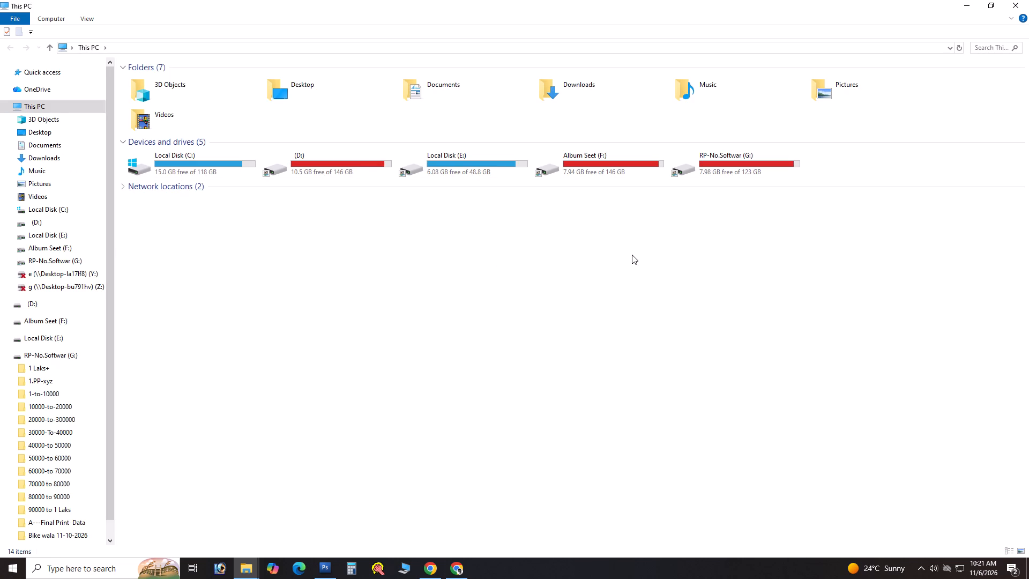
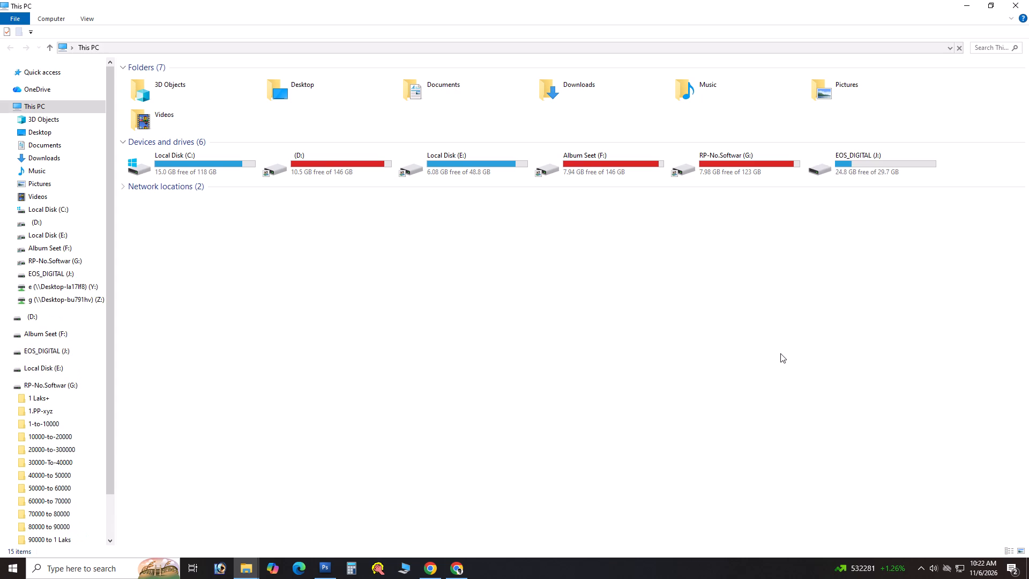
# Open the 150CANON folder inside DCIM on the EOS_DIGITAL (J:) drive.
pyautogui.doubleClick(855, 169)
pyautogui.doubleClick(197, 146)
pyautogui.click(211, 121)
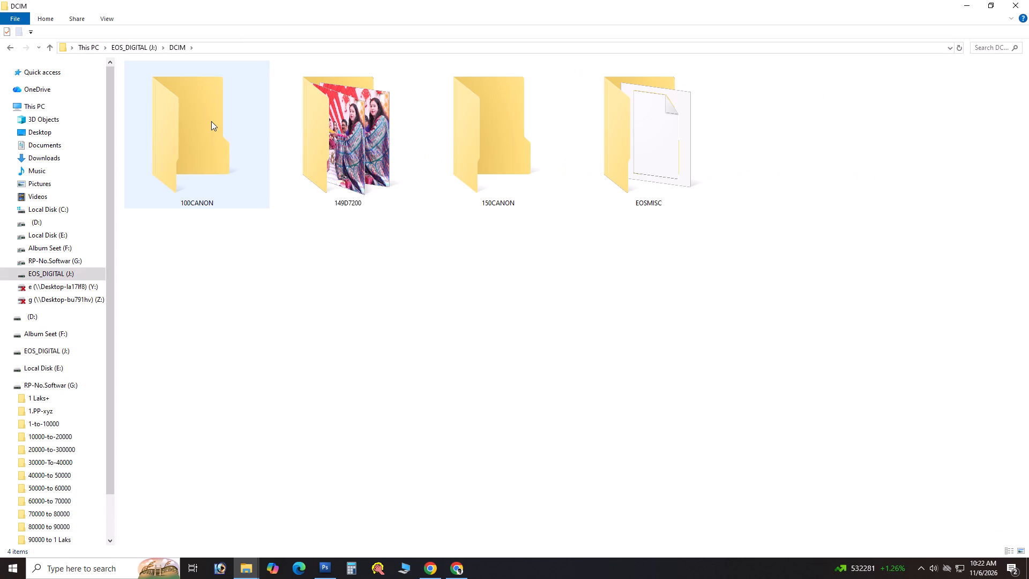
pyautogui.doubleClick(203, 138)
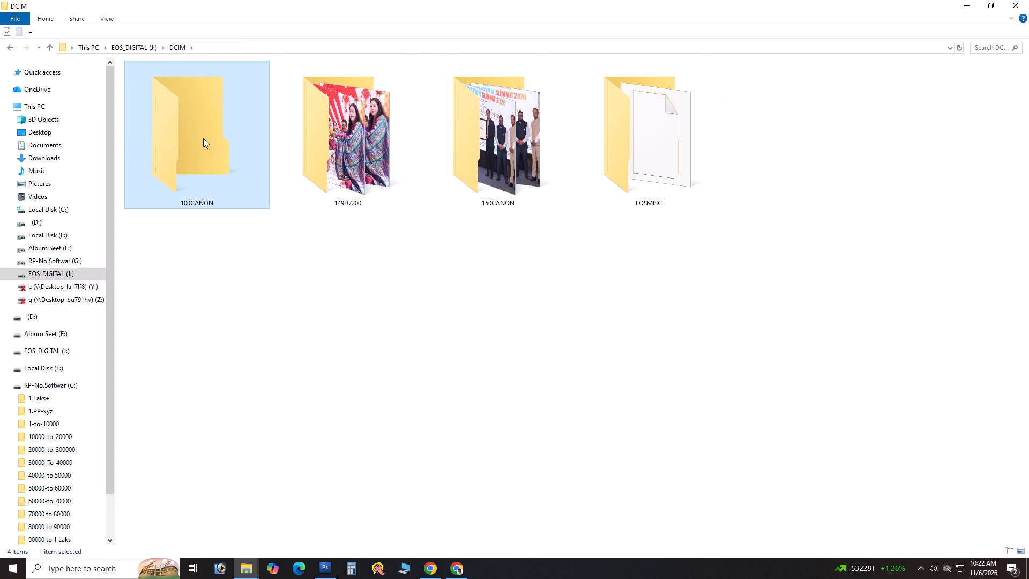
pyautogui.press('BackSpace')
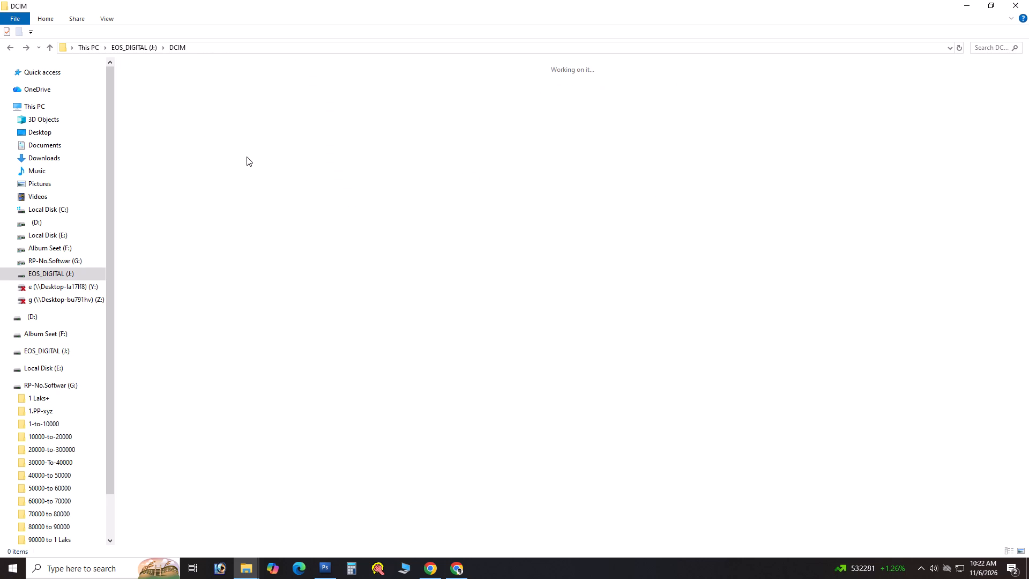
pyautogui.doubleClick(472, 154)
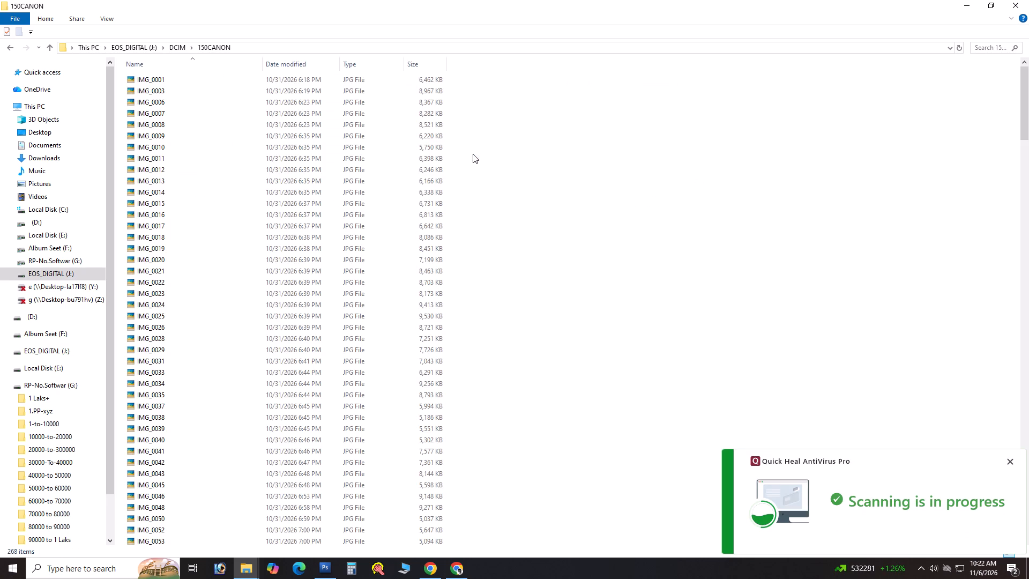
# Display the photos in the 150CANON folder as extra large icons.
pyautogui.press('End')
pyautogui.press('End')
pyautogui.press('End')
pyautogui.press('End')
pyautogui.press('End')
pyautogui.rightClick(561, 194)
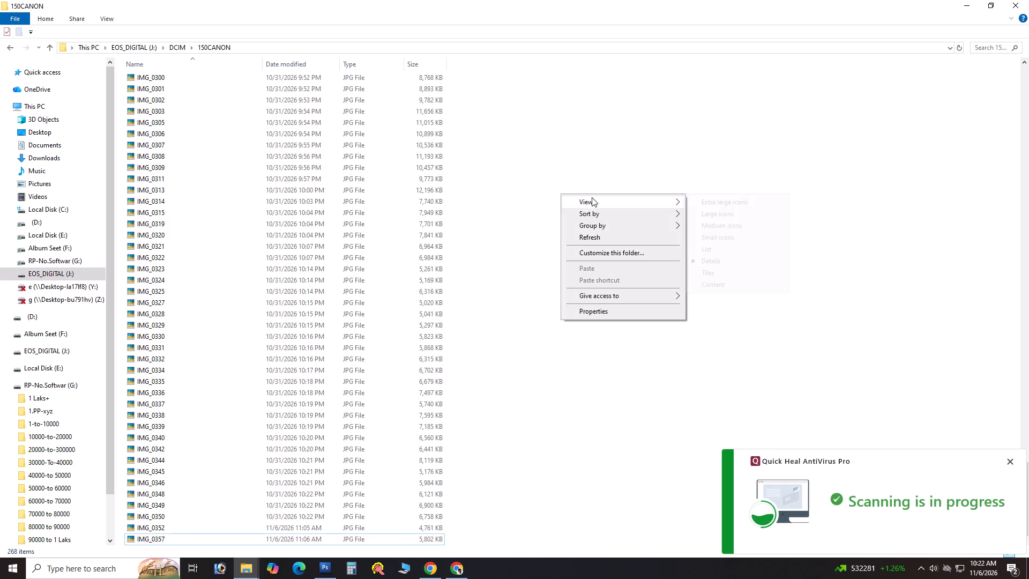
pyautogui.click(592, 198)
pyautogui.click(708, 202)
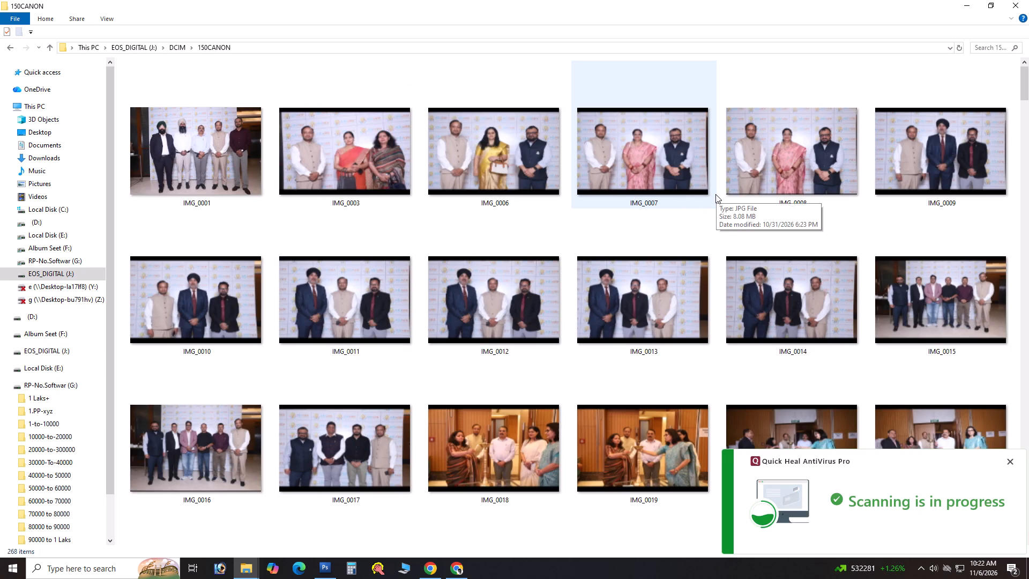
# Open IMG_0006 in the photo viewer for a preview and close it again.
pyautogui.click(715, 194)
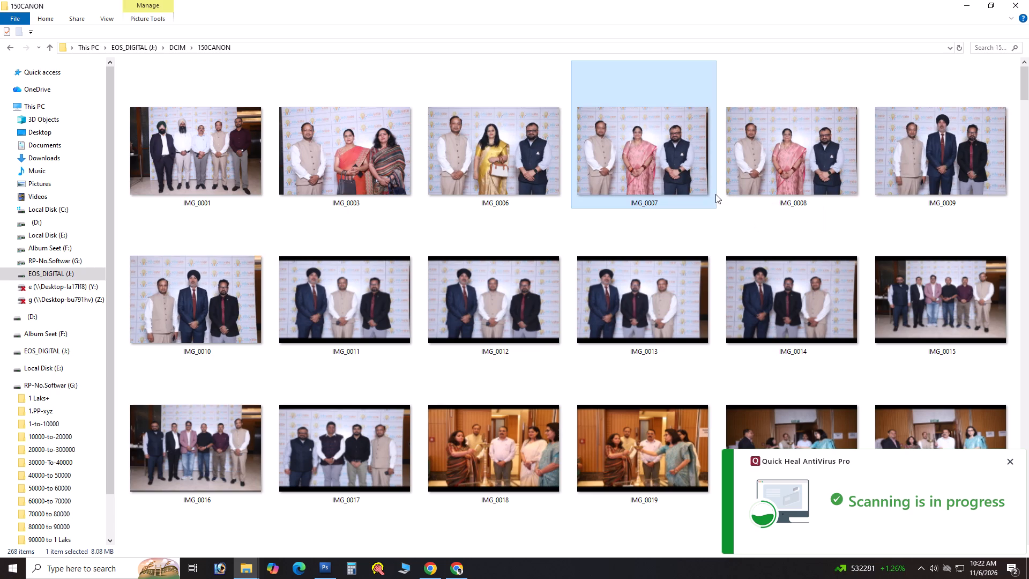
pyautogui.doubleClick(480, 163)
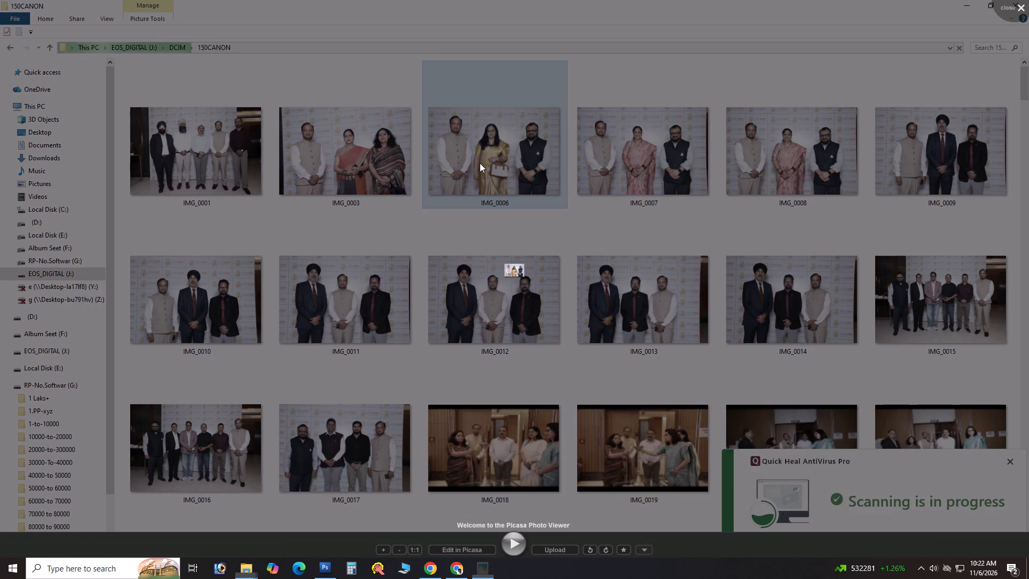
pyautogui.click(1028, 0)
# Switch to the Arijit Singh video on YouTube in Chrome and toggle its playback.
pyautogui.hotkey('alt', 'Tab')
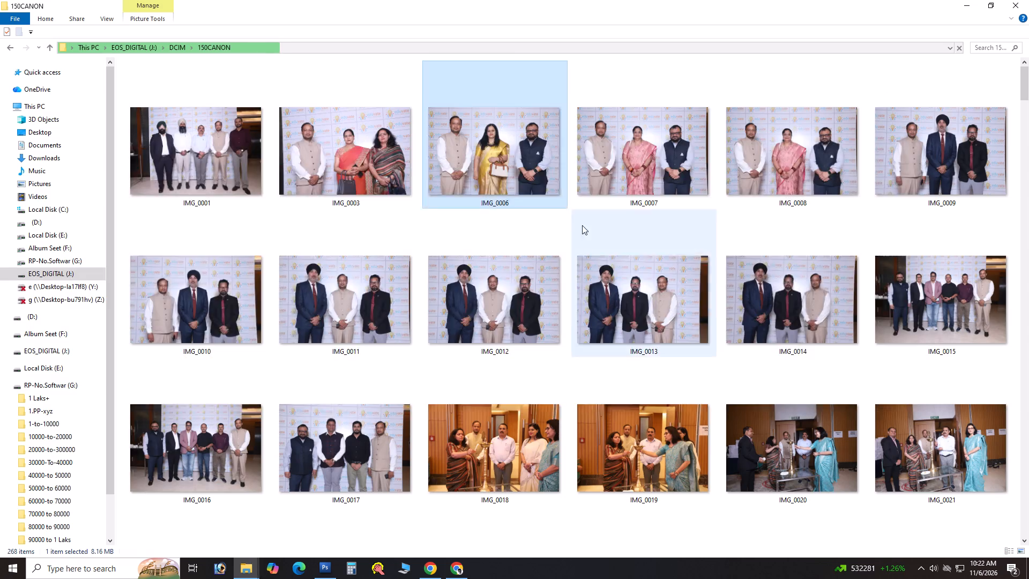
pyautogui.hotkey('alt', 'Tab')
pyautogui.hotkey('alt', 'Tab')
pyautogui.press('space')
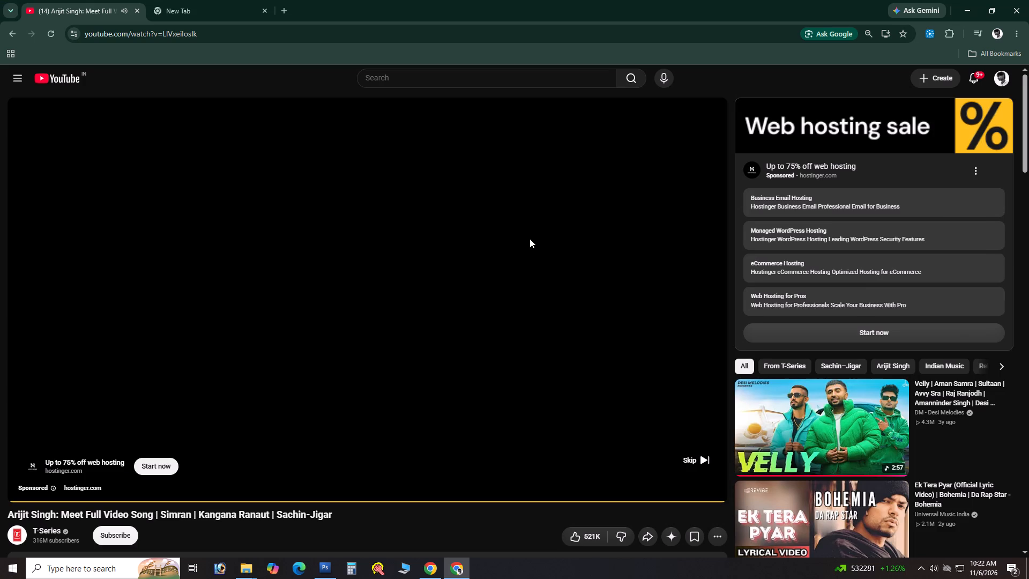
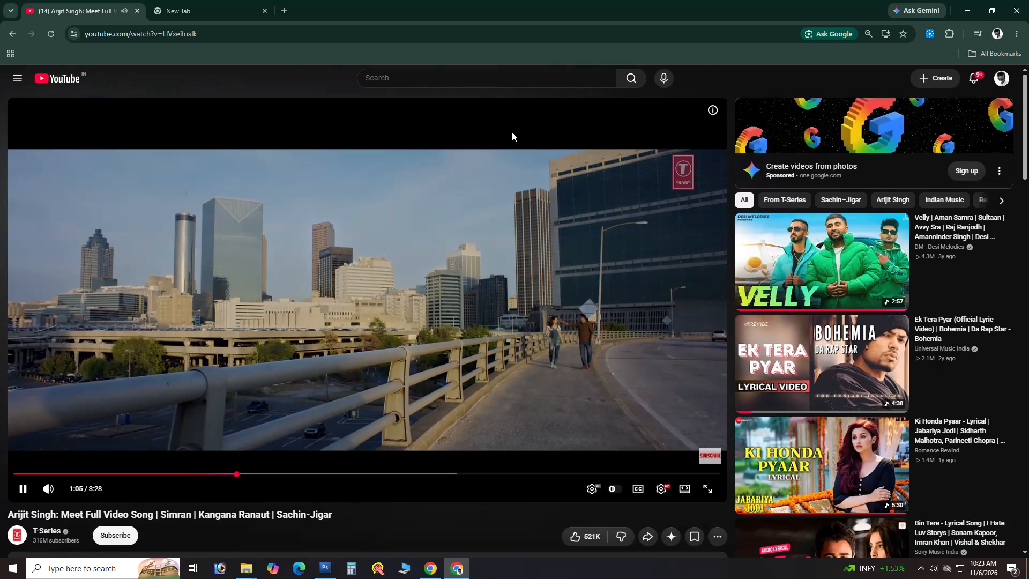
# Open IMG_0006 from the 150CANON folder in the photo viewer, look closely through the photos up to IMG_0011, and close the viewer.
pyautogui.hotkey('alt', 'Tab')
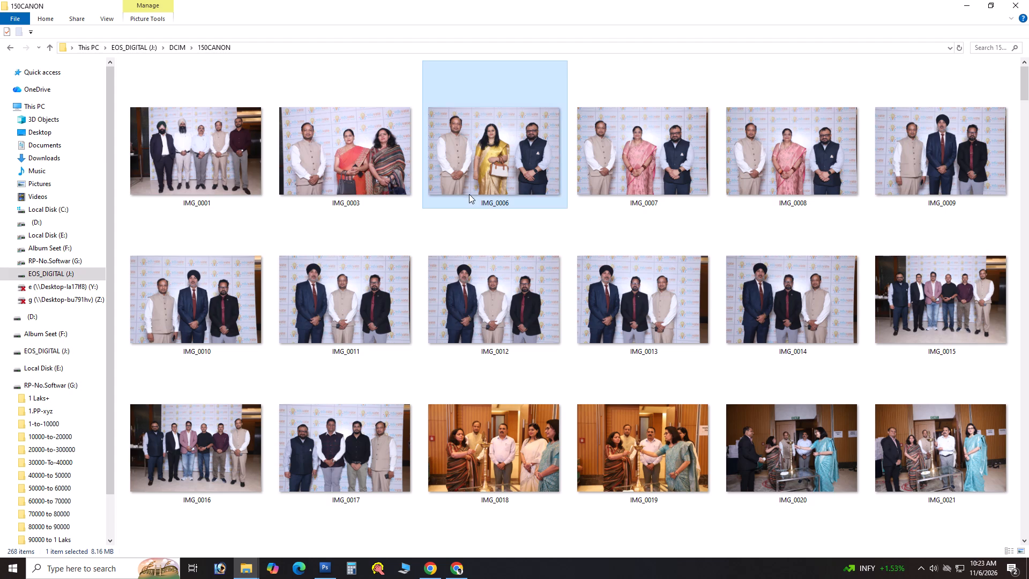
pyautogui.doubleClick(482, 162)
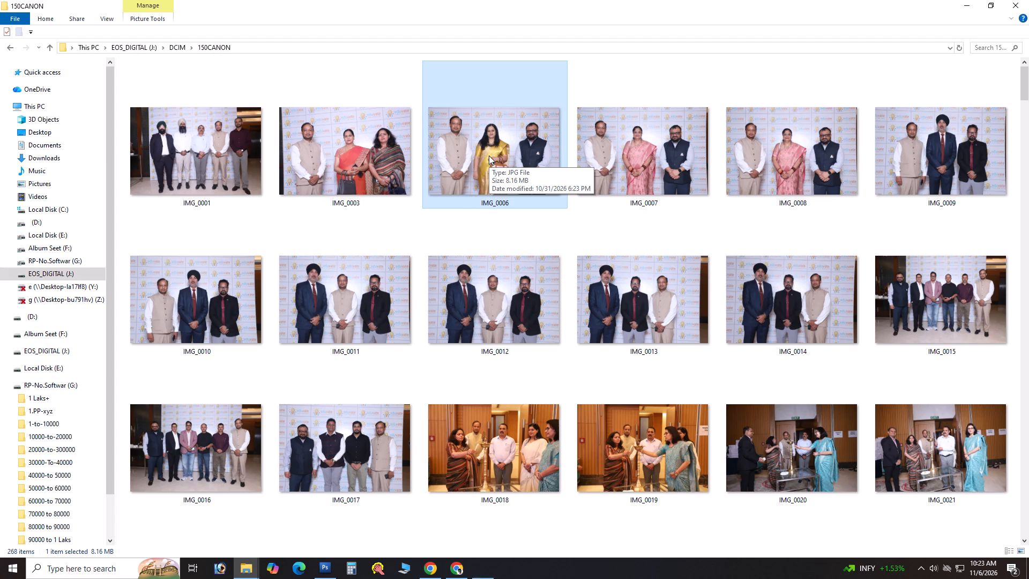
pyautogui.scroll(2, 494, 150)
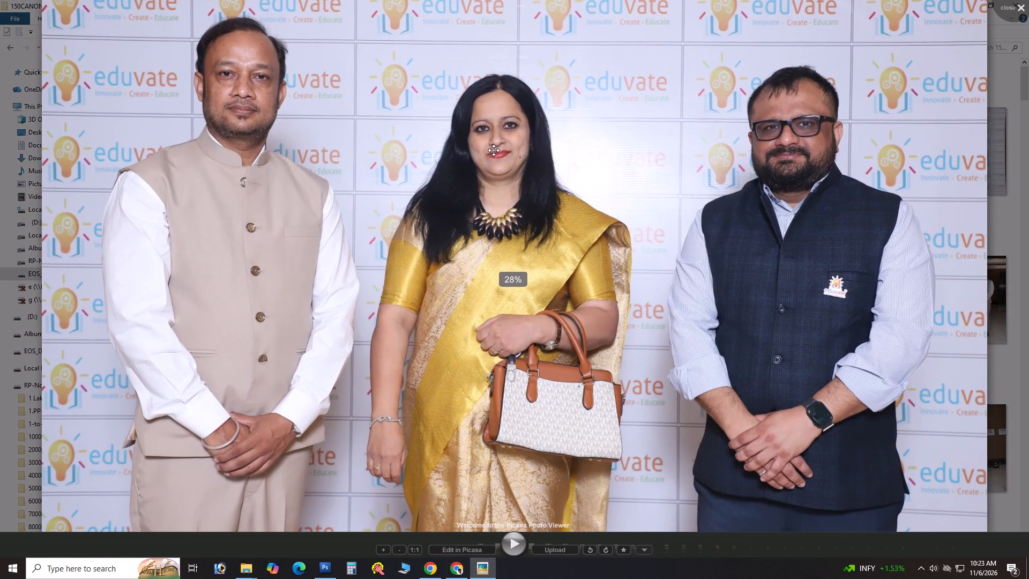
pyautogui.press('Down')
pyautogui.press('Right')
pyautogui.scroll(1, 494, 150)
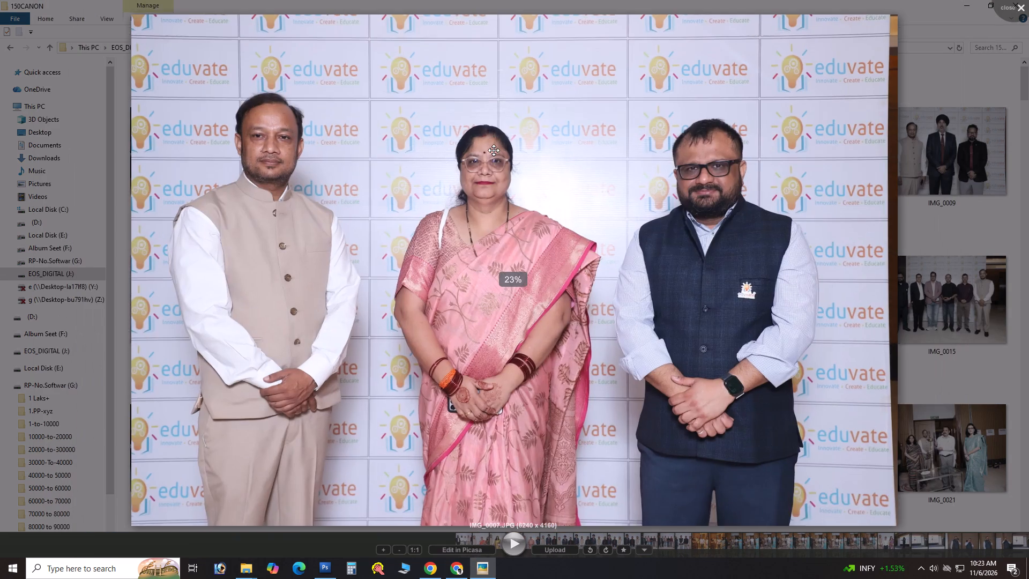
pyautogui.scroll(1, 494, 150)
pyautogui.press('Right')
pyautogui.scroll(2, 494, 150)
pyautogui.press('Right')
pyautogui.scroll(2, 493, 147)
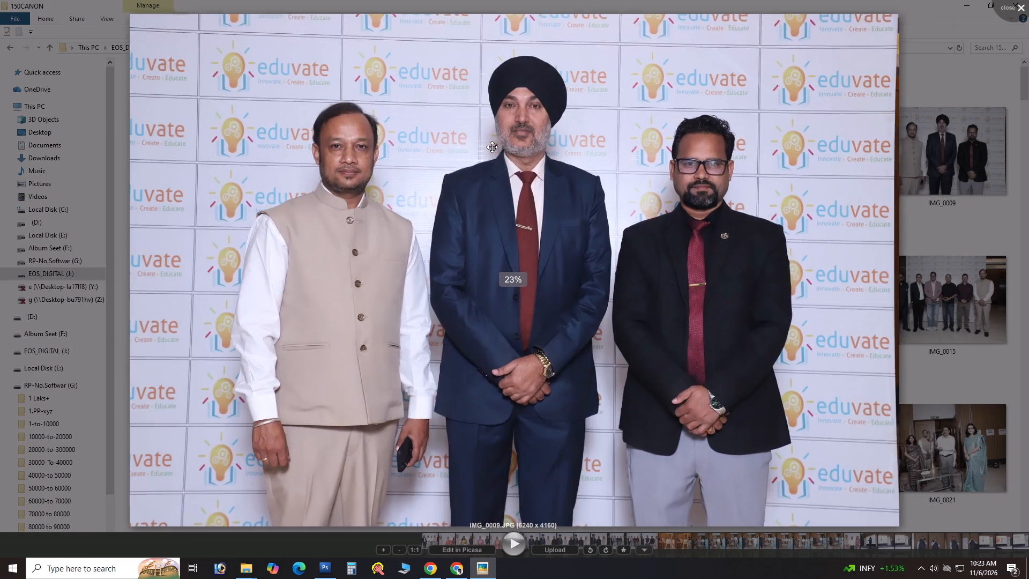
pyautogui.press('Right')
pyautogui.scroll(2, 492, 147)
pyautogui.press('Right')
pyautogui.click(1028, 0)
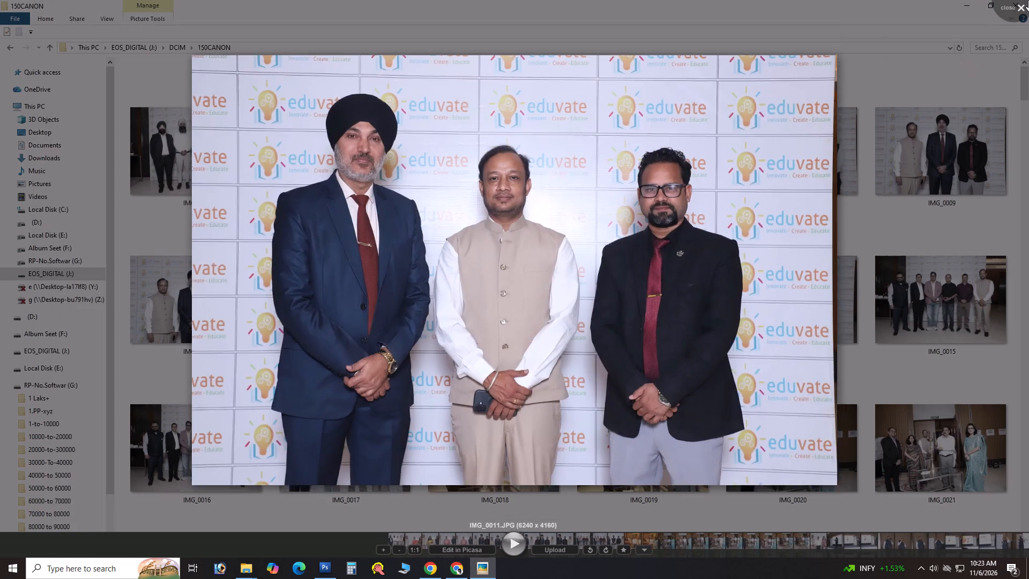
# Bring up the Downloads folder window and close it.
pyautogui.hotkey('alt', 'Tab')
pyautogui.keyDown('alt'); pyautogui.click(603, 238); pyautogui.keyUp('alt')
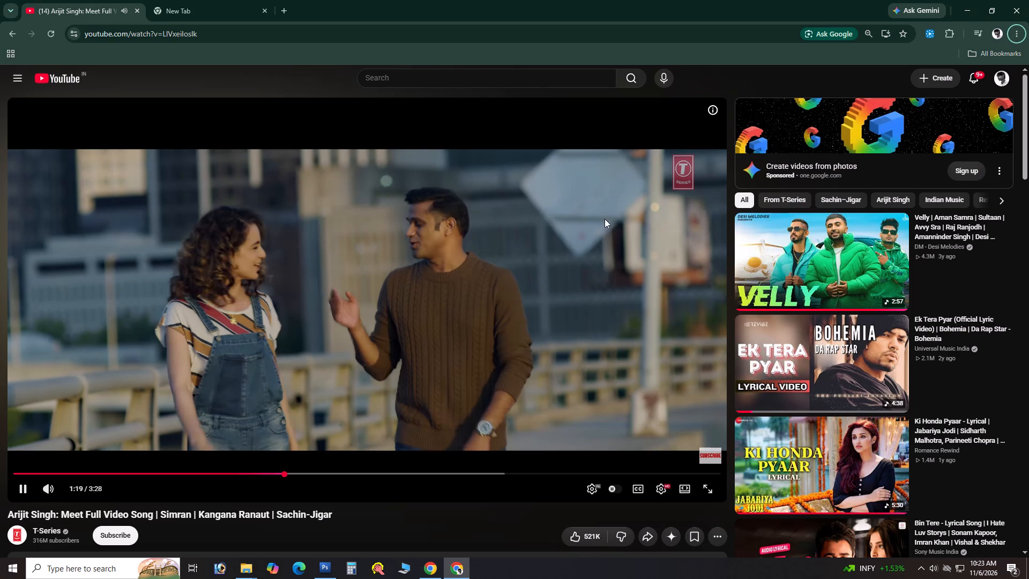
pyautogui.click(626, 0)
pyautogui.hotkey('alt', 'Tab')
pyautogui.keyDown('alt'); pyautogui.click(666, 236); pyautogui.keyUp('alt')
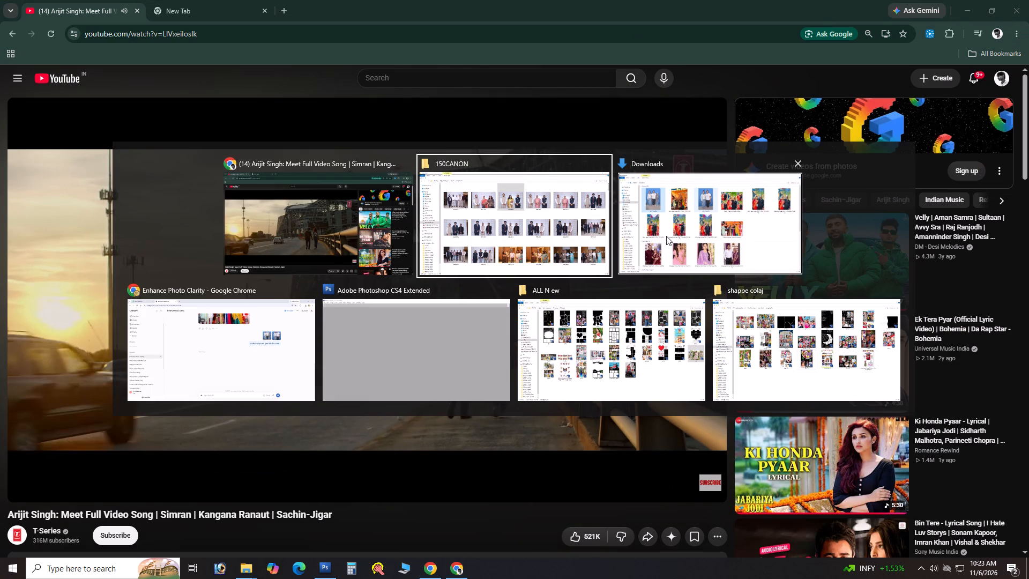
pyautogui.click(766, 274)
pyautogui.click(766, 274)
pyautogui.click(1028, 0)
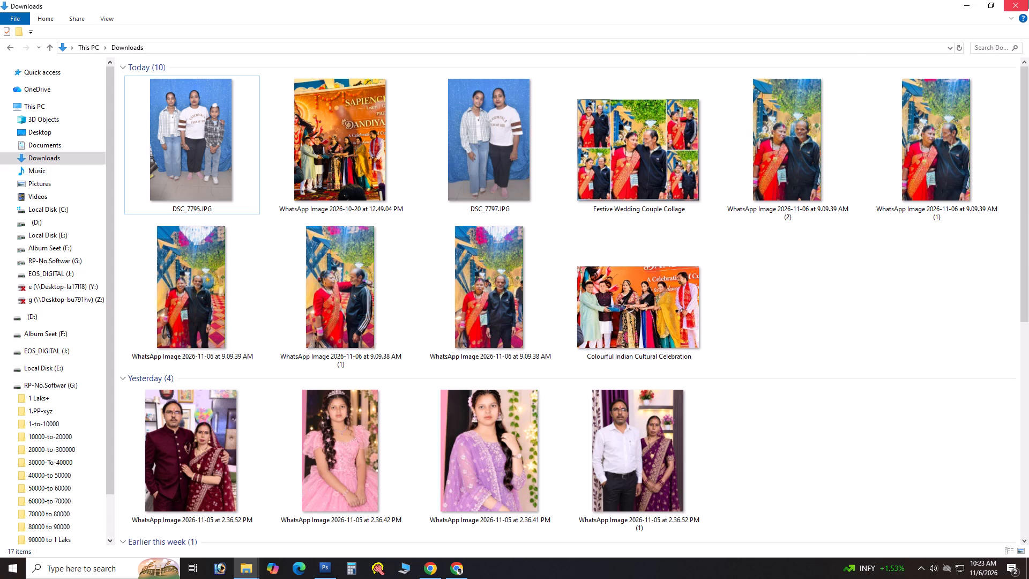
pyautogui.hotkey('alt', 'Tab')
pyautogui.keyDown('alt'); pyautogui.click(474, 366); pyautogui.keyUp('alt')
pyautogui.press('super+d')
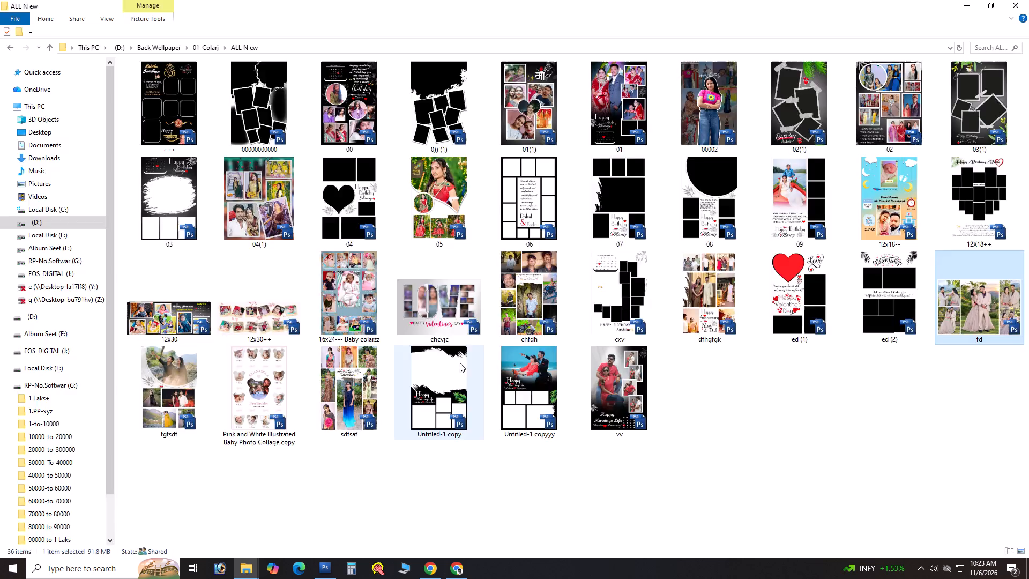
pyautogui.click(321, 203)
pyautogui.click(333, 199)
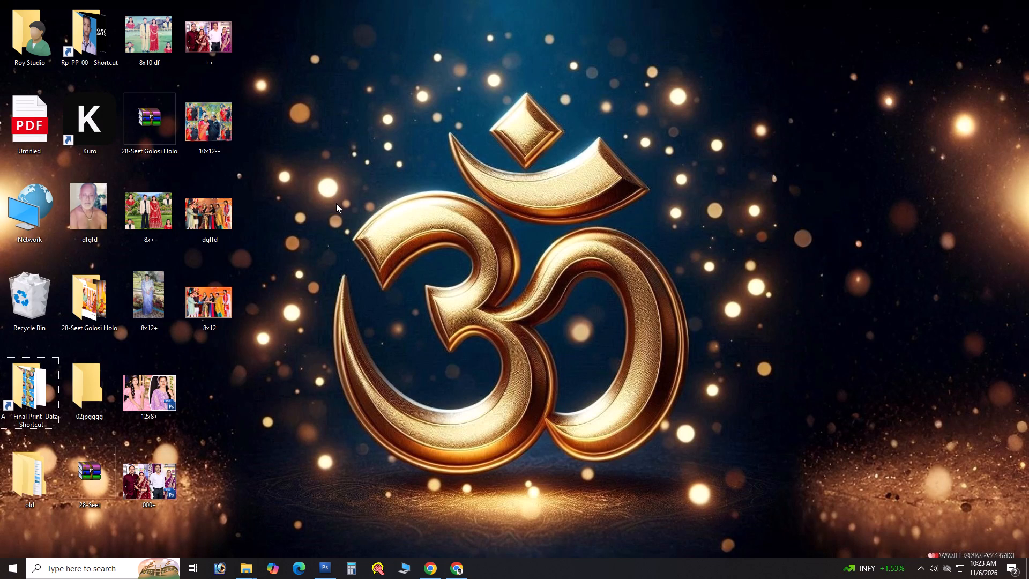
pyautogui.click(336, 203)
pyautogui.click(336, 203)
pyautogui.hotkey('alt', 'Tab')
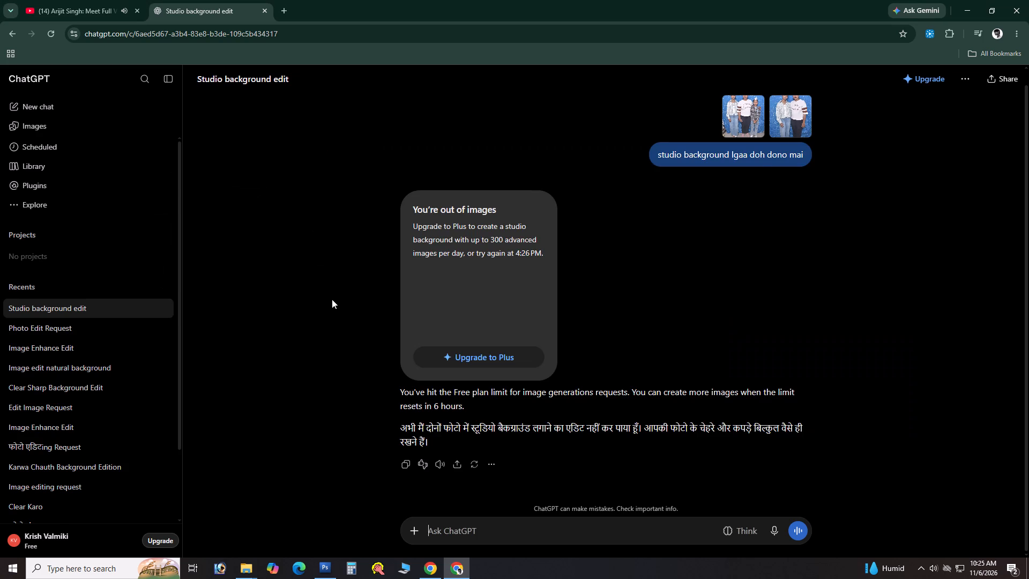
# Switch to the YouTube video and toggle its playback.
pyautogui.hotkey('ctrl', 'Tab')
pyautogui.press('space')
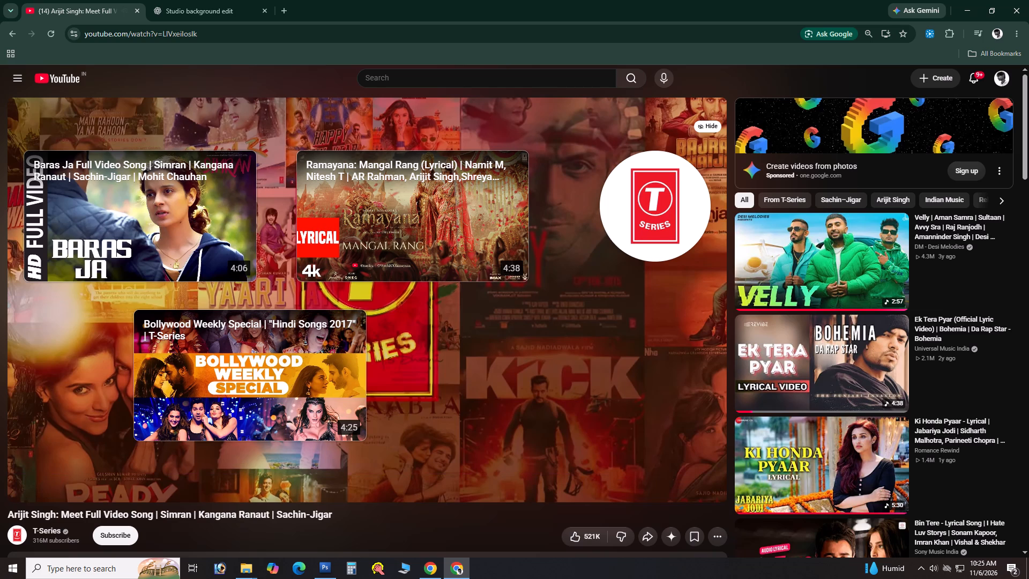
# Return to Photoshop, run the face adjustment action on IMG_0357, fade its effect to 50%, and clear the face selection.
pyautogui.hotkey('alt', 'Tab')
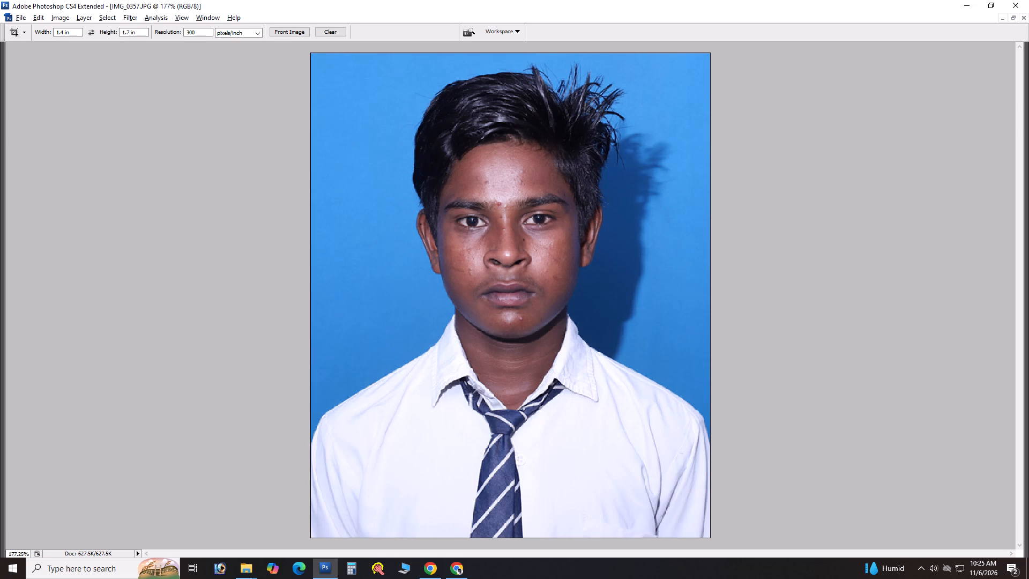
pyautogui.press('F6')
pyautogui.hotkey('ctrl', 'shift', 'f')
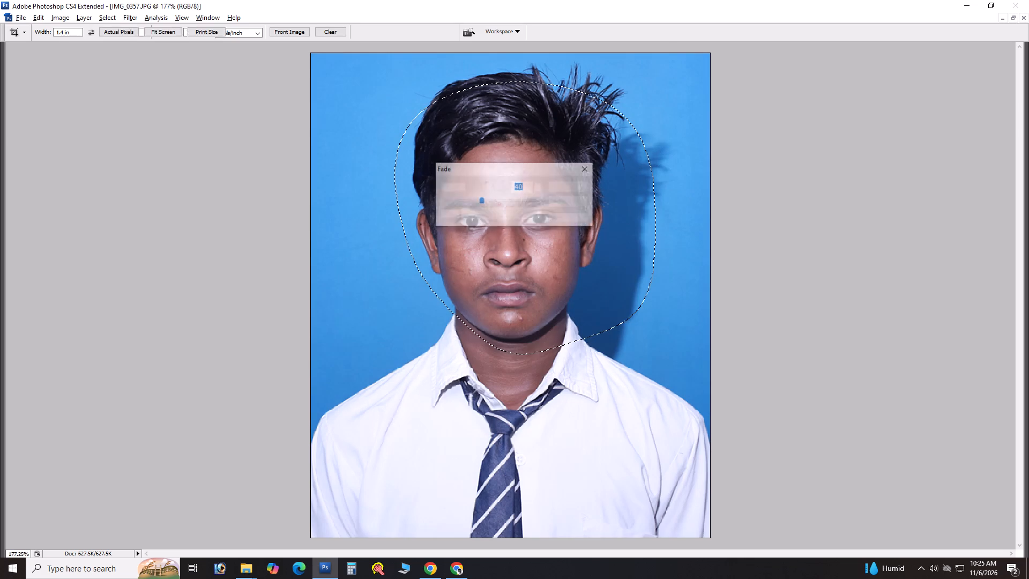
pyautogui.write('50')
pyautogui.press('Return')
pyautogui.hotkey('ctrl', 'd')
pyautogui.hotkey('ctrl', '0')
pyautogui.hotkey('ctrl', '0')
pyautogui.press('0')
# Select the shiny highlight on the boy's forehead with the Magic Wand and feather the selection by 12.
pyautogui.press('w')
pyautogui.press('w')
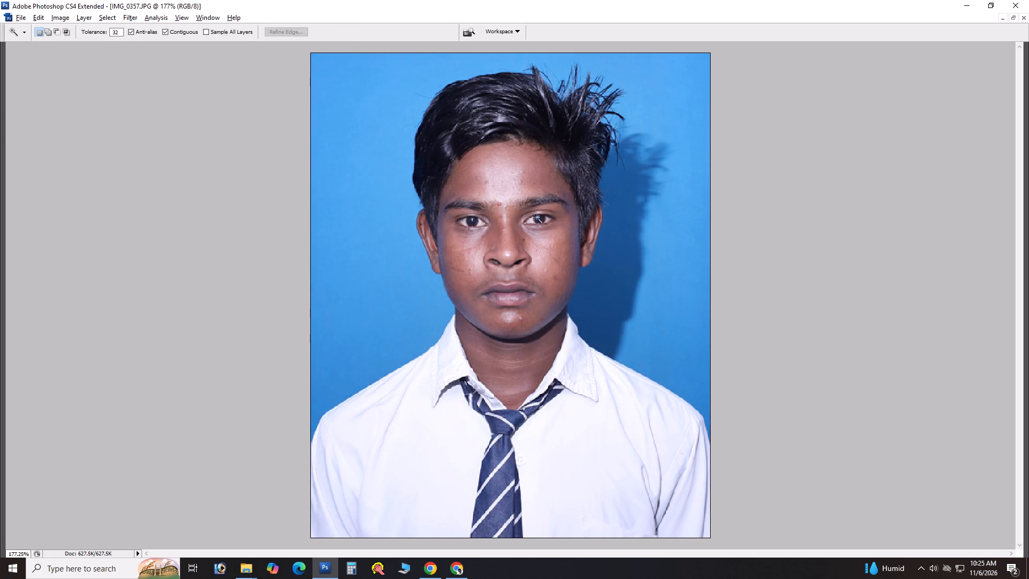
pyautogui.hotkey('ctrl', 'space')
pyautogui.keyDown('ctrl'); pyautogui.moveTo(362, 124); pyautogui.dragTo(717, 353); pyautogui.keyUp('ctrl')
pyautogui.keyDown('shift'); pyautogui.click(498, 171); pyautogui.keyUp('shift')
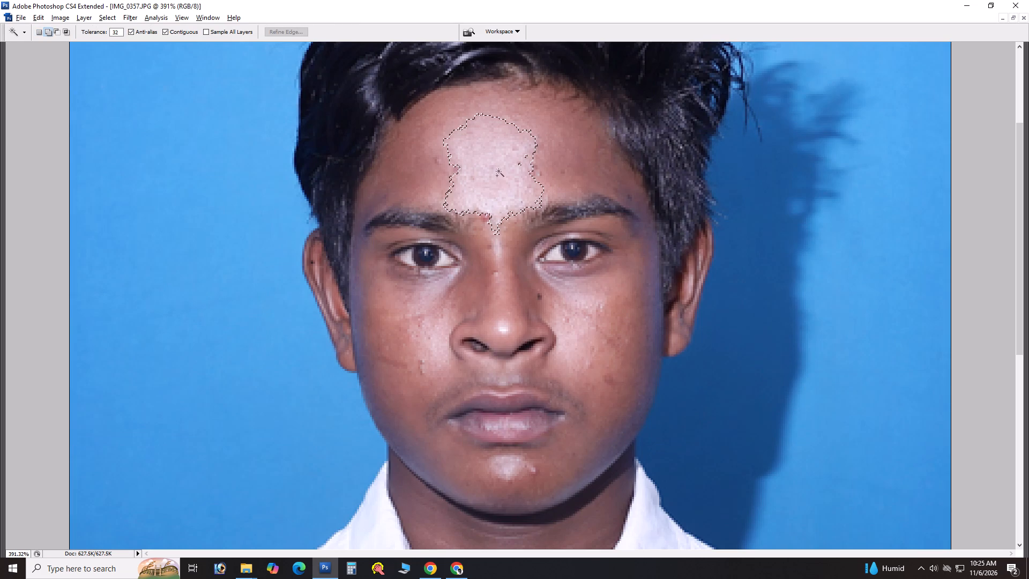
pyautogui.hotkey('ctrl', 'alt', 'd')
pyautogui.write('12')
pyautogui.press('Return')
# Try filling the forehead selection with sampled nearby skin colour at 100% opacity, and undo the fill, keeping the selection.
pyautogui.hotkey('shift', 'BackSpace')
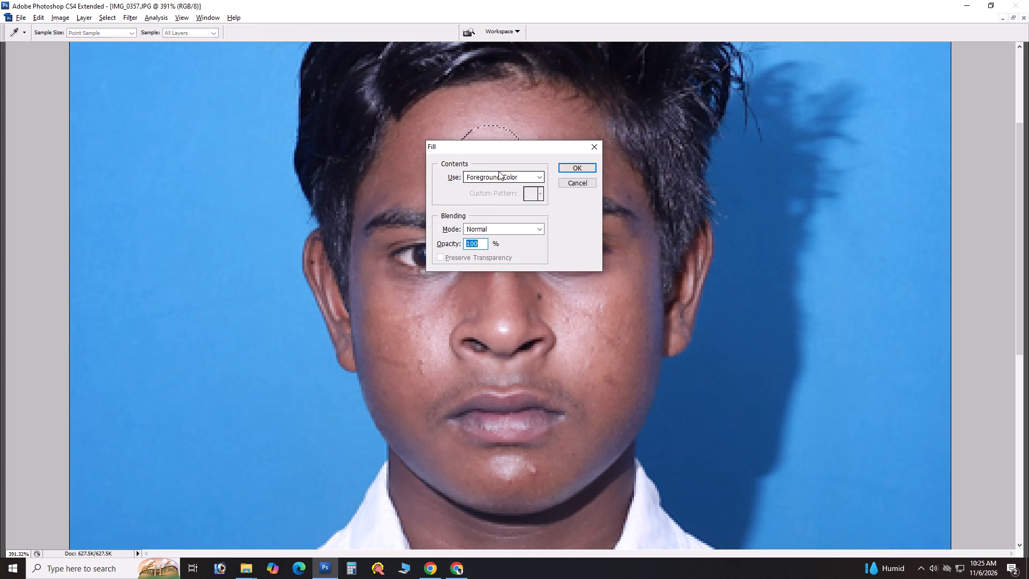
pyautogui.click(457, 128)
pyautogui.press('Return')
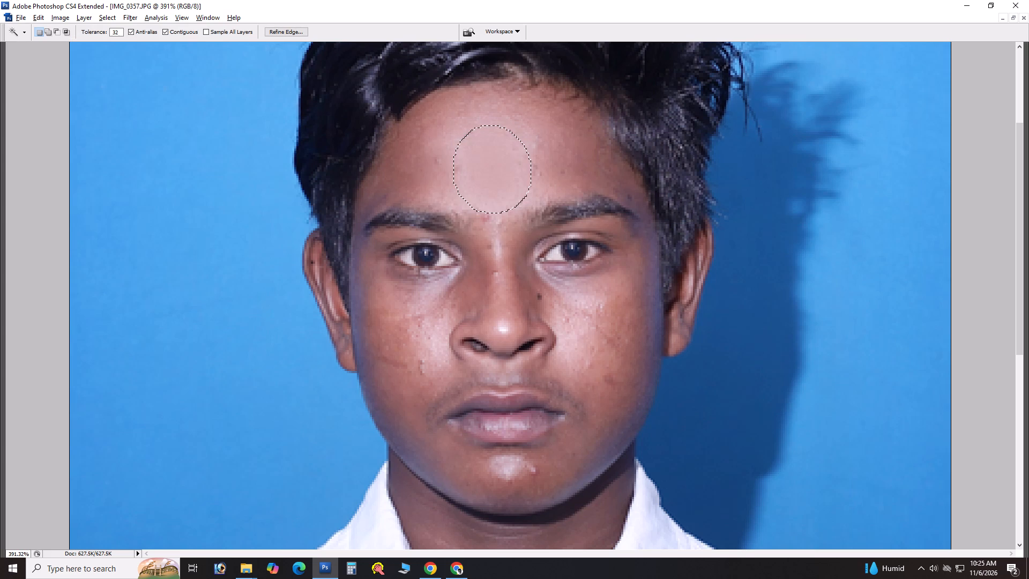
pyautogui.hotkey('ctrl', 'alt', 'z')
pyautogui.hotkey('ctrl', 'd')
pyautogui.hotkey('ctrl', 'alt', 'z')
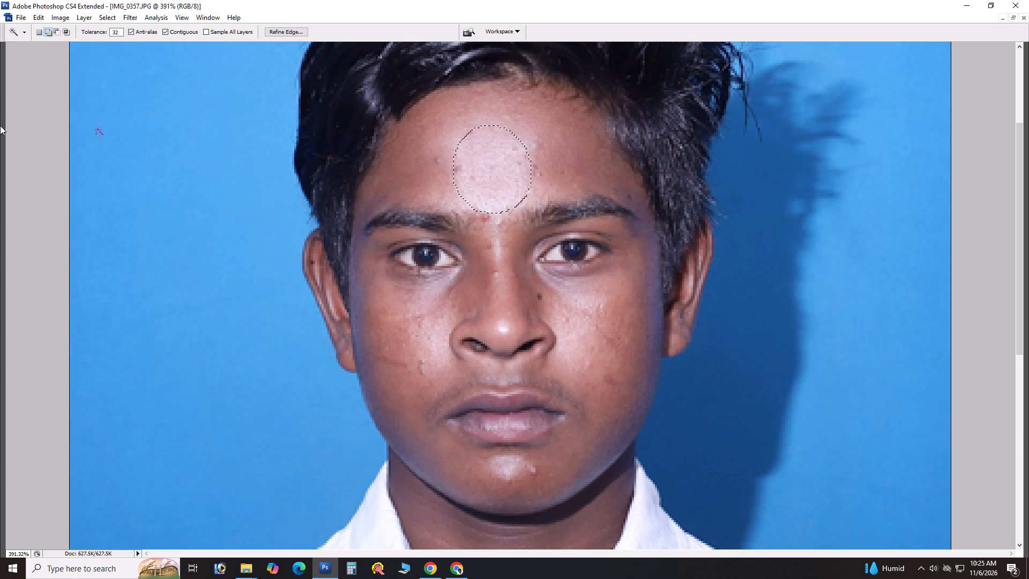
# Fill the forehead selection with skin colour sampled beside the highlight at 50% opacity, and deselect.
pyautogui.hotkey('shift', 'BackSpace')
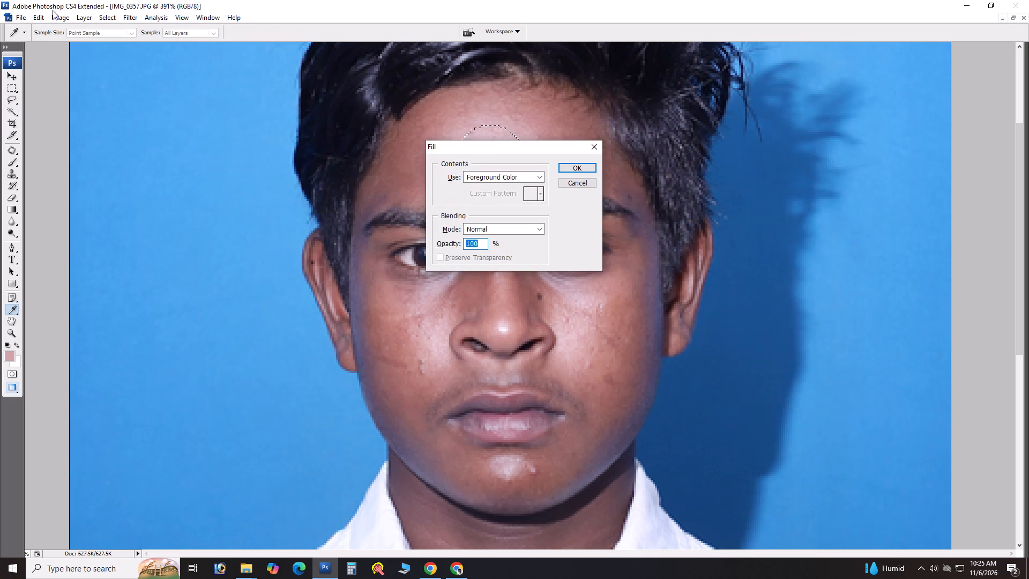
pyautogui.click(450, 138)
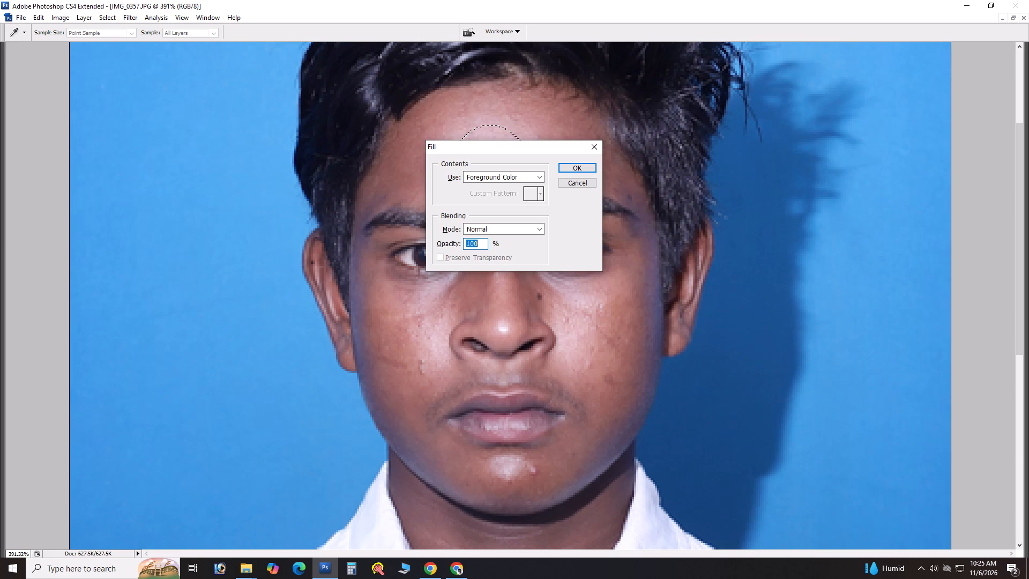
pyautogui.press('5')
pyautogui.press('0')
pyautogui.press('Return')
pyautogui.hotkey('ctrl', 'd')
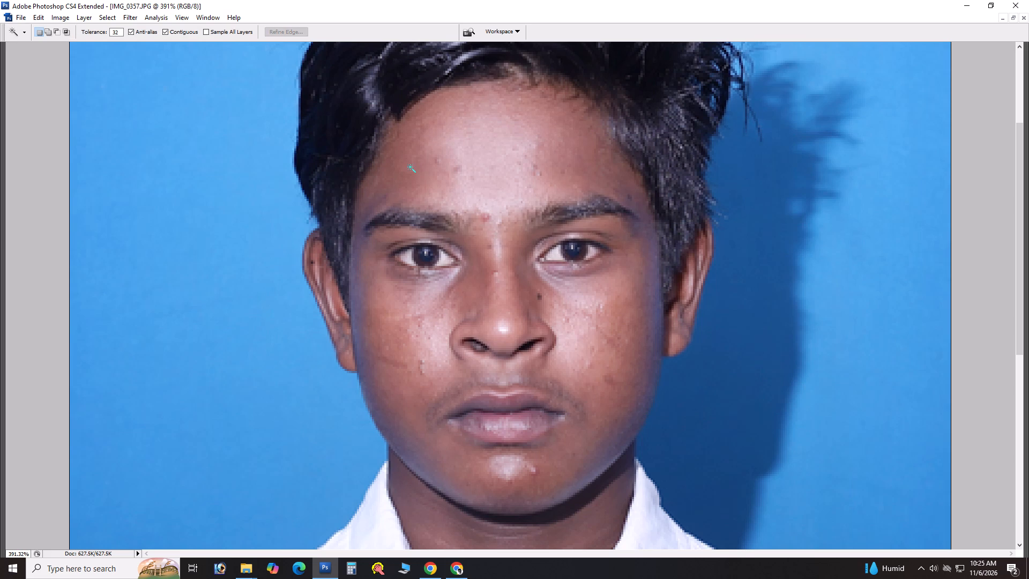
# Clone clean nearby skin over the blemishes on the boy's right cheek using the Clone Stamp at brush size 30.
pyautogui.press('s')
pyautogui.write(']]')
pyautogui.press(']')
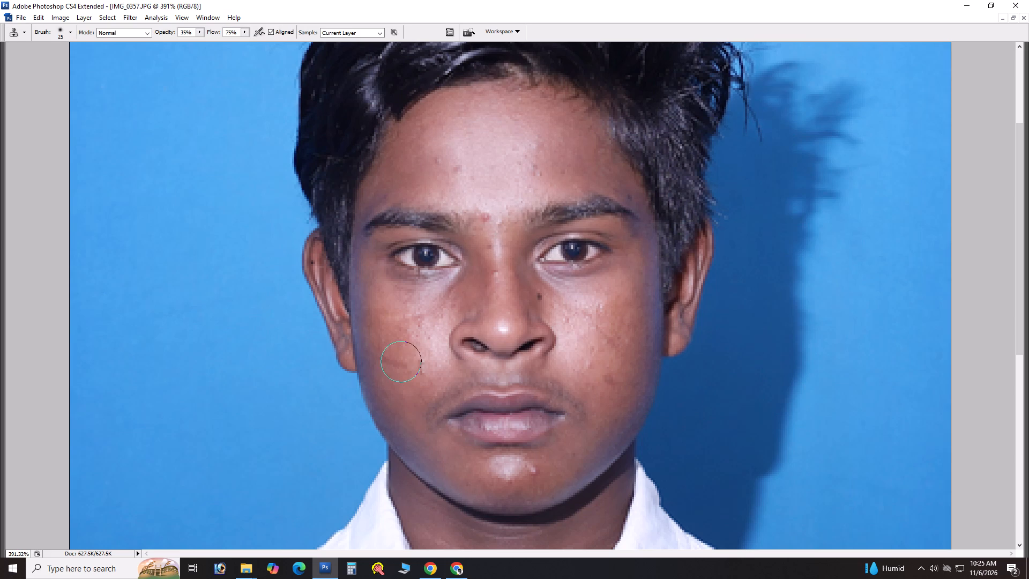
pyautogui.press(']')
pyautogui.keyDown('alt'); pyautogui.click(402, 348); pyautogui.keyUp('alt')
pyautogui.doubleClick(401, 362)
pyautogui.keyDown('alt'); pyautogui.moveTo(402, 357); pyautogui.dragTo(404, 338); pyautogui.keyUp('alt')
pyautogui.moveTo(405, 331); pyautogui.dragTo(406, 323)
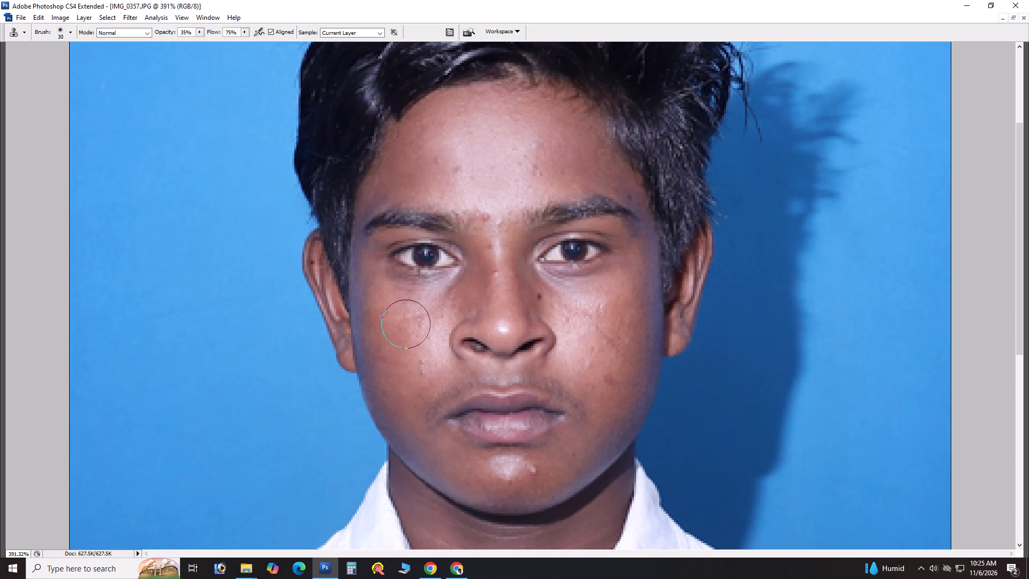
pyautogui.click(406, 323)
pyautogui.doubleClick(408, 320)
pyautogui.keyDown('alt'); pyautogui.moveTo(394, 334); pyautogui.dragTo(381, 321); pyautogui.keyUp('alt')
pyautogui.doubleClick(381, 318)
pyautogui.keyDown('alt'); pyautogui.moveTo(378, 335); pyautogui.dragTo(379, 340); pyautogui.keyUp('alt')
pyautogui.moveTo(385, 365); pyautogui.dragTo(393, 372)
pyautogui.moveTo(396, 373); pyautogui.dragTo(402, 377)
pyautogui.keyDown('alt'); pyautogui.moveTo(411, 358); pyautogui.dragTo(413, 366); pyautogui.keyUp('alt')
pyautogui.click(417, 375)
pyautogui.doubleClick(420, 378)
# Clone nearby skin over the spots between the eyebrows and above the boy's right eyebrow, and undo the last two strokes.
pyautogui.press('space')
pyautogui.press('space')
pyautogui.press('space')
pyautogui.moveTo(479, 324); pyautogui.dragTo(459, 388)
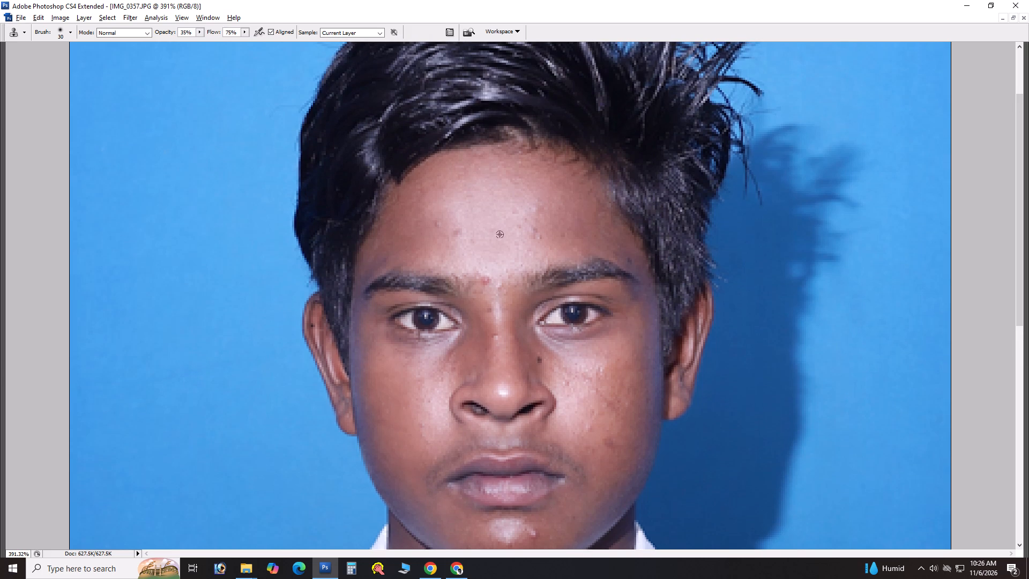
pyautogui.moveTo(494, 251); pyautogui.dragTo(492, 261)
pyautogui.click(488, 284)
pyautogui.keyDown('alt'); pyautogui.moveTo(485, 237); pyautogui.dragTo(472, 235); pyautogui.keyUp('alt')
pyautogui.moveTo(466, 233); pyautogui.dragTo(441, 226)
pyautogui.moveTo(441, 226); pyautogui.dragTo(436, 225)
pyautogui.click(435, 225)
pyautogui.keyDown('alt'); pyautogui.moveTo(466, 255); pyautogui.dragTo(442, 255); pyautogui.keyUp('alt')
pyautogui.moveTo(433, 256); pyautogui.dragTo(424, 256)
pyautogui.click(423, 256)
pyautogui.hotkey('ctrl', 'alt', 'z')
pyautogui.hotkey('ctrl', 'alt', 'z')
# Clone nearby skin over the spots on the middle and left side of the boy's forehead.
pyautogui.keyDown('alt'); pyautogui.moveTo(509, 213); pyautogui.dragTo(527, 217); pyautogui.keyUp('alt')
pyautogui.moveTo(548, 222); pyautogui.dragTo(566, 227)
pyautogui.moveTo(569, 231); pyautogui.dragTo(576, 236)
pyautogui.keyDown('alt'); pyautogui.moveTo(501, 199); pyautogui.dragTo(516, 209); pyautogui.keyUp('alt')
pyautogui.moveTo(540, 210); pyautogui.dragTo(547, 211)
pyautogui.keyDown('alt'); pyautogui.click(508, 228); pyautogui.keyUp('alt')
pyautogui.moveTo(516, 231); pyautogui.dragTo(538, 233)
pyautogui.click(538, 233)
# Switch to Chrome, play the Lae Dooba lyrical video from the YouTube recommendations, and return to Photoshop.
pyautogui.hotkey('alt', 'Tab')
pyautogui.scroll(-6, 853, 349)
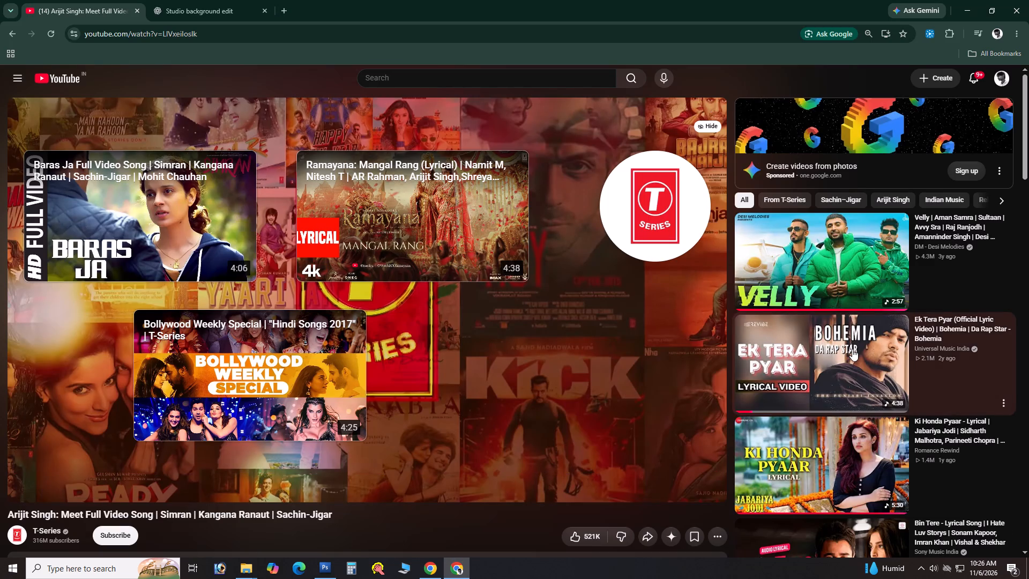
pyautogui.scroll(-3, 802, 274)
pyautogui.scroll(-2, 736, 265)
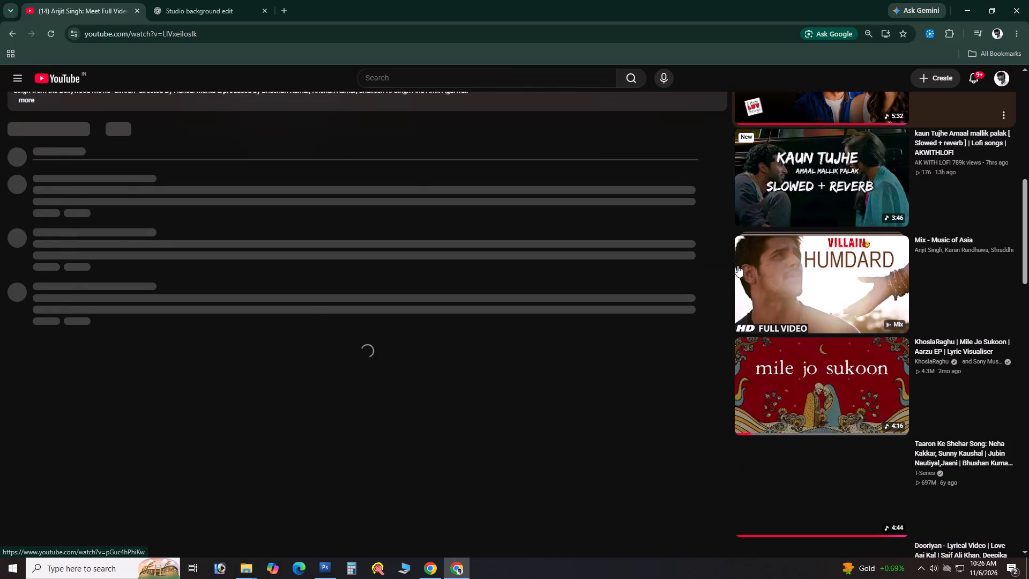
pyautogui.scroll(-8, 735, 265)
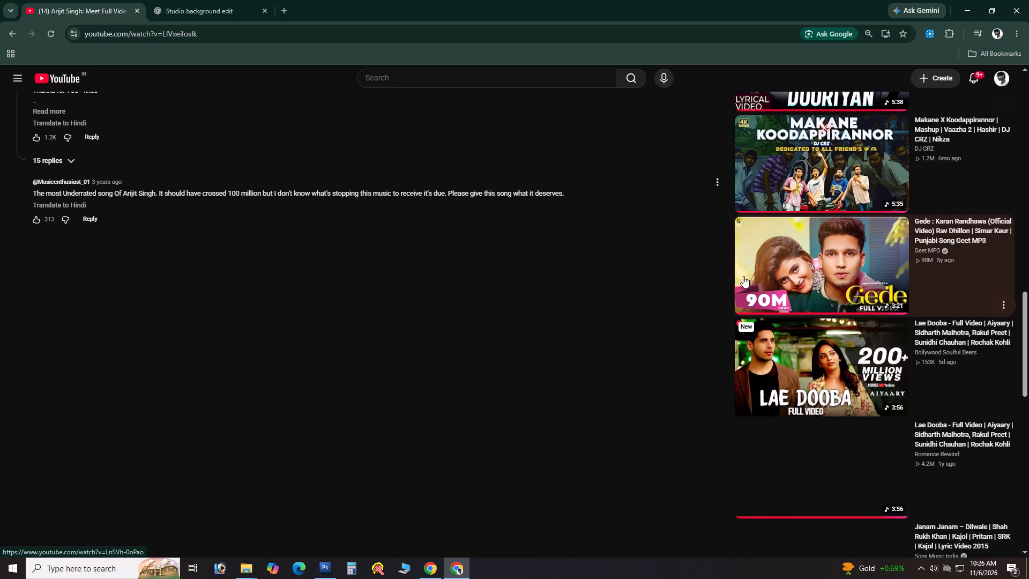
pyautogui.scroll(-6, 685, 268)
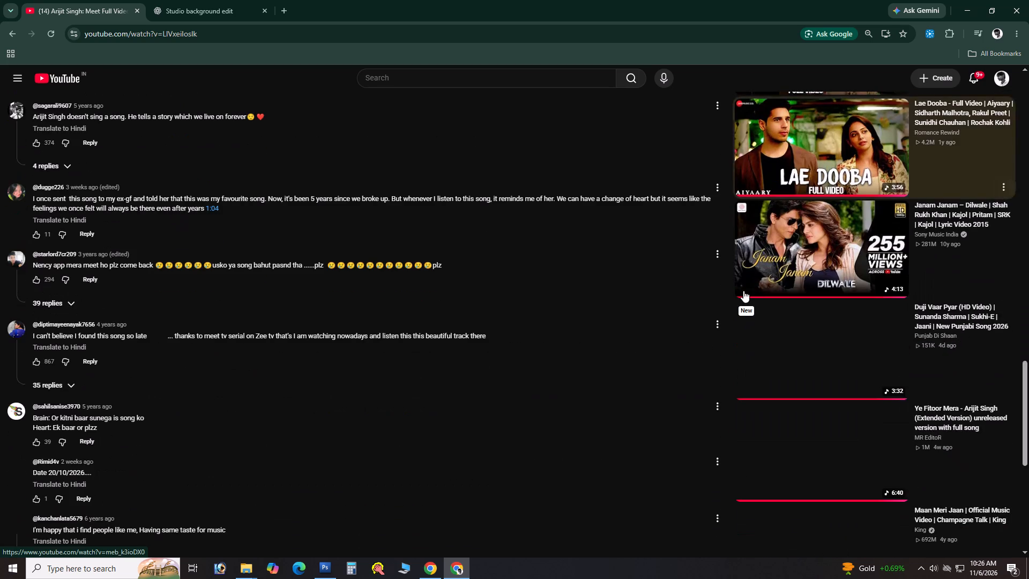
pyautogui.scroll(-8, 675, 288)
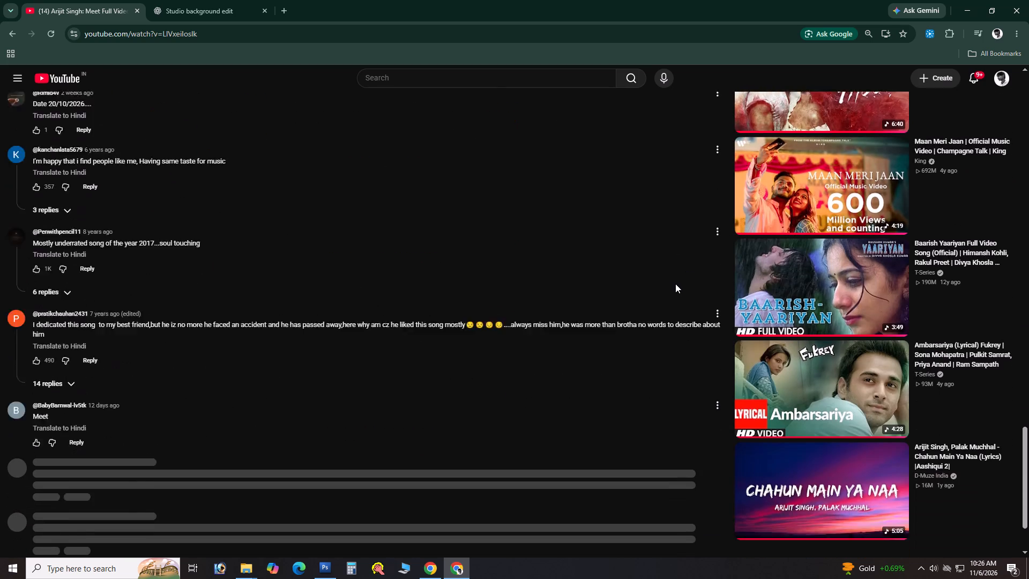
pyautogui.scroll(-6, 724, 300)
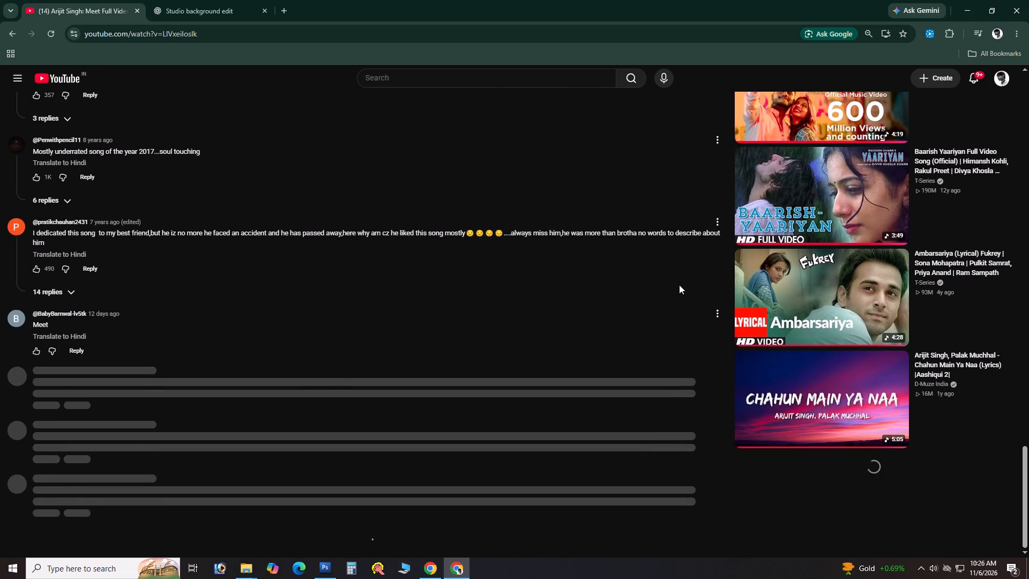
pyautogui.scroll(-4, 684, 271)
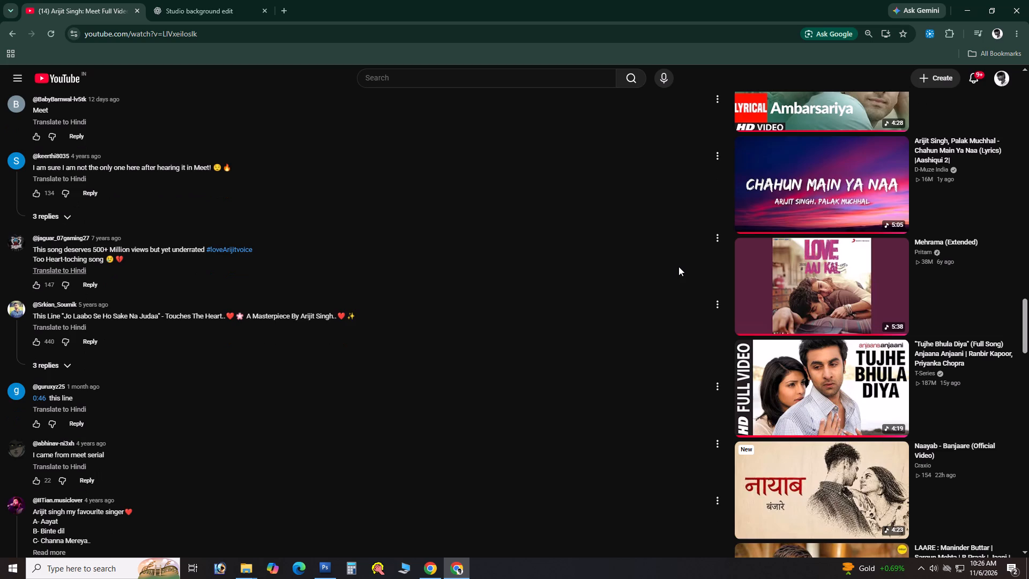
pyautogui.scroll(-8, 675, 258)
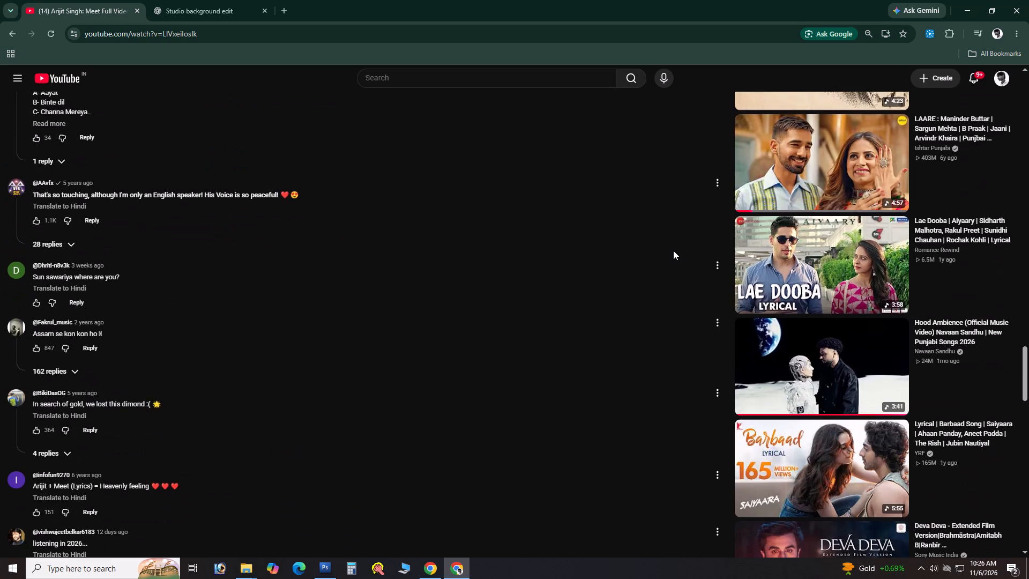
pyautogui.click(770, 259)
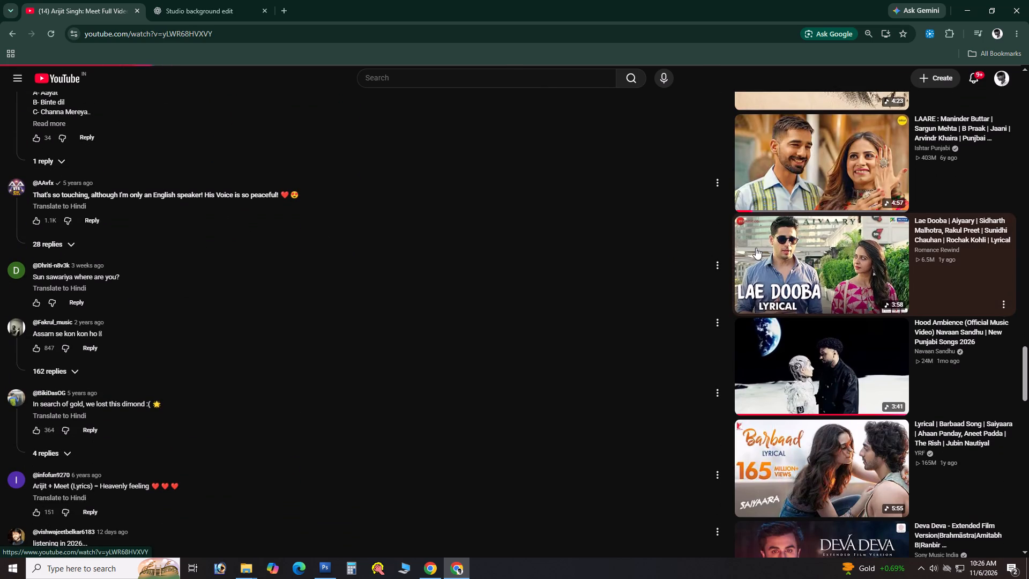
pyautogui.hotkey('alt', 'Tab')
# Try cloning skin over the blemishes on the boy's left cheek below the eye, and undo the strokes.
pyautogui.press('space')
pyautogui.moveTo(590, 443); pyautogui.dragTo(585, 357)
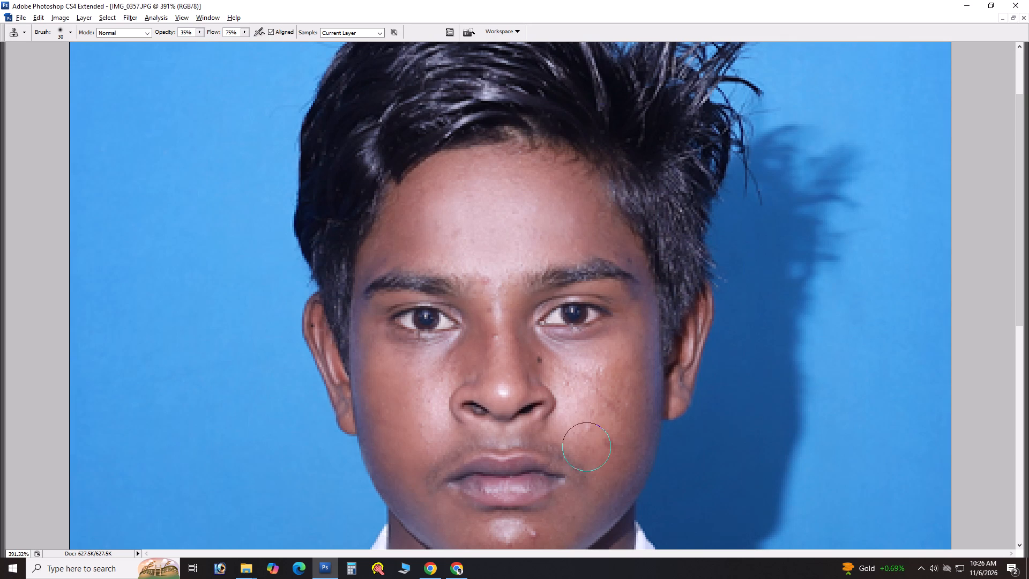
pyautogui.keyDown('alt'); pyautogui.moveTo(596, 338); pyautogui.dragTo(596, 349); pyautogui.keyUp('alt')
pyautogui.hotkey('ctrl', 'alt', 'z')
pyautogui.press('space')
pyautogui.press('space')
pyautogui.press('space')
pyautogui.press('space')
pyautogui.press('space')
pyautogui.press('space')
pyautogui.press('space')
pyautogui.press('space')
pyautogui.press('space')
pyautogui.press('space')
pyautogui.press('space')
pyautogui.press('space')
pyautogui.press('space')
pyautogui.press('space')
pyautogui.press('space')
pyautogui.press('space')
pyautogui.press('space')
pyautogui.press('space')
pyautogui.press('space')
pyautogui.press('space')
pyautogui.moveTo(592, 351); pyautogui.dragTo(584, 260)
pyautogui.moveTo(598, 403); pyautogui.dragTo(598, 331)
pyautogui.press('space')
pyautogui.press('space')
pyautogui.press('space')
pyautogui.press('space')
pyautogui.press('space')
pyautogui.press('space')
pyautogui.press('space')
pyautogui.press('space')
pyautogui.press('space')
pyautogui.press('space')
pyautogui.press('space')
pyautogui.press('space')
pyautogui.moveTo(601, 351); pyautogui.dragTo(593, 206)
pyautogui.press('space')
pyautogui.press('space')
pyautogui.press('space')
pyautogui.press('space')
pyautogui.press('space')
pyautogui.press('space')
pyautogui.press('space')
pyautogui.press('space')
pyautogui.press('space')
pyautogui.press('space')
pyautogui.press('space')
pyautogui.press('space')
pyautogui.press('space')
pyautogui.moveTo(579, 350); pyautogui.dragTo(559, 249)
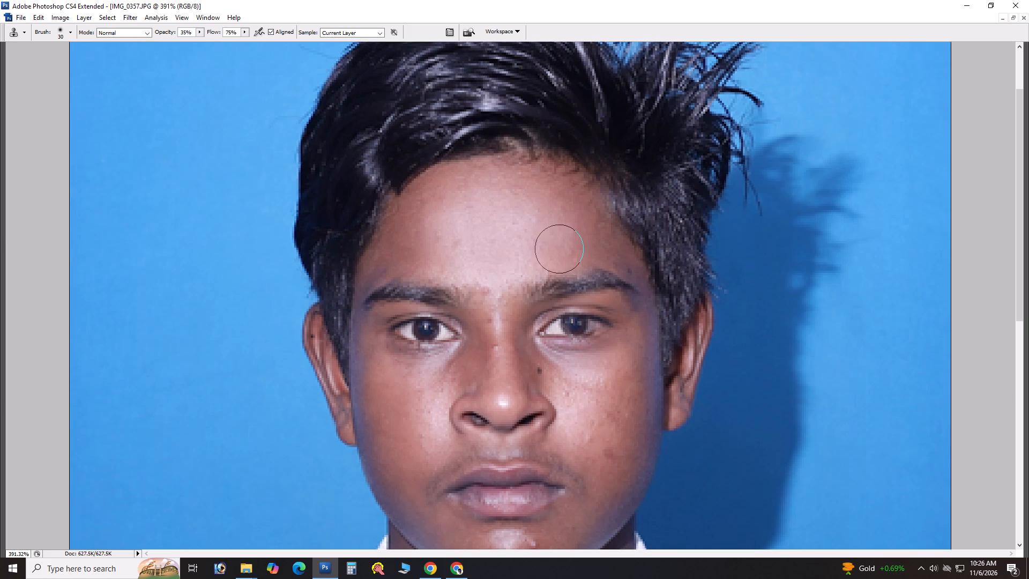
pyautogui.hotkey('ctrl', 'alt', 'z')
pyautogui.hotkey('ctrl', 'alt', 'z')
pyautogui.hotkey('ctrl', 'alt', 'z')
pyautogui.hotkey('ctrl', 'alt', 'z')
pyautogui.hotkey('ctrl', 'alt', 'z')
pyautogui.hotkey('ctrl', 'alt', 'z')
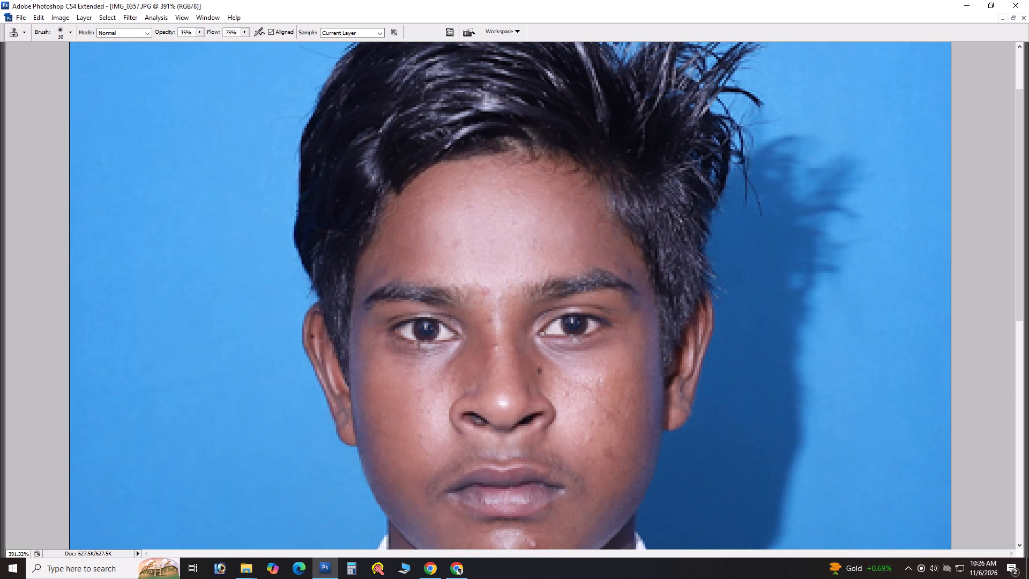
# Clone nearby skin over the dark spots on the boy's left cheek, beside the mouth.
pyautogui.press('space')
pyautogui.press('space')
pyautogui.press('space')
pyautogui.press('space')
pyautogui.press('space')
pyautogui.press('space')
pyautogui.press('space')
pyautogui.press('space')
pyautogui.press('space')
pyautogui.press('space')
pyautogui.press('space')
pyautogui.press('space')
pyautogui.press('space')
pyautogui.press('space')
pyautogui.press('space')
pyautogui.press('space')
pyautogui.press('space')
pyautogui.press('space')
pyautogui.press('space')
pyautogui.press('space')
pyautogui.moveTo(586, 338); pyautogui.dragTo(579, 289)
pyautogui.moveTo(579, 289); pyautogui.dragTo(576, 123)
pyautogui.moveTo(581, 302); pyautogui.dragTo(584, 340)
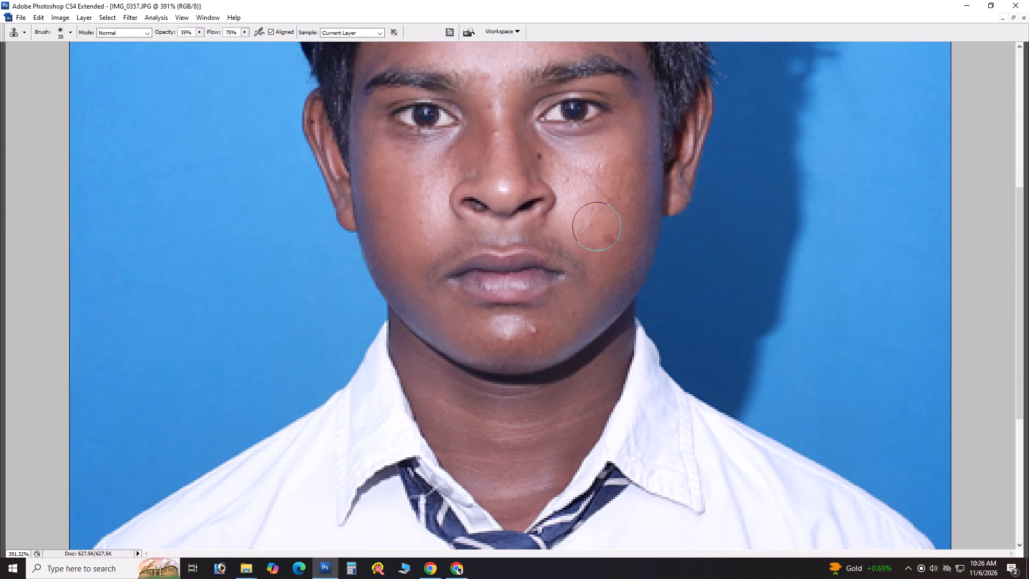
pyautogui.keyDown('alt'); pyautogui.moveTo(594, 214); pyautogui.dragTo(605, 247); pyautogui.keyUp('alt')
pyautogui.click(610, 251)
# Smooth the boy's skin with Portraiture at a threshold of 11, and fade the effect to 80 percent.
pyautogui.press('space')
pyautogui.press('space')
pyautogui.press('space')
pyautogui.press('space')
pyautogui.press('space')
pyautogui.press('space')
pyautogui.press('space')
pyautogui.press('space')
pyautogui.press('space')
pyautogui.press('space')
pyautogui.press('space')
pyautogui.press('space')
pyautogui.press('space')
pyautogui.press('space')
pyautogui.press('space')
pyautogui.press('space')
pyautogui.press('space')
pyautogui.press('space')
pyautogui.press('space')
pyautogui.press('space')
pyautogui.scroll(1, 567, 201)
pyautogui.rightClick(567, 201)
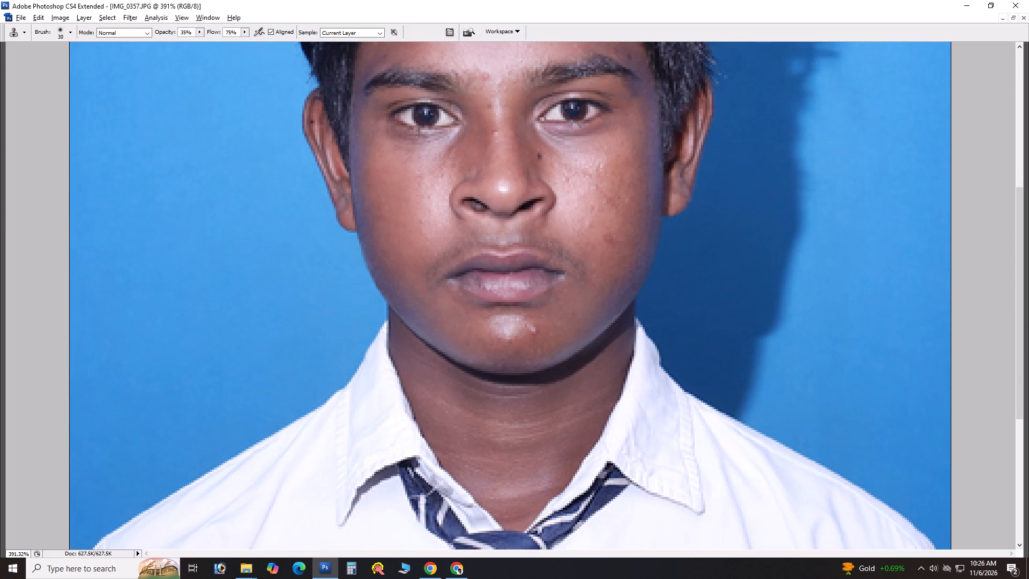
pyautogui.click(601, 212)
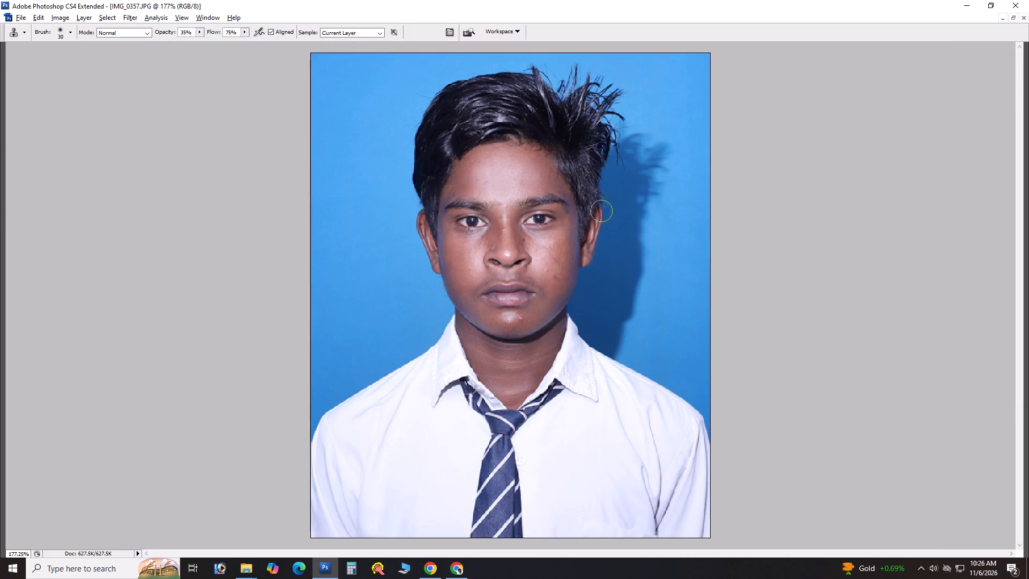
pyautogui.hotkey('alt', 't')
pyautogui.press('i')
pyautogui.press('i')
pyautogui.press('Return')
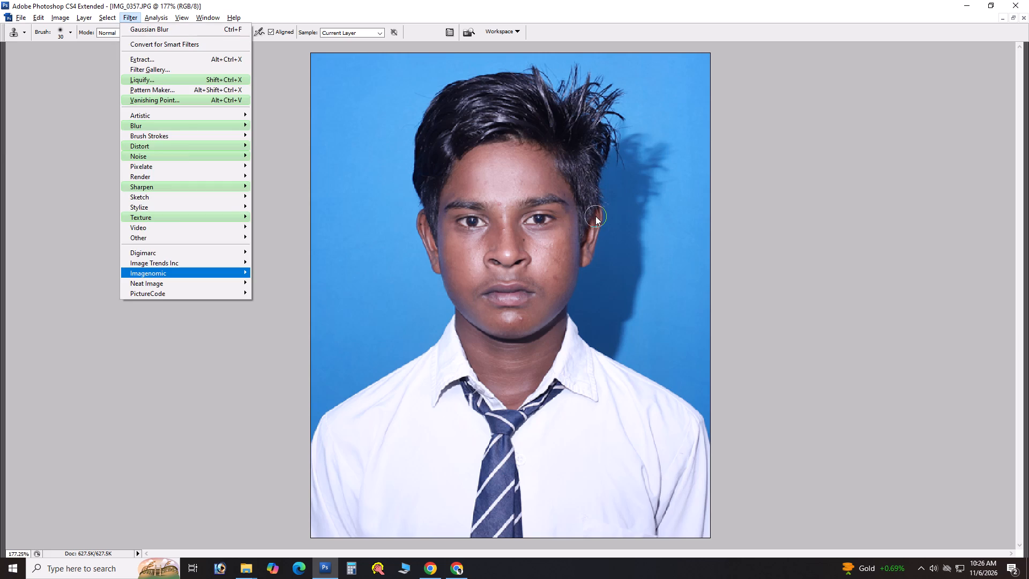
pyautogui.press('Return')
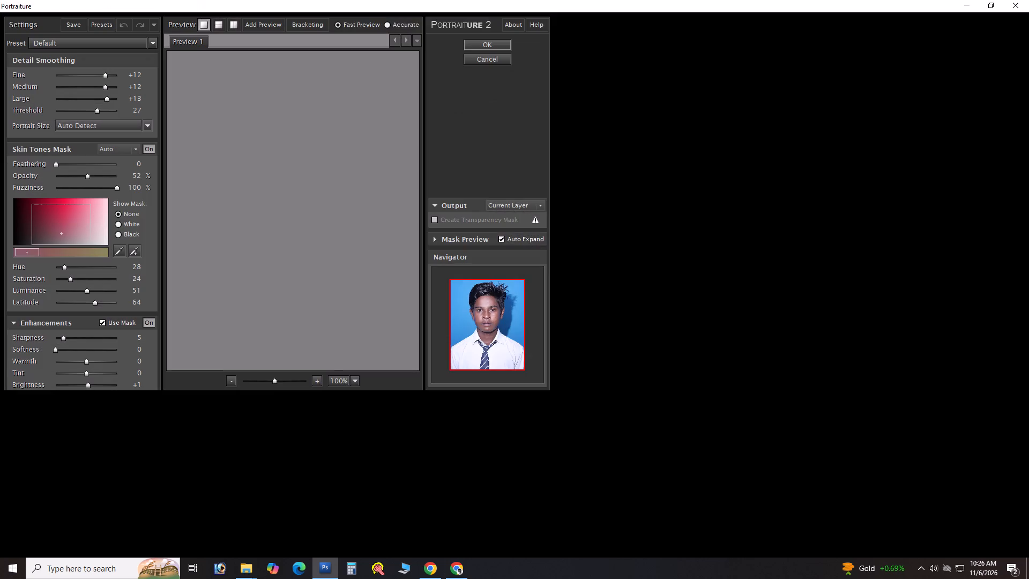
pyautogui.tripleClick(595, 216)
pyautogui.tripleClick(595, 216)
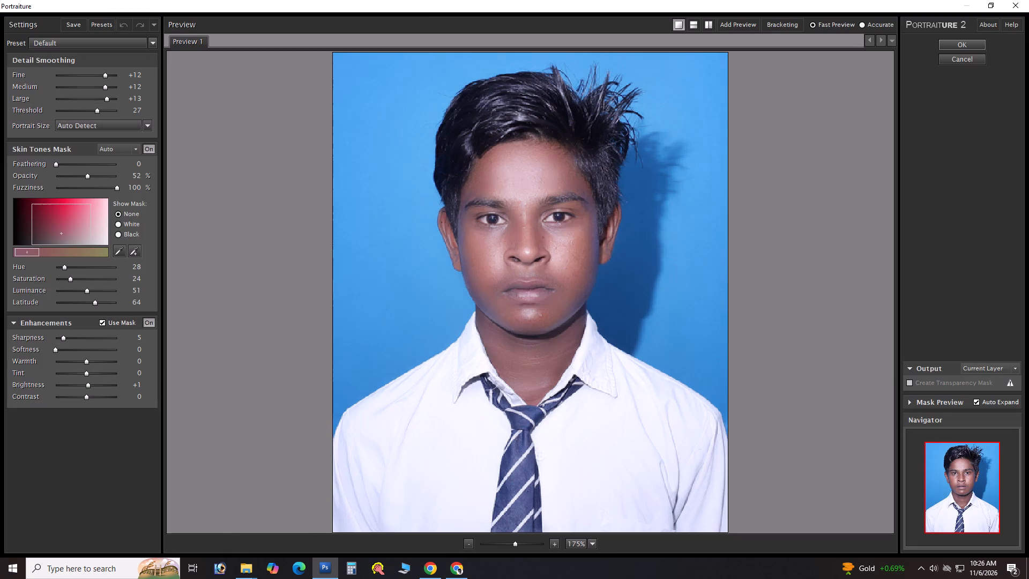
pyautogui.doubleClick(595, 216)
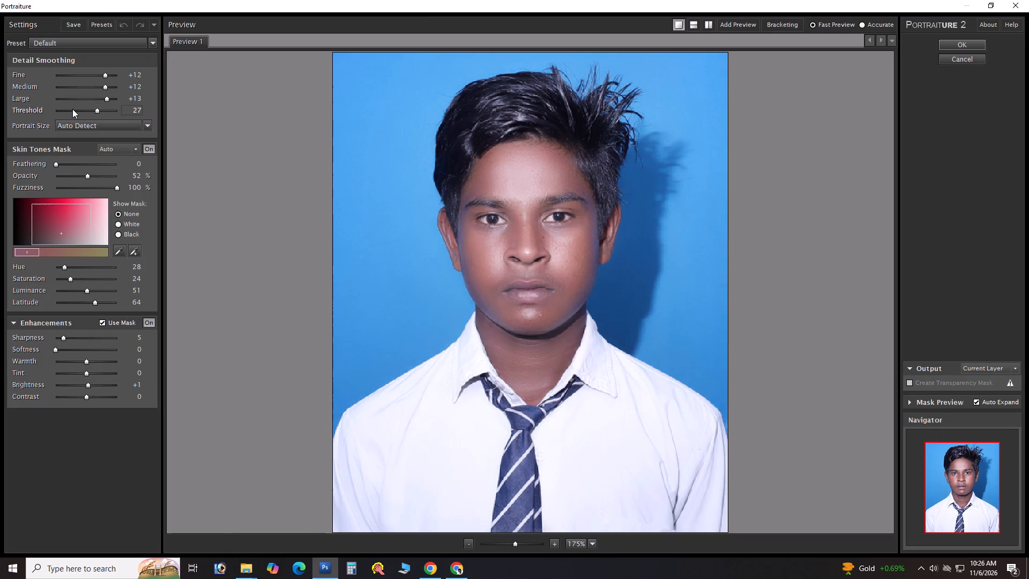
pyautogui.click(72, 109)
pyautogui.tripleClick(387, 211)
pyautogui.tripleClick(385, 209)
pyautogui.doubleClick(384, 209)
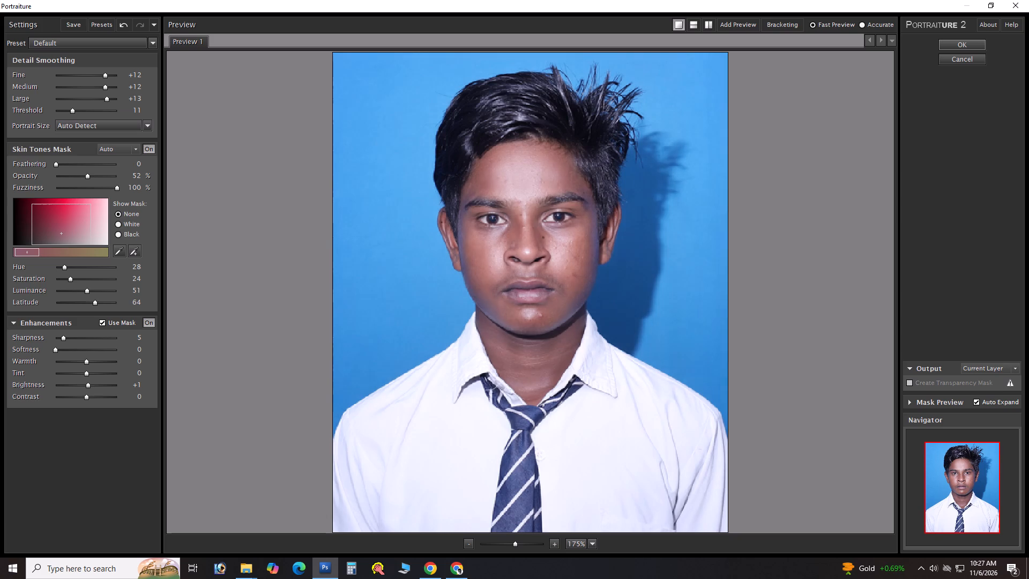
pyautogui.click(380, 184)
pyautogui.press('Return')
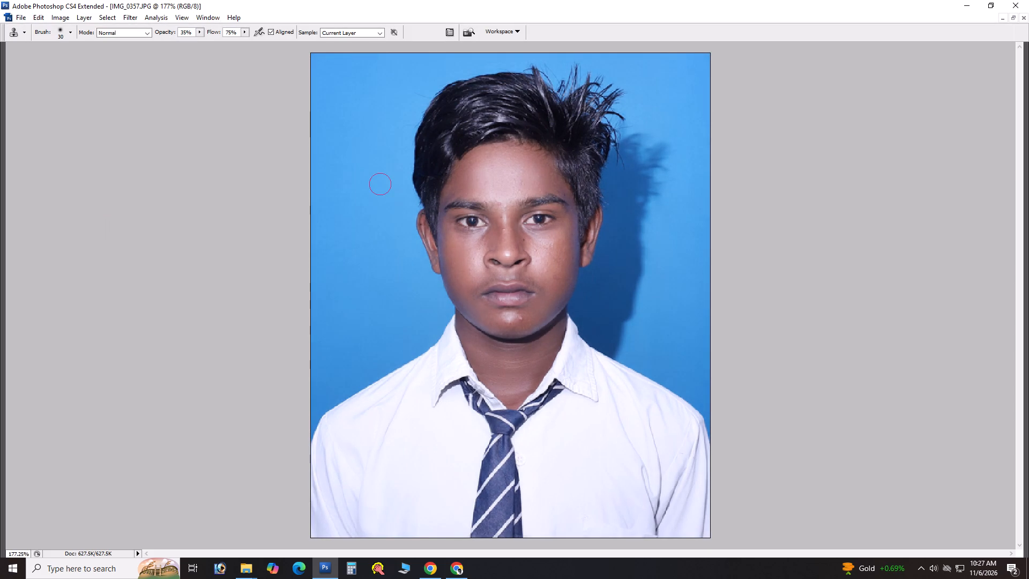
pyautogui.hotkey('ctrl', 'shift', 'f')
pyautogui.write('80')
pyautogui.press('Return')
# Apply the Neat Image filter to the portrait and fade it to 50 percent opacity.
pyautogui.hotkey('alt', 't')
pyautogui.hotkey('alt', 'Up')
pyautogui.press('Return')
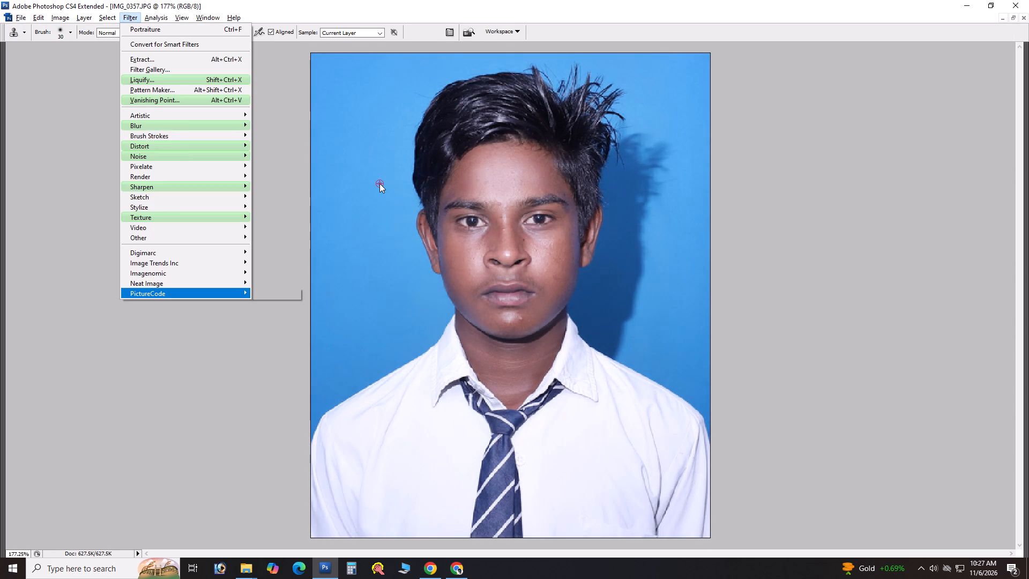
pyautogui.press('Escape')
pyautogui.press('Up')
pyautogui.press('Return')
pyautogui.press('Return')
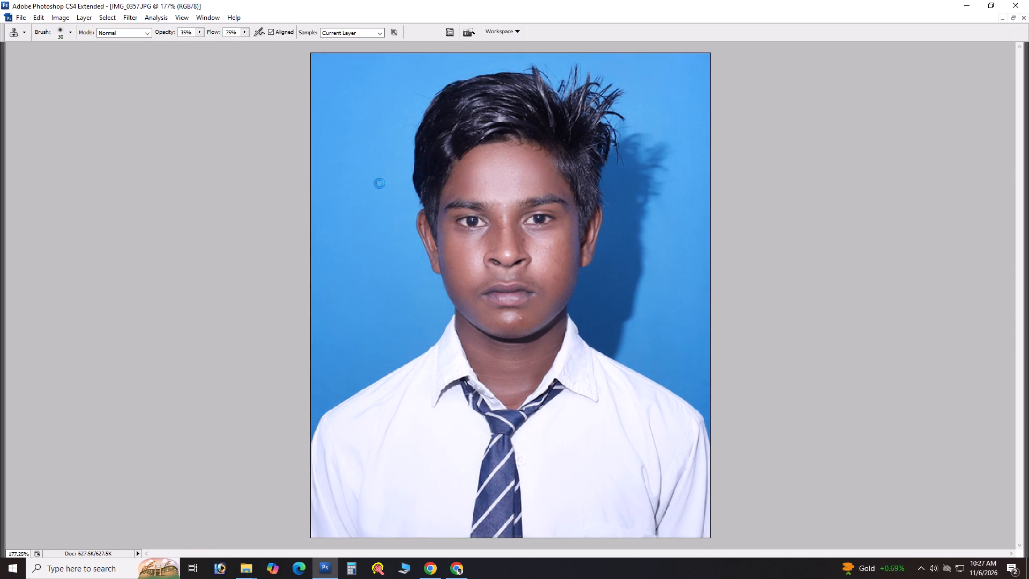
pyautogui.press('Return')
pyautogui.hotkey('ctrl', 'shift', 'f')
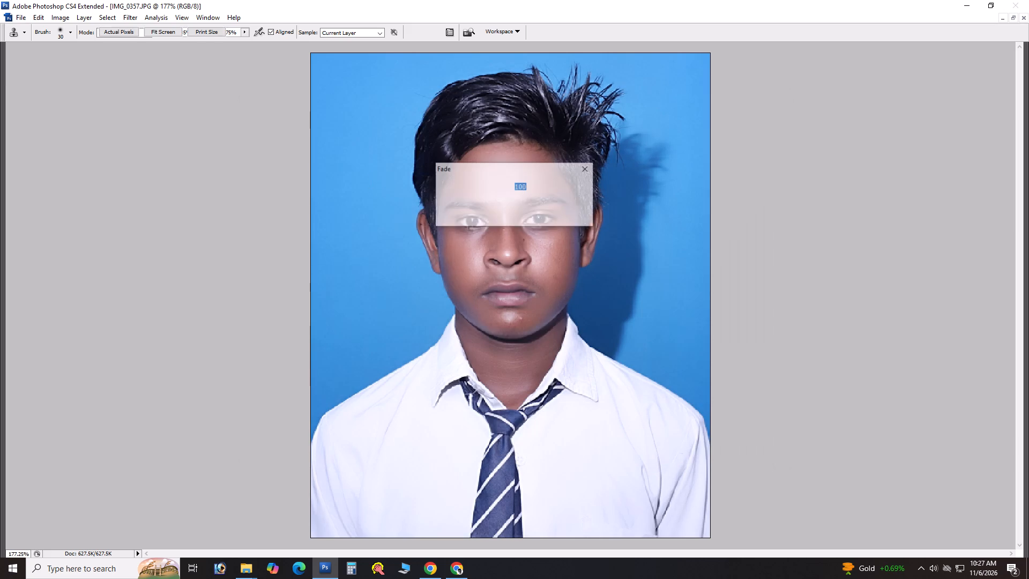
pyautogui.write('50')
pyautogui.press('Return')
# Apply the PictureCode filter to the portrait and fade it to 80 percent opacity.
pyautogui.hotkey('alt', 't')
pyautogui.hotkey('alt', 'Up')
pyautogui.press('Return')
pyautogui.press('Return')
pyautogui.press('Tab')
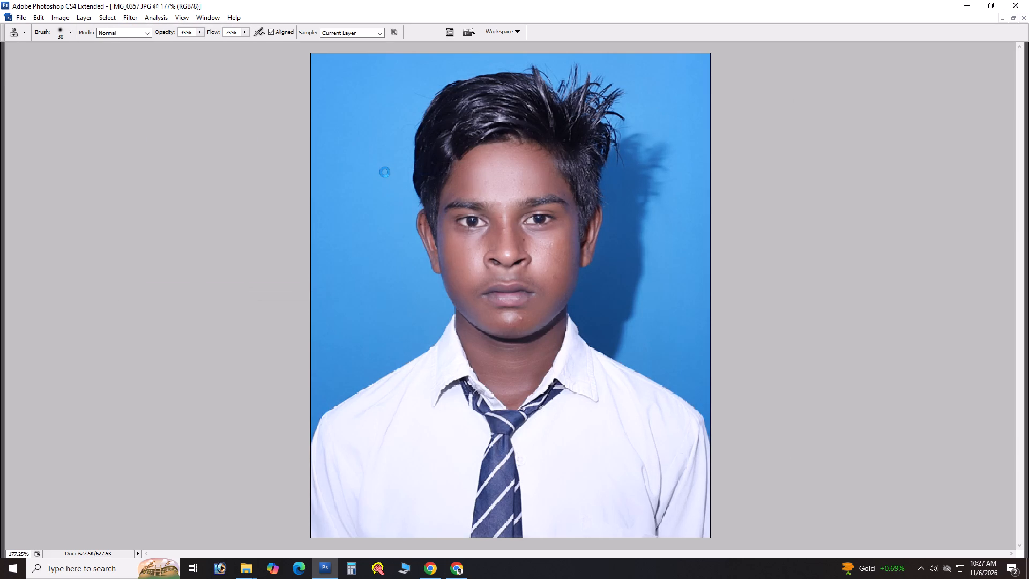
pyautogui.press('Tab')
pyautogui.press('Return')
pyautogui.press('Return')
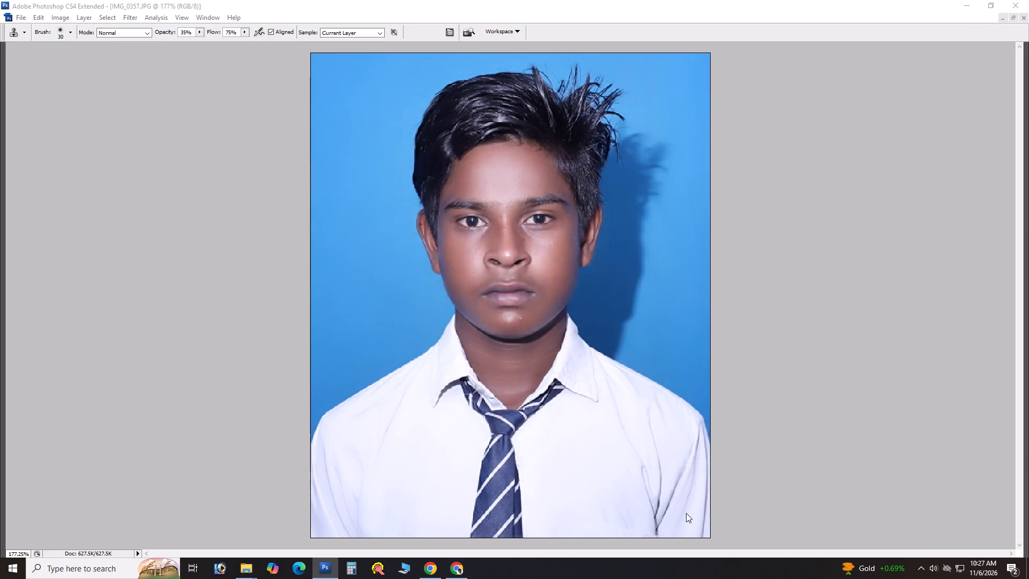
pyautogui.hotkey('ctrl', 'shift', 'f')
pyautogui.write('80')
pyautogui.press('Return')
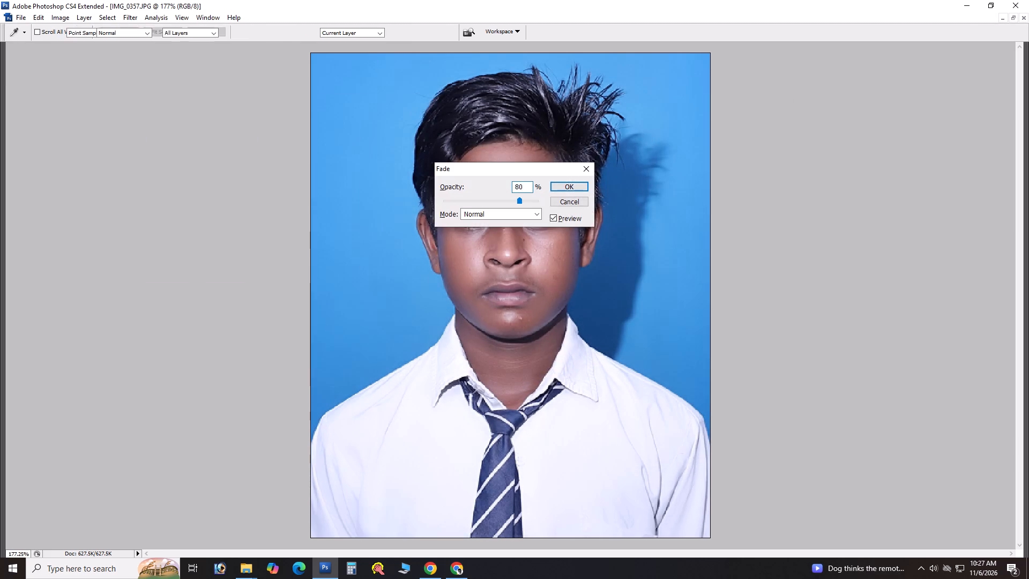
# Fade the most recent effect on the portrait to 30 percent opacity.
pyautogui.hotkey('ctrl', '0')
pyautogui.hotkey('ctrl', '0')
pyautogui.press('w')
pyautogui.press('w')
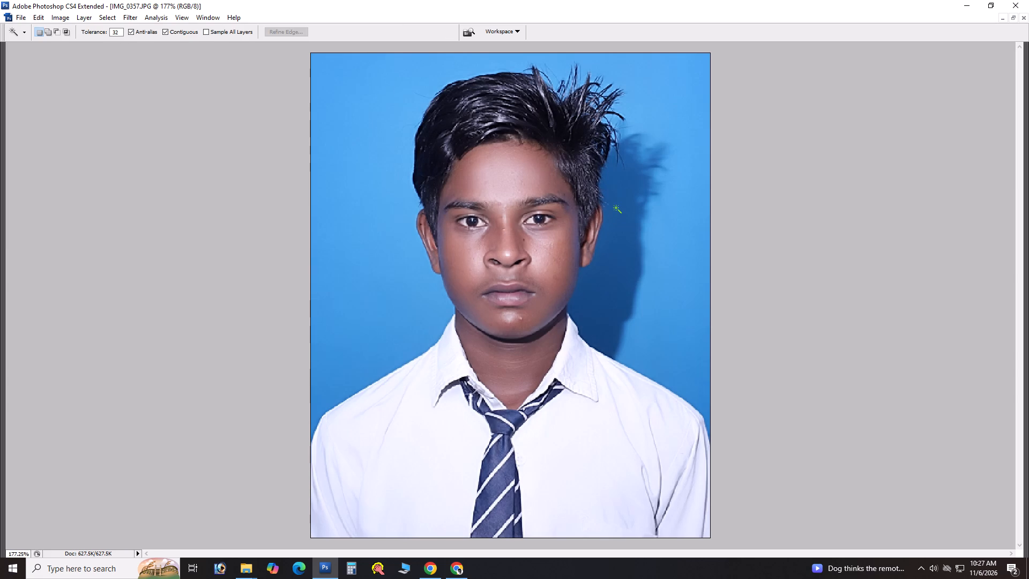
pyautogui.hotkey('ctrl', 'shift', 'f')
pyautogui.write('30')
pyautogui.press('Return')
# Select the entire blue background, including the shadow beside the head, with the Magic Wand and feather the selection by 1.
pyautogui.keyDown('shift'); pyautogui.click(606, 215); pyautogui.keyUp('shift')
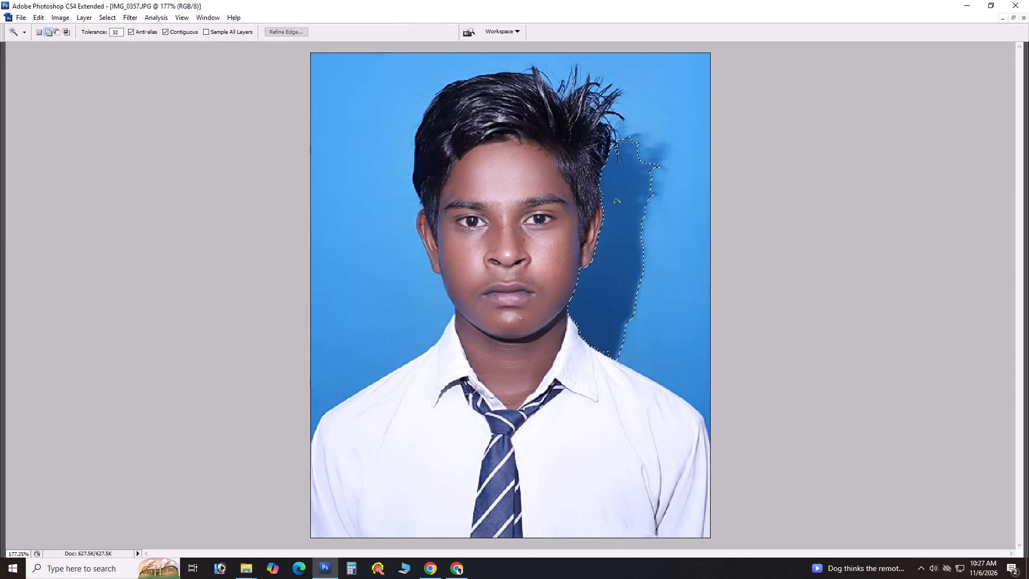
pyautogui.keyDown('shift'); pyautogui.moveTo(648, 126); pyautogui.dragTo(648, 104); pyautogui.keyUp('shift')
pyautogui.keyDown('shift'); pyautogui.moveTo(648, 102); pyautogui.dragTo(647, 93); pyautogui.keyUp('shift')
pyautogui.keyDown('shift'); pyautogui.click(647, 93); pyautogui.keyUp('shift')
pyautogui.keyDown('shift'); pyautogui.click(631, 159); pyautogui.keyUp('shift')
pyautogui.keyDown('shift'); pyautogui.click(642, 153); pyautogui.keyUp('shift')
pyautogui.keyDown('shift'); pyautogui.moveTo(644, 150); pyautogui.dragTo(657, 138); pyautogui.keyUp('shift')
pyautogui.keyDown('shift'); pyautogui.click(657, 138); pyautogui.keyUp('shift')
pyautogui.keyDown('shift'); pyautogui.click(399, 265); pyautogui.keyUp('shift')
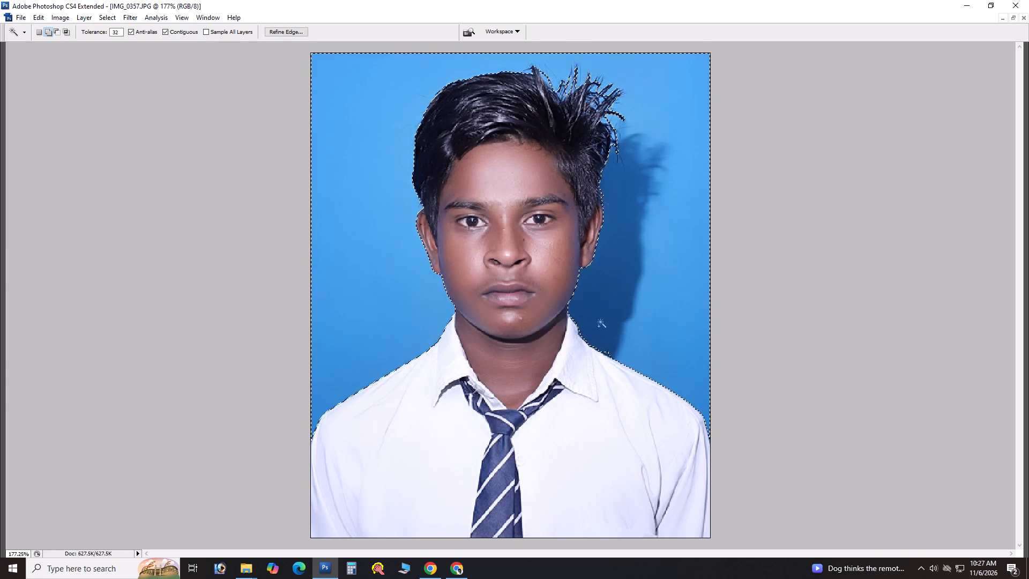
pyautogui.keyDown('shift'); pyautogui.tripleClick(600, 322); pyautogui.keyUp('shift')
pyautogui.hotkey('ctrl', 'alt', 'd')
pyautogui.press('1')
pyautogui.press('Return')
# Paint the selected background an even light blue with the 500-size brush to cover the shadow, and clear the selection.
pyautogui.press('b')
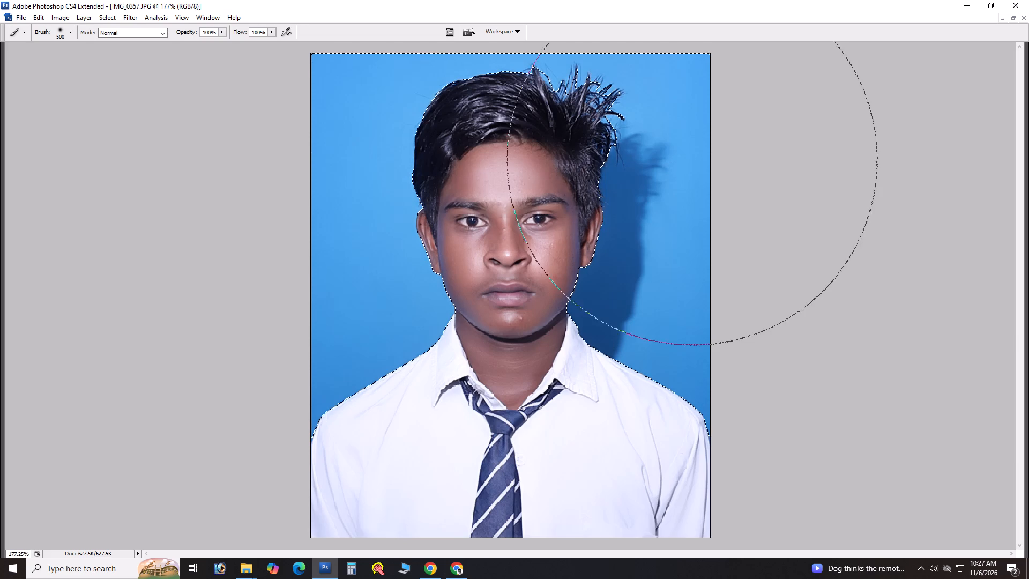
pyautogui.press('b')
pyautogui.keyDown('alt'); pyautogui.click(668, 96); pyautogui.keyUp('alt')
pyautogui.moveTo(537, 71); pyautogui.dragTo(450, 486)
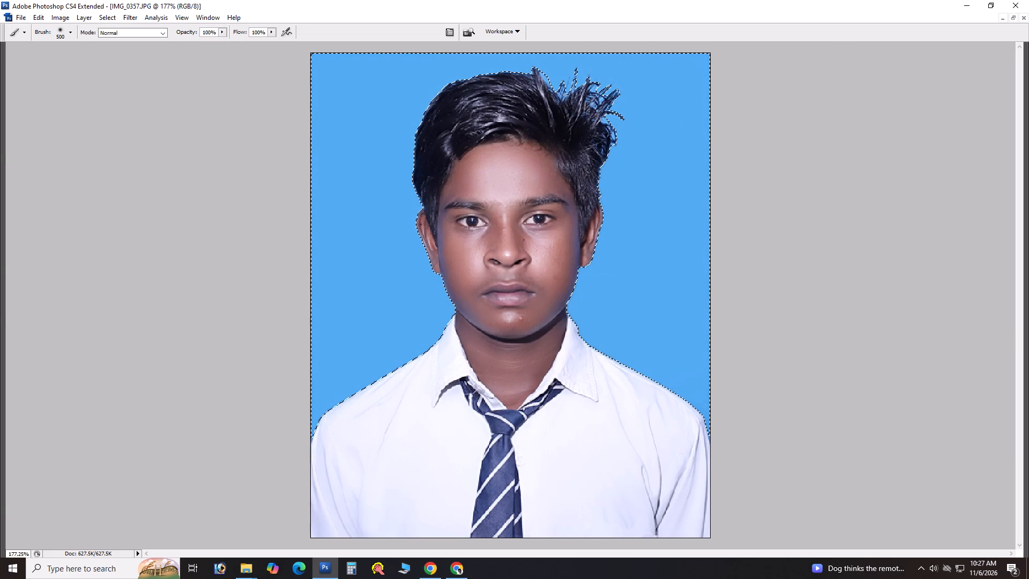
pyautogui.moveTo(450, 486); pyautogui.dragTo(539, 13)
pyautogui.hotkey('ctrl', 'd')
# Patch the small light blemish on the boy's chin with clean skin from nearby, and clear the selection.
pyautogui.hotkey('ctrl', 'space')
pyautogui.hotkey('ctrl', 'space')
pyautogui.hotkey('ctrl', 'space')
pyautogui.hotkey('ctrl', 'space')
pyautogui.hotkey('ctrl', 'space')
pyautogui.hotkey('ctrl', 'space')
pyautogui.hotkey('ctrl', 'space')
pyautogui.hotkey('ctrl', 'space')
pyautogui.hotkey('ctrl', 'space')
pyautogui.hotkey('ctrl', 'space')
pyautogui.hotkey('ctrl', 'space')
pyautogui.hotkey('ctrl', 'space')
pyautogui.keyDown('ctrl'); pyautogui.moveTo(474, 283); pyautogui.dragTo(557, 355); pyautogui.keyUp('ctrl')
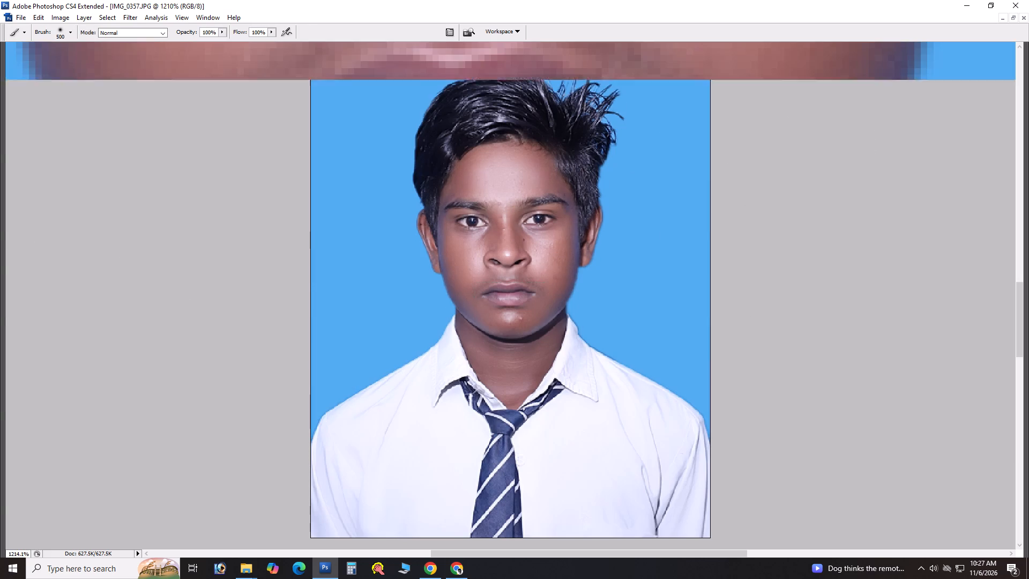
pyautogui.moveTo(456, 309); pyautogui.dragTo(456, 316)
pyautogui.press('j')
pyautogui.press('j')
pyautogui.moveTo(561, 278); pyautogui.dragTo(530, 284)
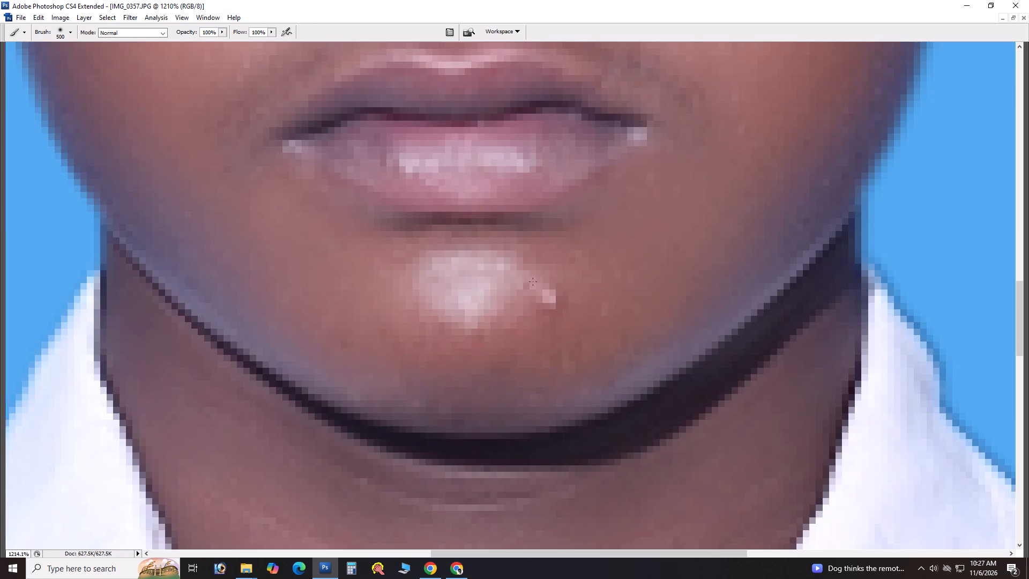
pyautogui.moveTo(530, 284); pyautogui.dragTo(573, 281)
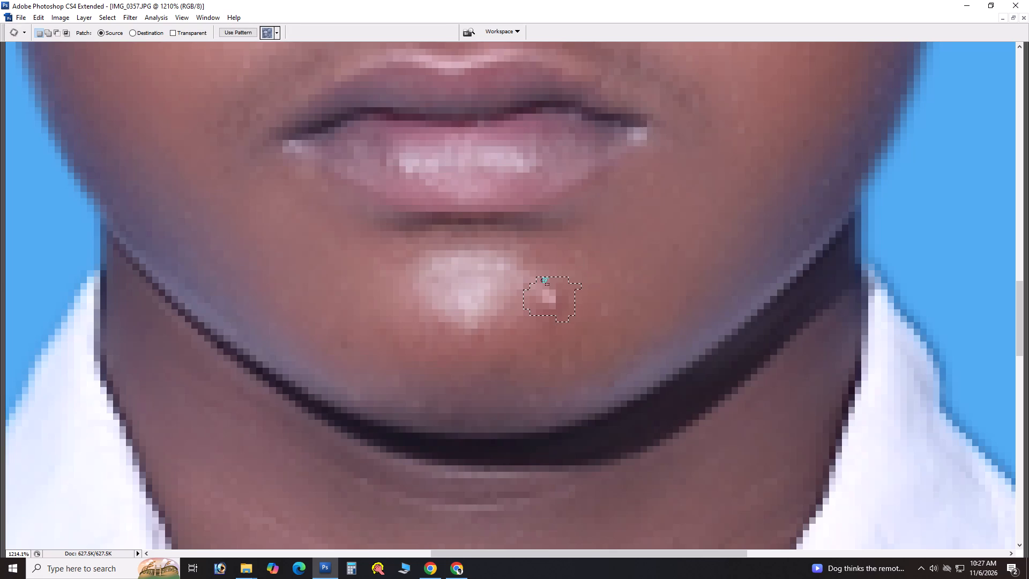
pyautogui.moveTo(548, 289); pyautogui.dragTo(612, 255)
pyautogui.click(608, 255)
pyautogui.press('space')
pyautogui.press('space')
pyautogui.press('space')
pyautogui.press('space')
pyautogui.press('space')
pyautogui.press('space')
pyautogui.press('space')
pyautogui.rightClick(578, 244)
pyautogui.click(585, 251)
pyautogui.hotkey('ctrl', '0')
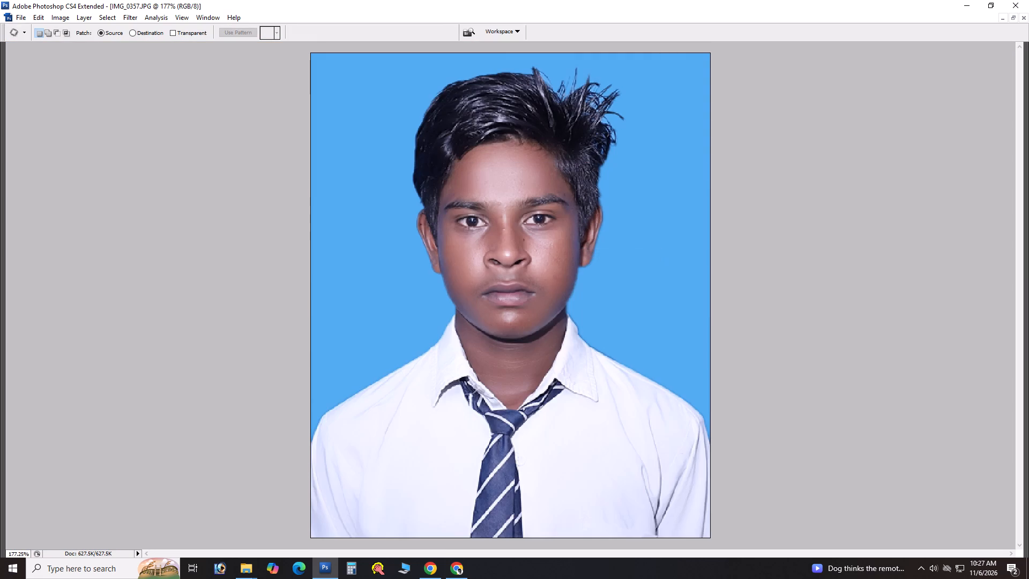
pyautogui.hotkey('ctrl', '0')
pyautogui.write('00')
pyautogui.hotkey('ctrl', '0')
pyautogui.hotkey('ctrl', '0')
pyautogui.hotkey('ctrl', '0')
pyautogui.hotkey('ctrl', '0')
# Open the serial label file 00.psd from the Rp-PP-00 folder on the desktop.
pyautogui.hotkey('ctrl', 'o')
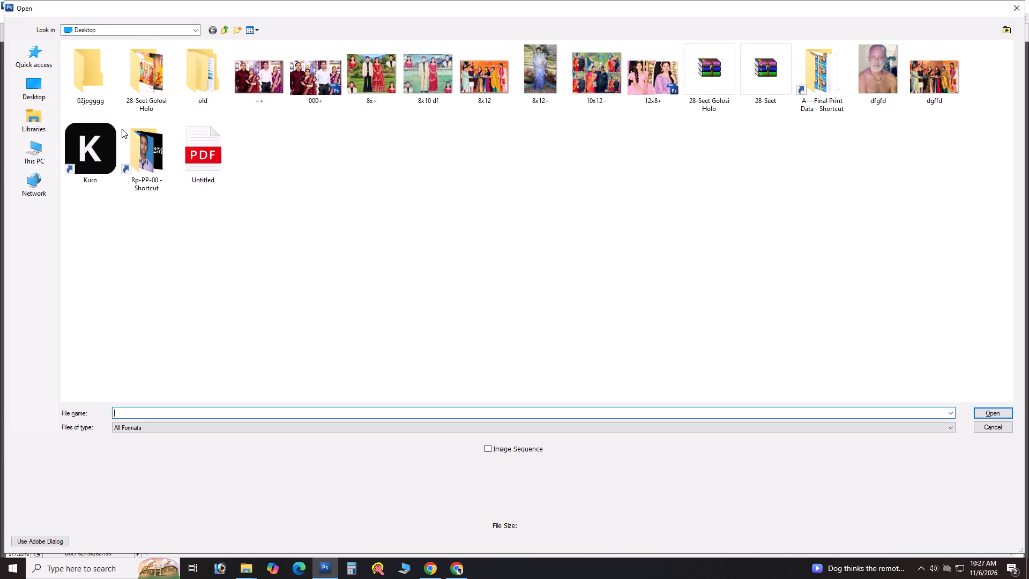
pyautogui.doubleClick(138, 147)
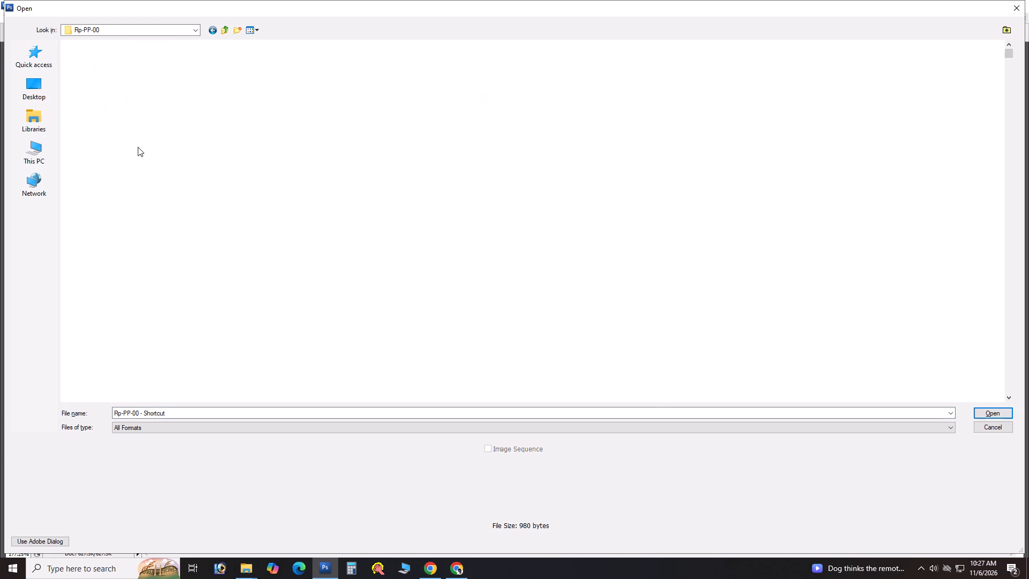
pyautogui.doubleClick(260, 144)
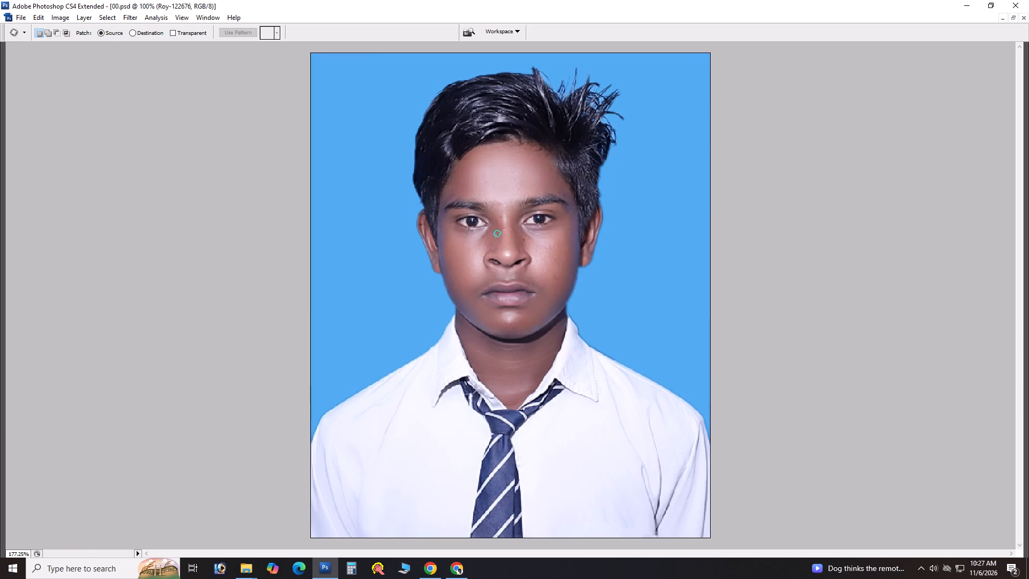
pyautogui.press('t')
pyautogui.press('t')
pyautogui.press('t')
pyautogui.moveTo(542, 296); pyautogui.dragTo(566, 306)
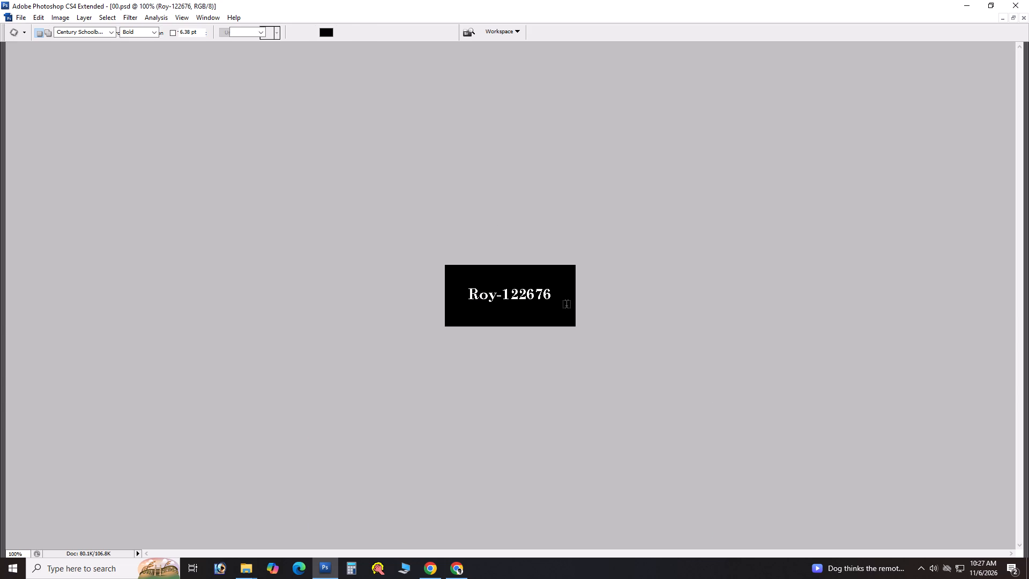
pyautogui.press('7')
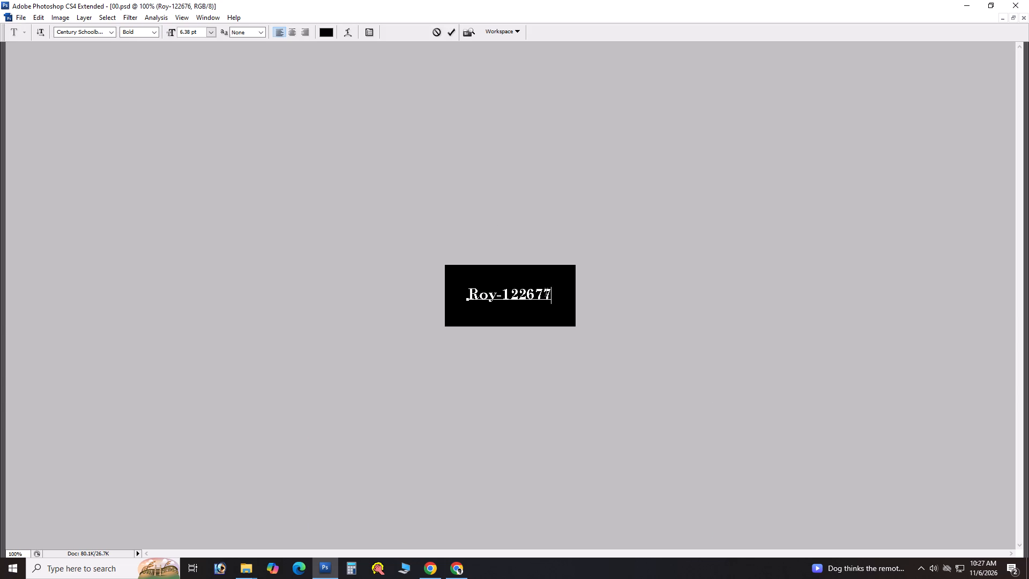
pyautogui.press('Return')
pyautogui.hotkey('ctrl', 's')
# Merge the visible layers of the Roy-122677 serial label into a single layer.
pyautogui.hotkey('ctrl', 'shift', 'e')
pyautogui.press('F8')
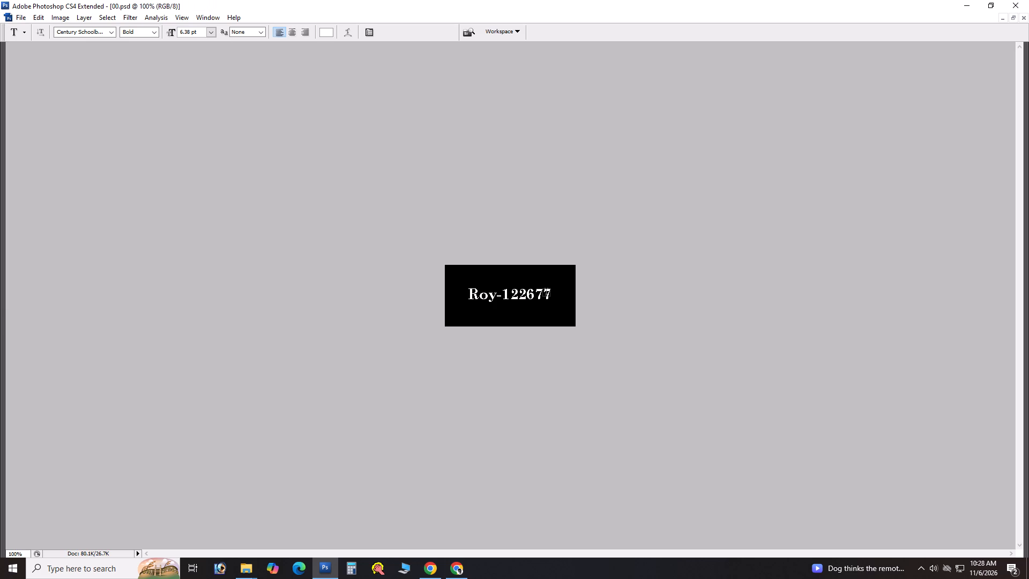
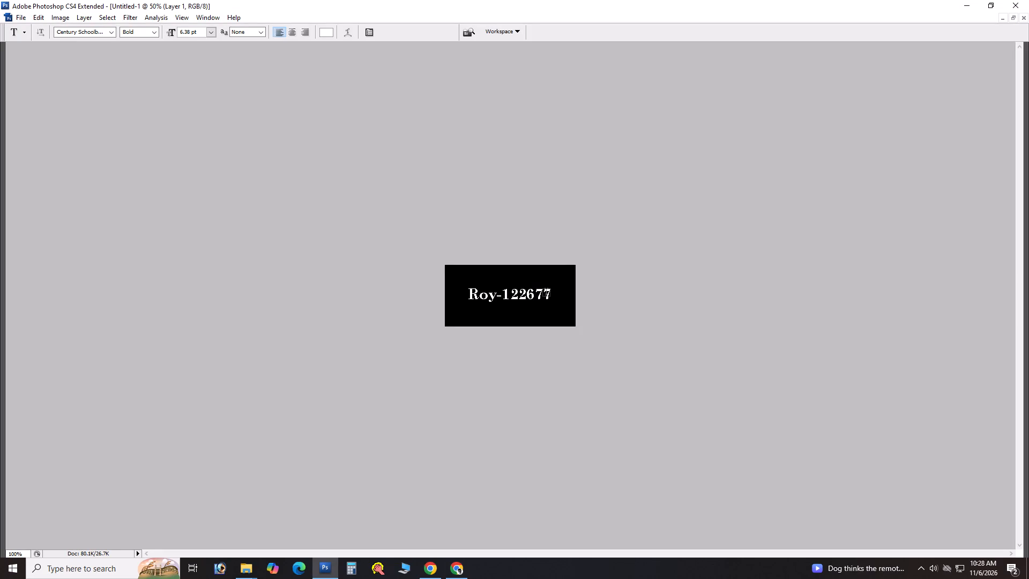
# Close the untitled label sheet without saving and step 00.psd back to its separate text layers.
pyautogui.hotkey('ctrl', 'w')
pyautogui.press('Tab')
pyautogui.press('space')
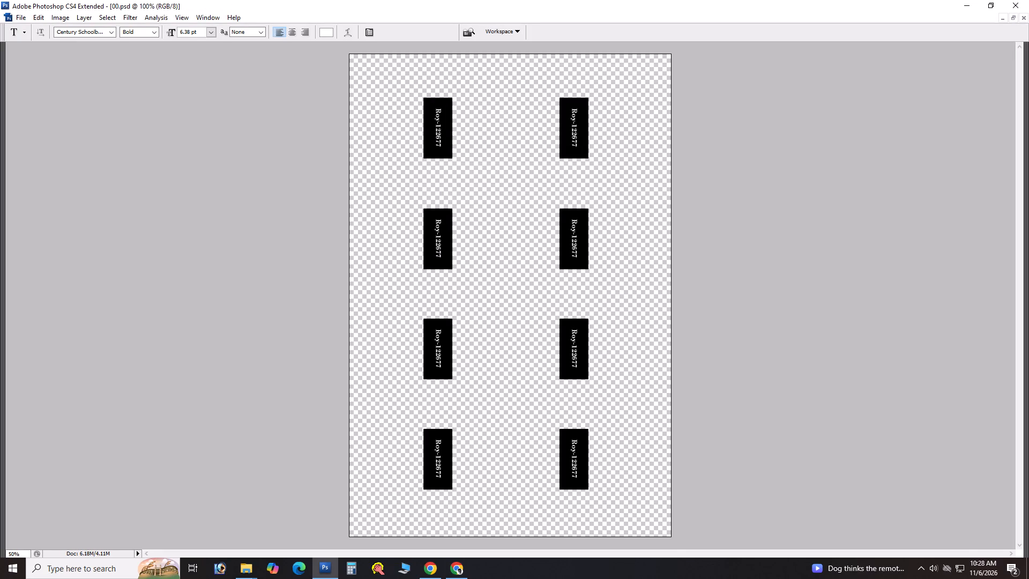
pyautogui.hotkey('ctrl', 'alt', 'z')
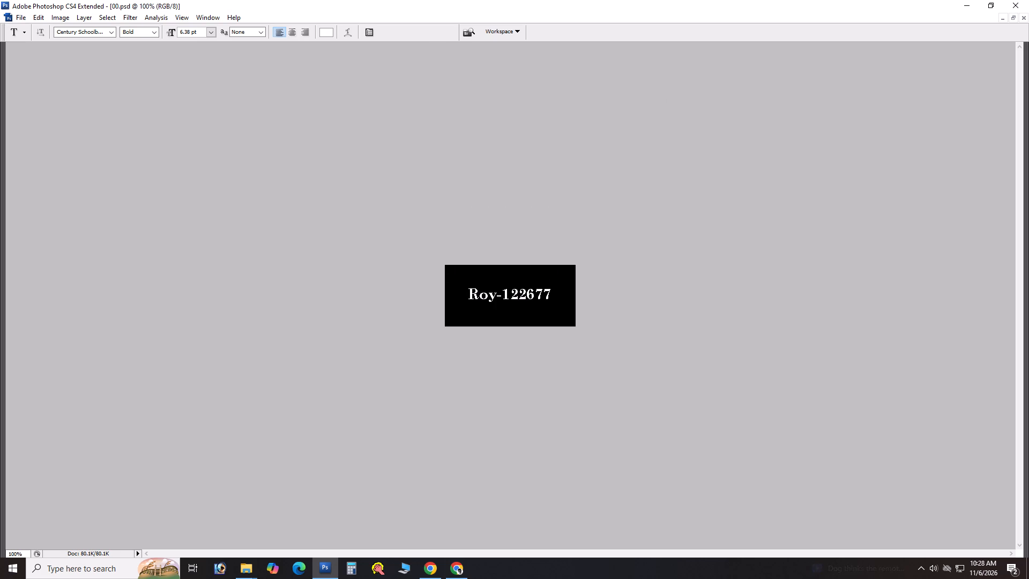
pyautogui.press('F7')
pyautogui.hotkey('ctrl', 'alt', 'z')
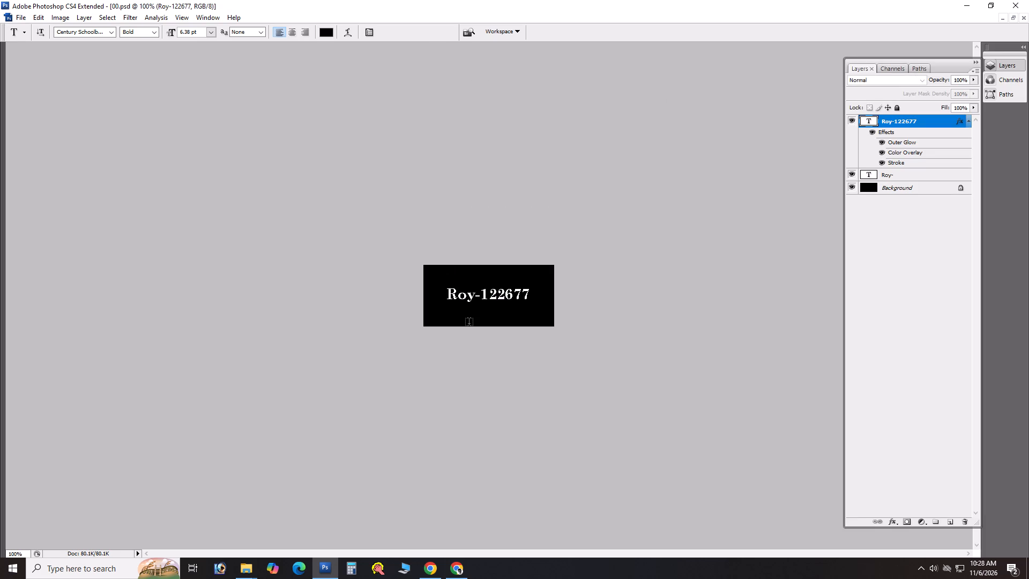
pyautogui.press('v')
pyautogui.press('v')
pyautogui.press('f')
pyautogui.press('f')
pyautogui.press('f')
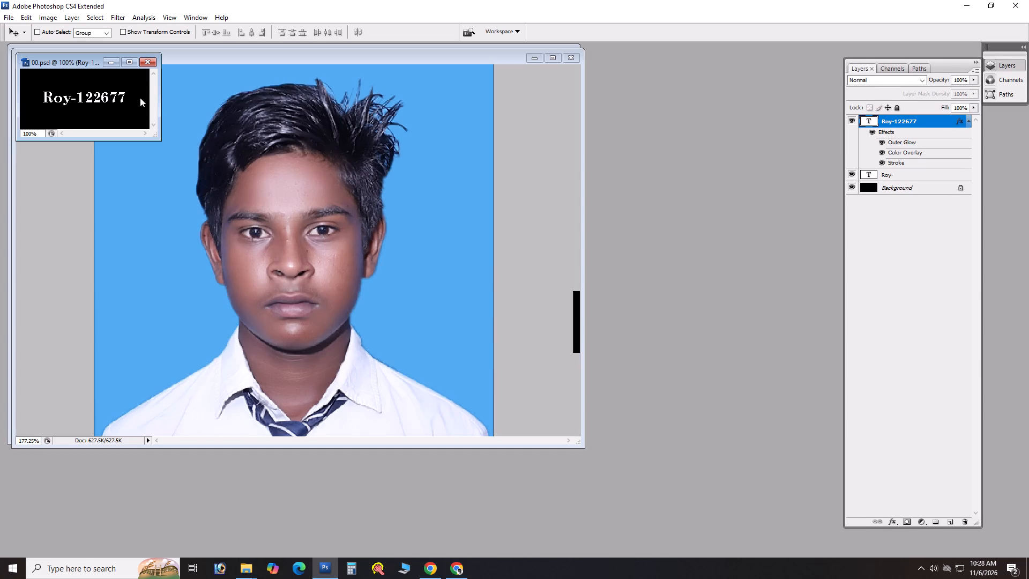
pyautogui.moveTo(129, 98); pyautogui.dragTo(215, 209)
pyautogui.moveTo(97, 84); pyautogui.dragTo(203, 163)
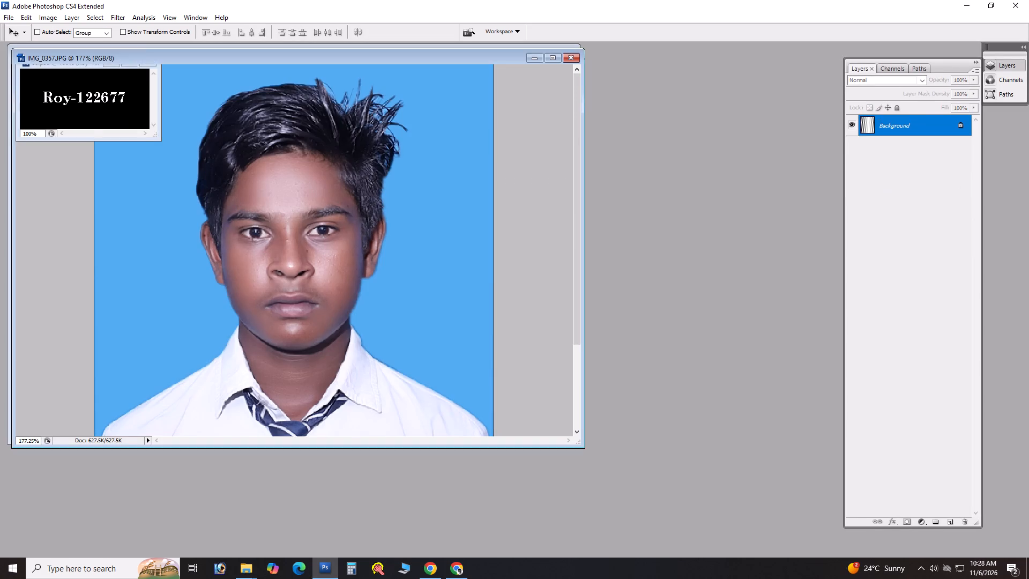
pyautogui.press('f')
pyautogui.moveTo(422, 153); pyautogui.dragTo(388, 494)
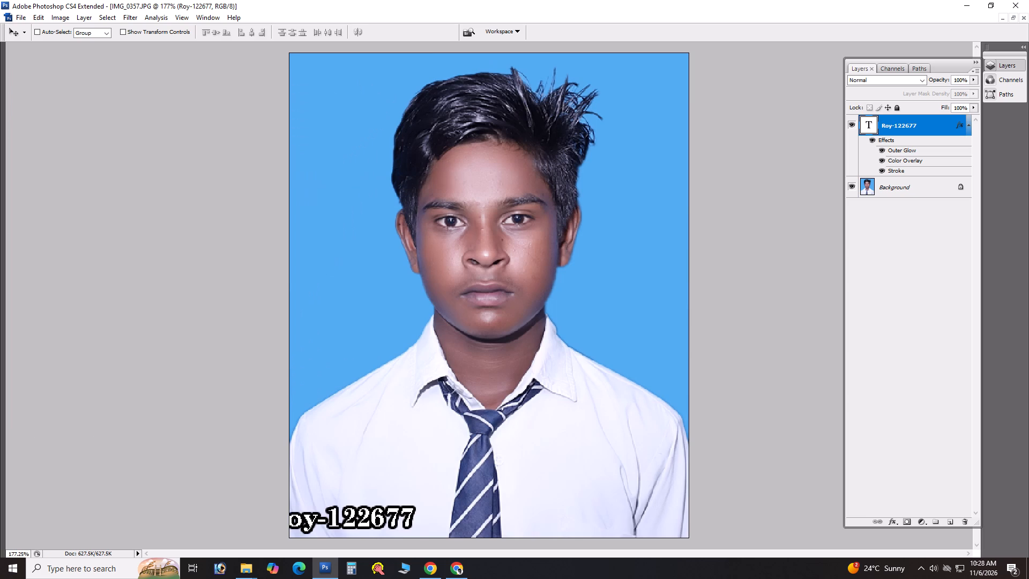
pyautogui.moveTo(388, 494); pyautogui.dragTo(407, 493)
pyautogui.hotkey('shift', 'Right')
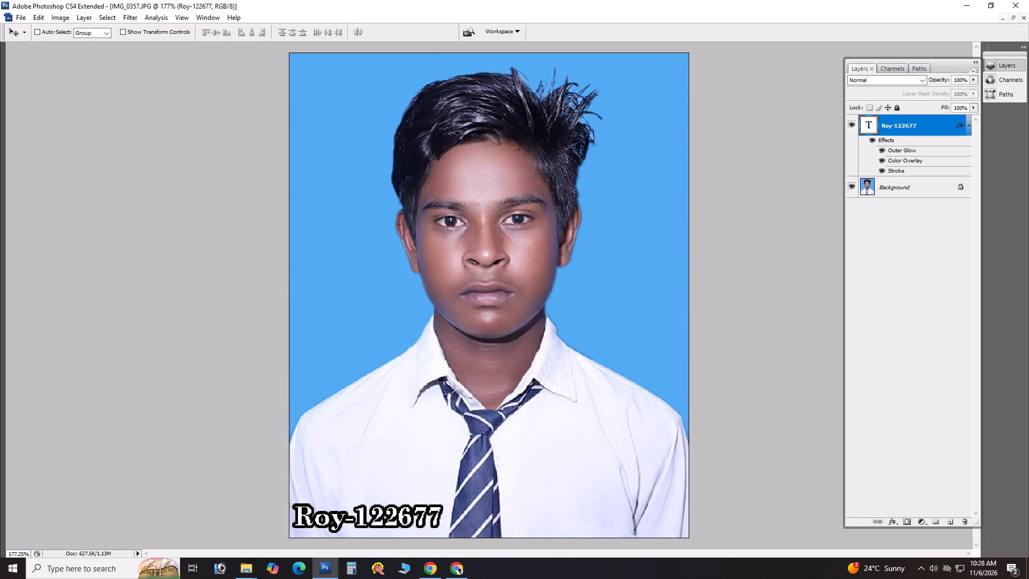
pyautogui.press('Right')
pyautogui.press('Down')
pyautogui.hotkey('ctrl', 'alt', 's')
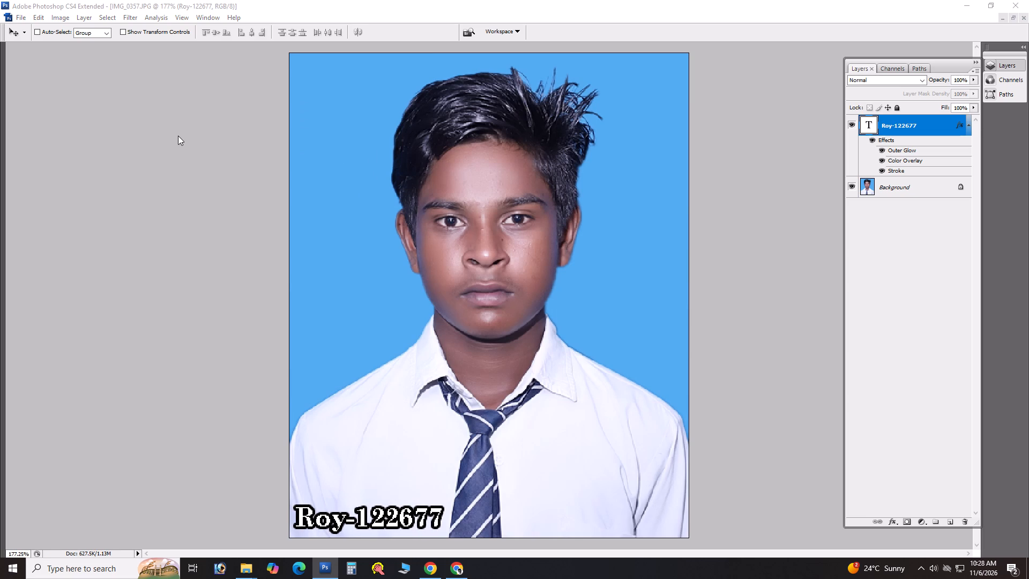
pyautogui.click(33, 73)
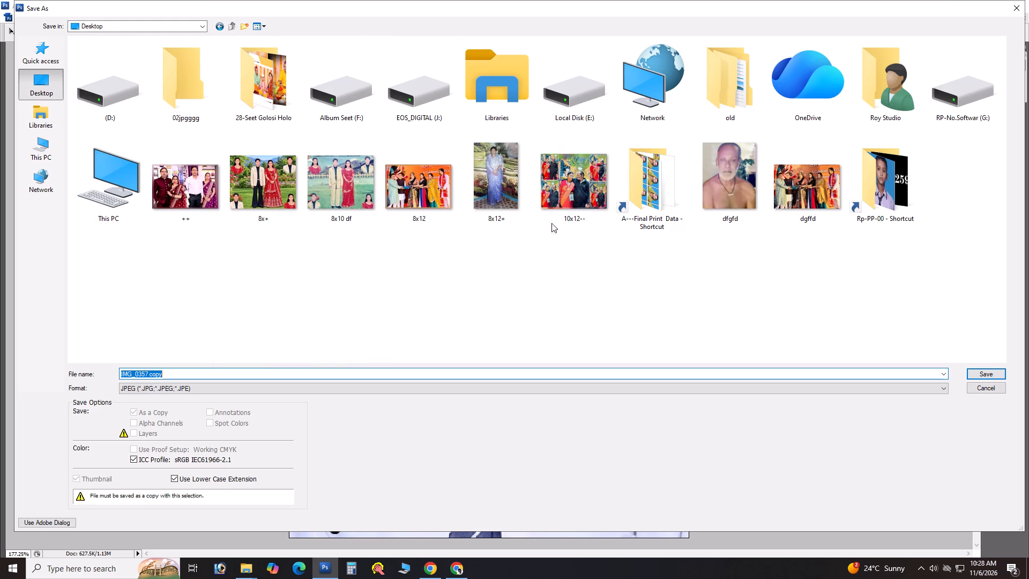
pyautogui.doubleClick(866, 173)
pyautogui.click(372, 129)
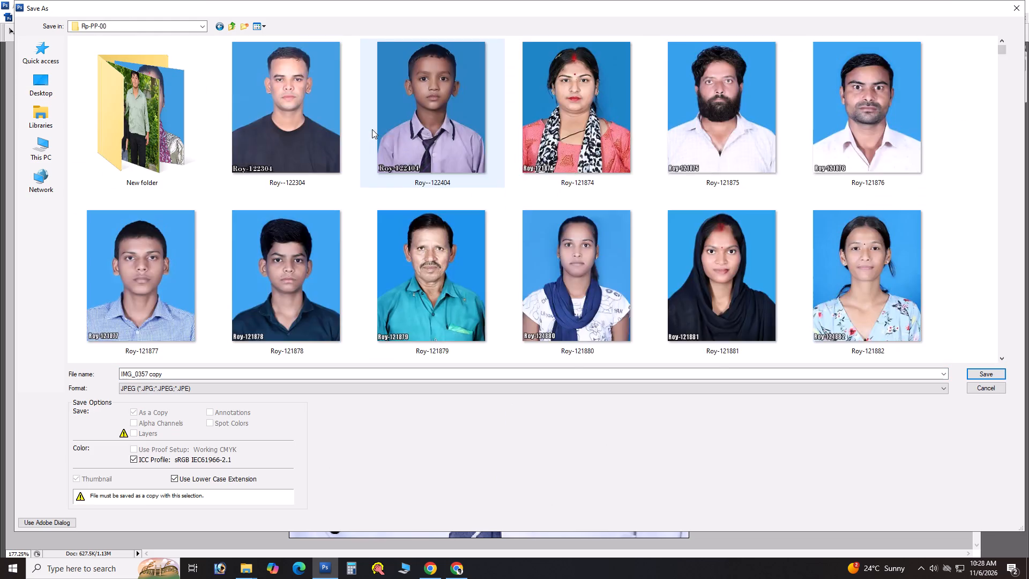
pyautogui.press('End')
pyautogui.click(219, 366)
pyautogui.click(214, 370)
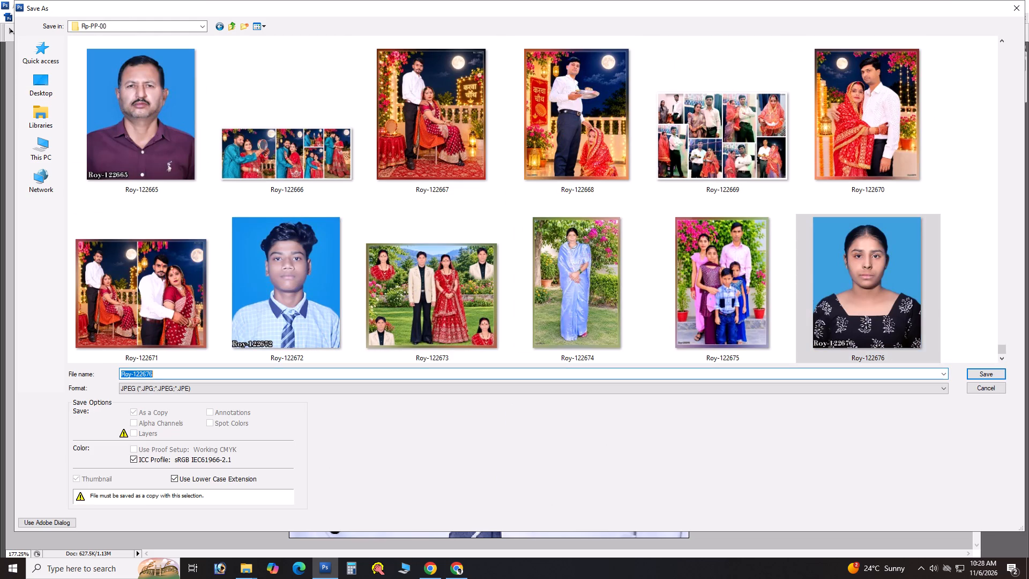
pyautogui.click(214, 370)
pyautogui.press('BackSpace')
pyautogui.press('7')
pyautogui.press('Return')
pyautogui.press('Return')
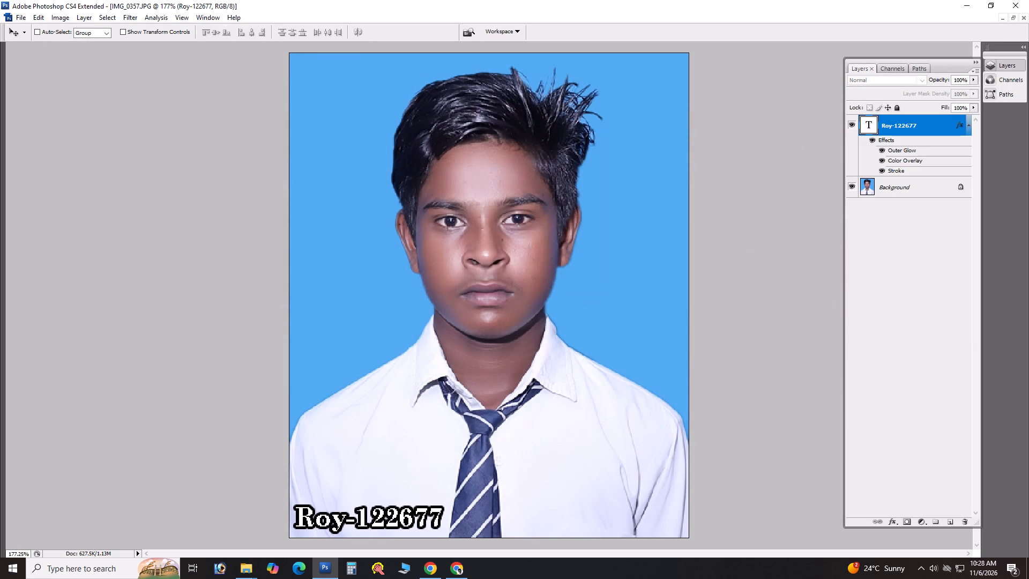
# Merge the label into the portrait and generate a print sheet of eight bordered copies in two columns.
pyautogui.hotkey('ctrl', 'shift', 'e')
pyautogui.hotkey('ctrl', 'shift', 'e')
pyautogui.hotkey('ctrl', 'shift', 'e')
pyautogui.press('F8')
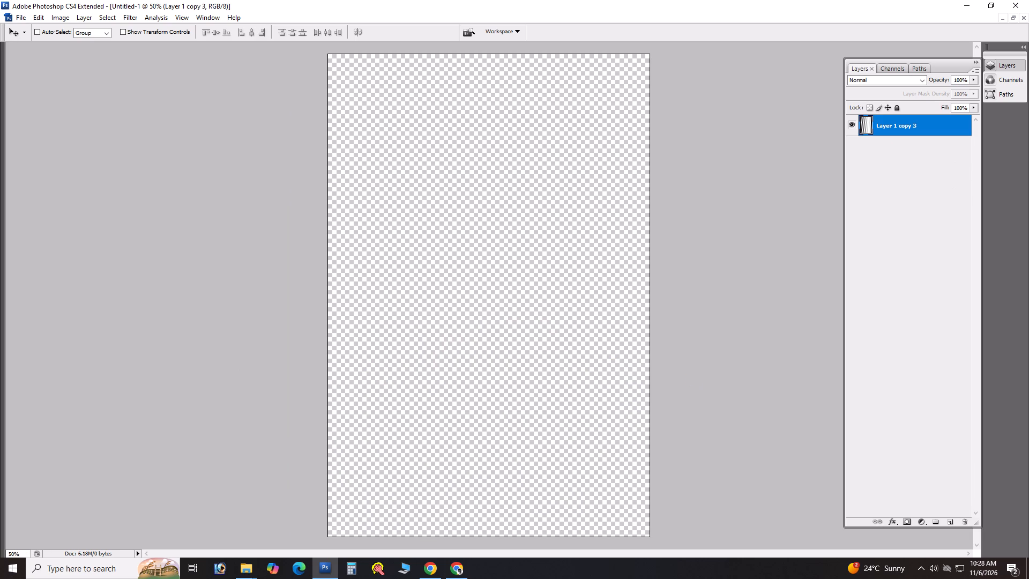
# Adjust the print sheet's Levels with black input 11, midtones above 1.07 and white input below 249, comparing before and after.
pyautogui.hotkey('ctrl', 'l')
pyautogui.press('Tab')
pyautogui.moveTo(812, 435); pyautogui.dragTo(795, 440)
pyautogui.scroll(4, 854, 427)
pyautogui.press('Tab')
pyautogui.scroll(7, 854, 427)
pyautogui.press('Tab')
pyautogui.scroll(-3, 854, 427)
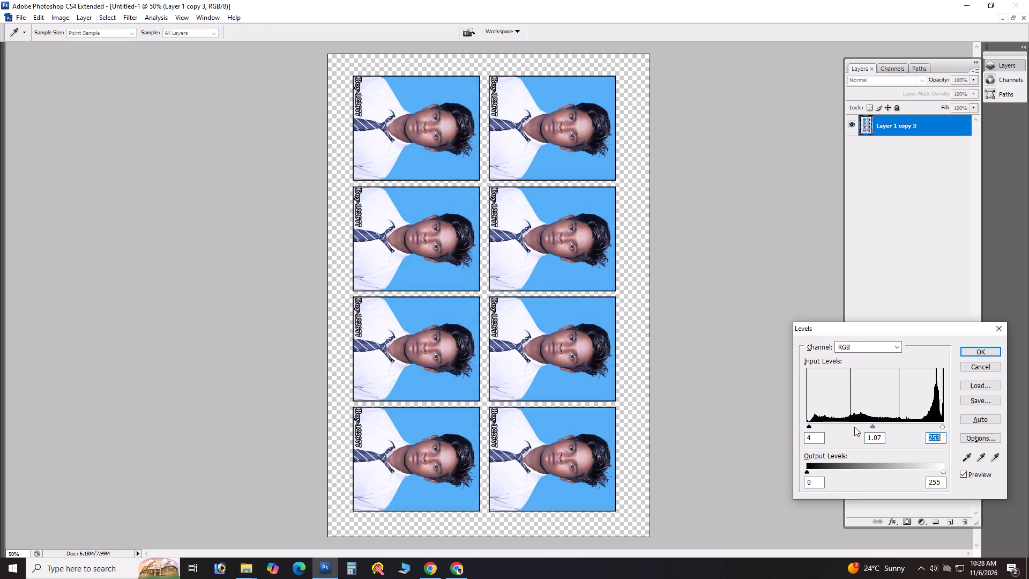
pyautogui.scroll(-3, 854, 427)
pyautogui.hotkey('shift', 'Tab')
pyautogui.hotkey('shift', 'Tab')
pyautogui.scroll(7, 854, 427)
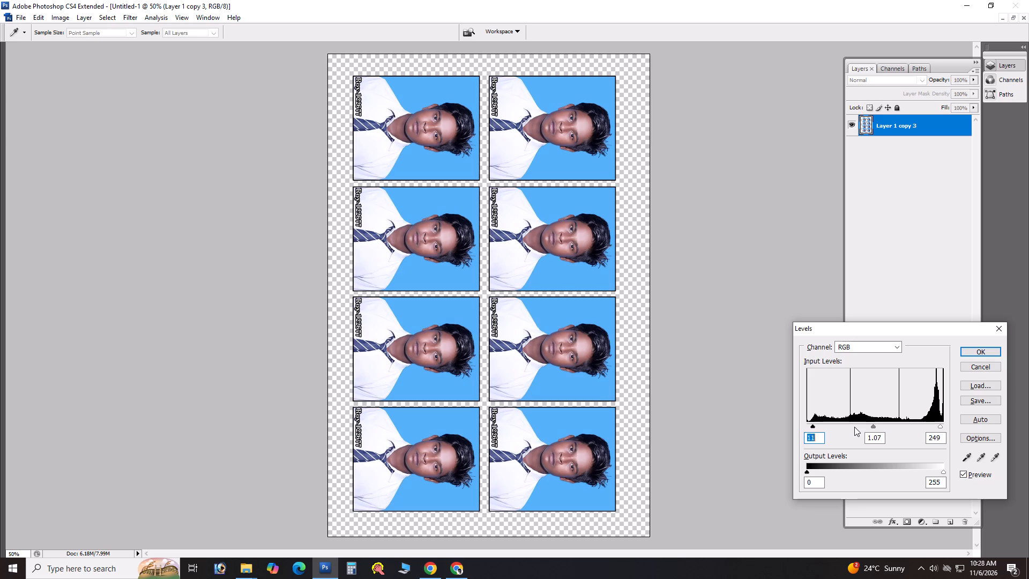
pyautogui.press('Tab')
pyautogui.scroll(2, 854, 427)
pyautogui.press('Tab')
pyautogui.scroll(-4, 854, 427)
pyautogui.press('Return')
pyautogui.hotkey('ctrl', 'alt', 'z')
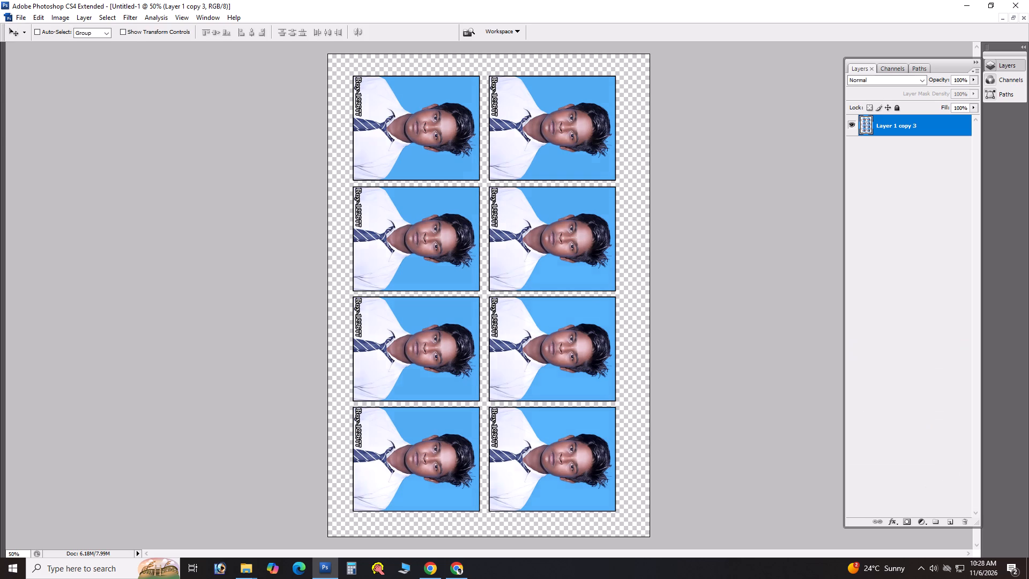
pyautogui.hotkey('ctrl', 'z')
# Examine the portraits and serial labels on the print sheet up close.
pyautogui.hotkey('ctrl', 'space')
pyautogui.hotkey('ctrl', 'space')
pyautogui.hotkey('ctrl', 'space')
pyautogui.hotkey('ctrl', 'space')
pyautogui.hotkey('ctrl', 'space')
pyautogui.hotkey('ctrl', 'space')
pyautogui.hotkey('ctrl', 'space')
pyautogui.keyDown('ctrl'); pyautogui.moveTo(462, 240); pyautogui.dragTo(713, 413); pyautogui.keyUp('ctrl')
pyautogui.hotkey('ctrl', '0')
pyautogui.hotkey('ctrl', '0')
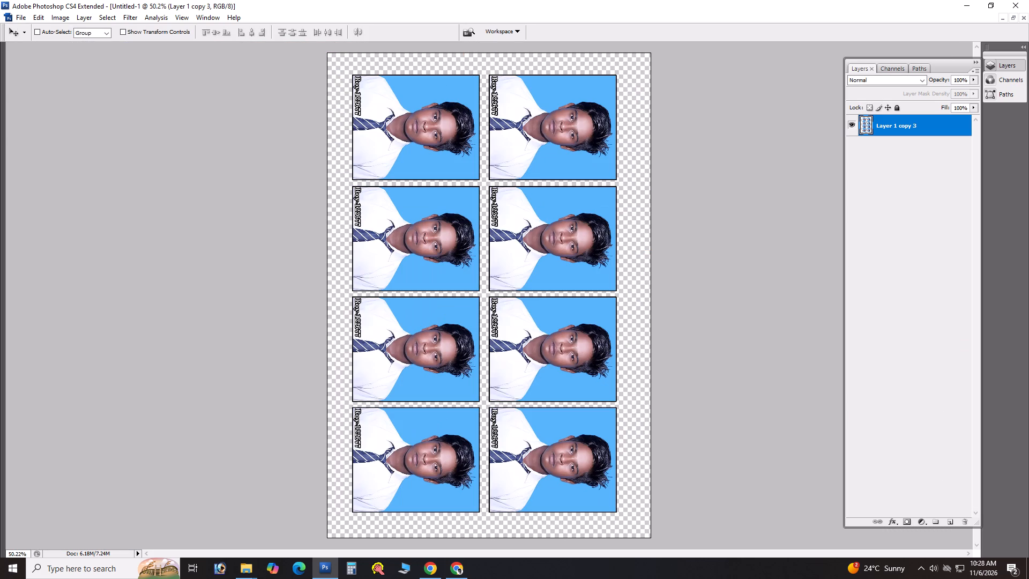
pyautogui.hotkey('ctrl', 'space')
pyautogui.hotkey('ctrl', 'space')
pyautogui.hotkey('ctrl', 'space')
pyautogui.hotkey('ctrl', 'space')
pyautogui.hotkey('ctrl', 'space')
pyautogui.hotkey('ctrl', 'space')
pyautogui.hotkey('ctrl', 'space')
pyautogui.keyDown('ctrl'); pyautogui.moveTo(344, 107); pyautogui.dragTo(368, 107); pyautogui.keyUp('ctrl')
pyautogui.keyDown('ctrl'); pyautogui.moveTo(368, 107); pyautogui.dragTo(628, 233); pyautogui.keyUp('ctrl')
pyautogui.hotkey('ctrl', '0')
pyautogui.hotkey('ctrl', '0')
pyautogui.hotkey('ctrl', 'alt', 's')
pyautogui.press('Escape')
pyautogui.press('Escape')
# Delete the lower four portraits from the print sheet, leaving the upper four, and clear the selection.
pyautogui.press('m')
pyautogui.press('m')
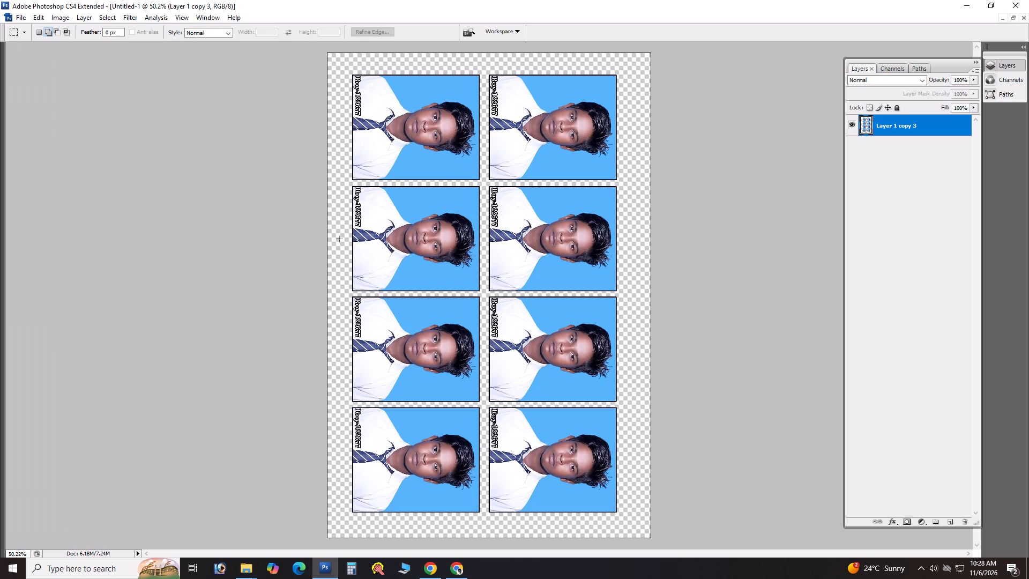
pyautogui.moveTo(351, 297); pyautogui.dragTo(708, 578)
pyautogui.press('Up')
pyautogui.press('Up')
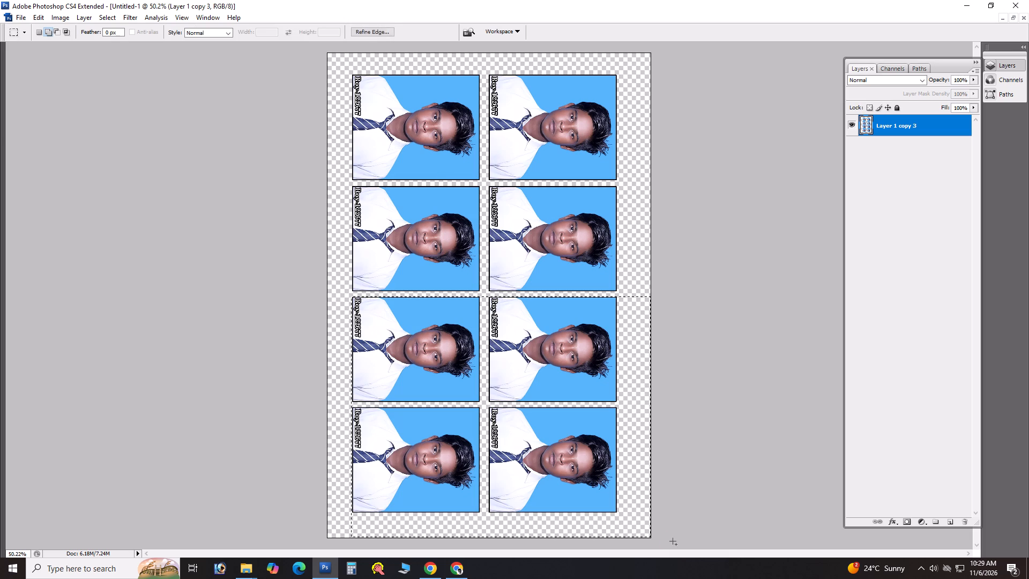
pyautogui.press('Up')
pyautogui.press('Up')
pyautogui.press('Delete')
pyautogui.click(415, 277)
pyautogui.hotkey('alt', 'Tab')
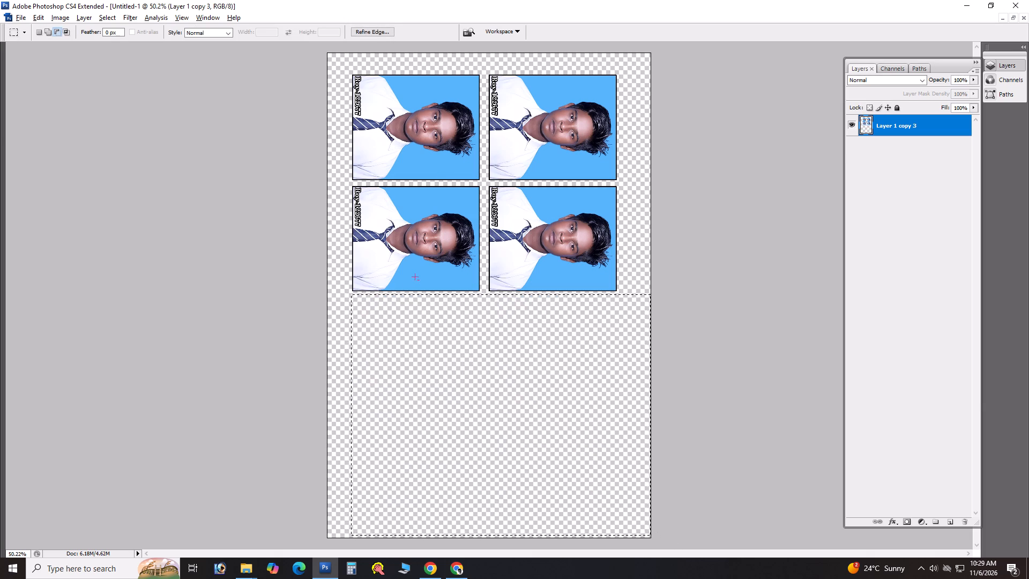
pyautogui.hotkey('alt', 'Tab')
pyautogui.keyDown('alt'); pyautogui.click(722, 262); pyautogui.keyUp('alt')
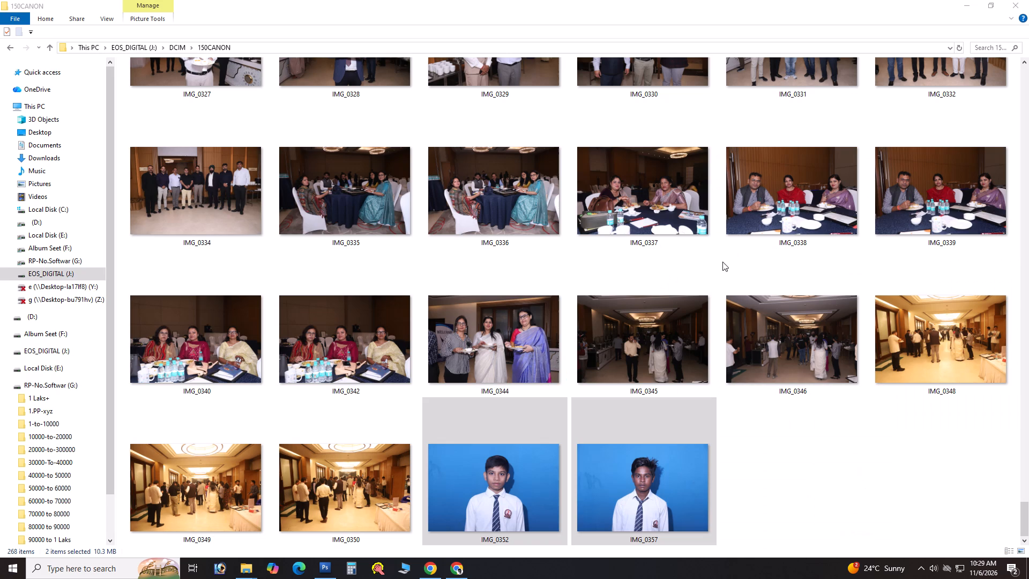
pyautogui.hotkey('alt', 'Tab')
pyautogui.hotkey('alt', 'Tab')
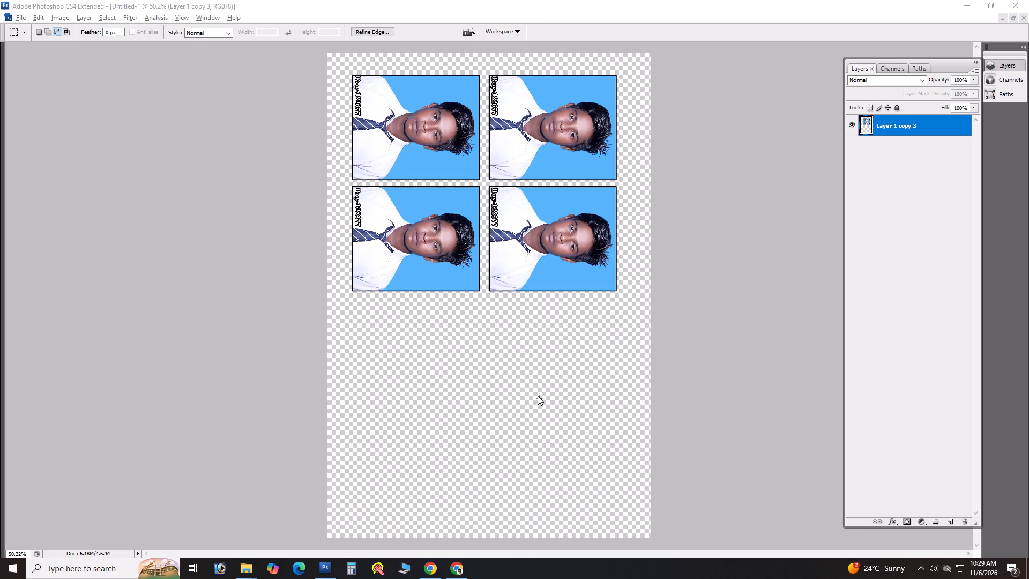
# Rotate the whole IMG_0352 photo about 5 degrees counterclockwise to straighten the boy, and clear the selection.
pyautogui.hotkey('ctrl', 'Tab')
pyautogui.hotkey('ctrl', 'a')
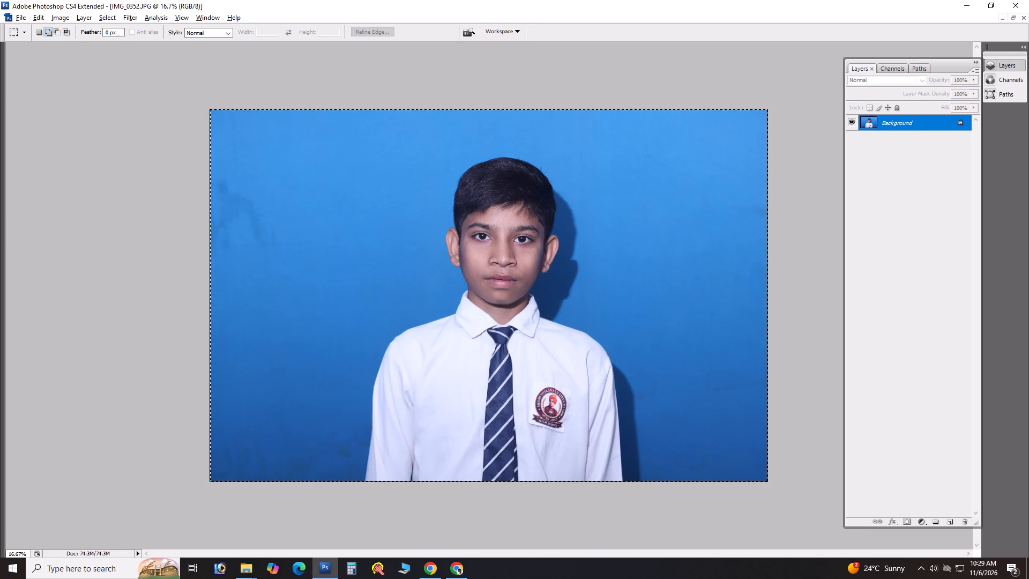
pyautogui.hotkey('ctrl', 't')
pyautogui.moveTo(168, 331); pyautogui.dragTo(165, 366)
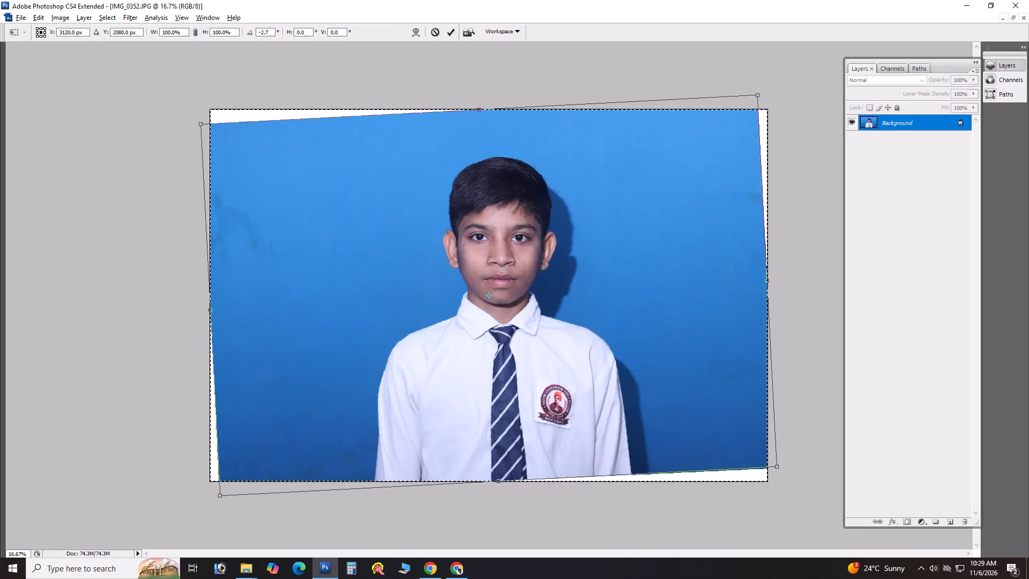
pyautogui.moveTo(165, 366); pyautogui.dragTo(163, 361)
pyautogui.press('Return')
pyautogui.hotkey('ctrl', 'd')
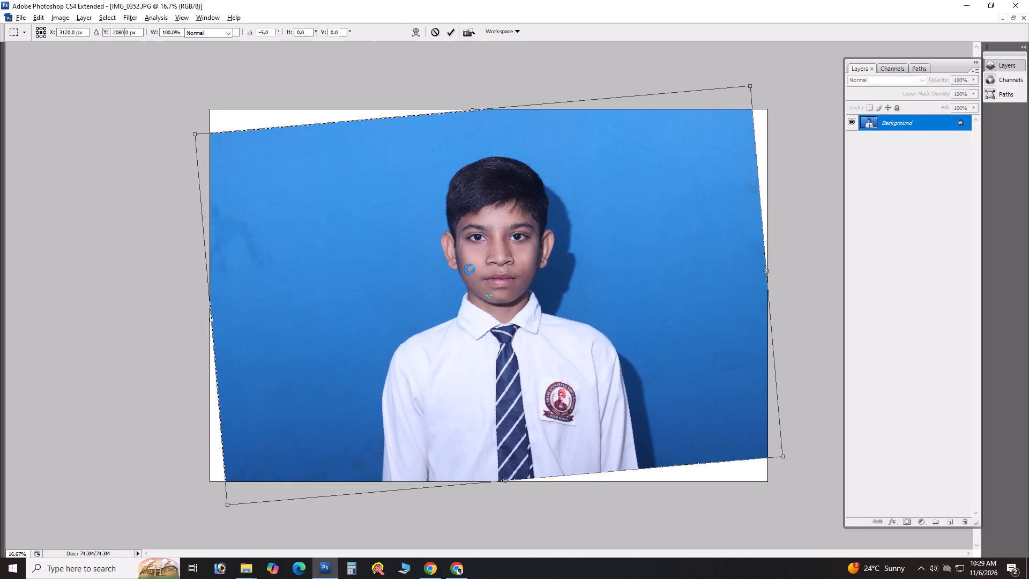
pyautogui.click(469, 269)
# Crop IMG_0352 to a 1.4 x 1.7 in, 300 ppi passport frame centred on the boy's head and chest.
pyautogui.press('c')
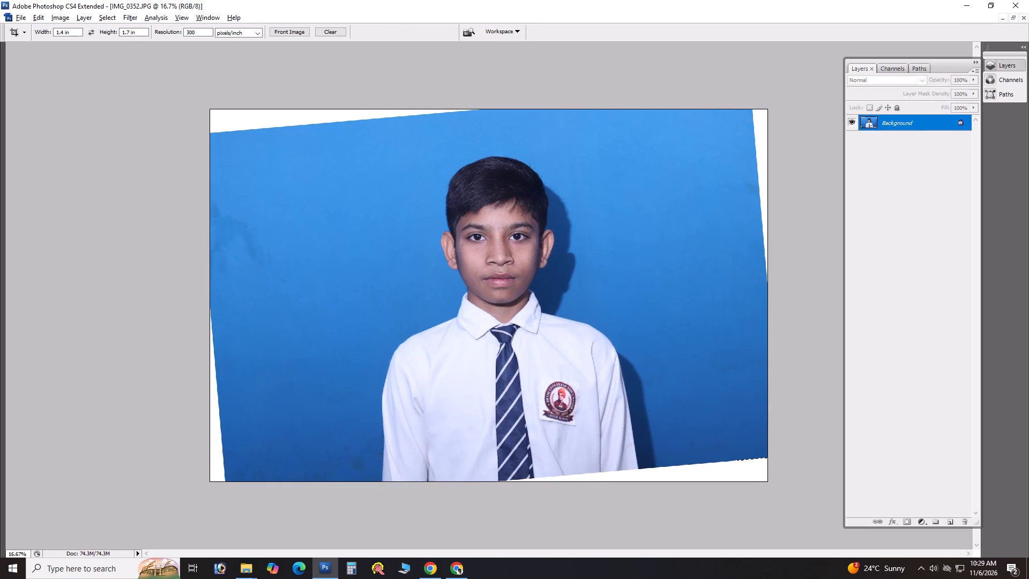
pyautogui.moveTo(398, 149); pyautogui.dragTo(628, 428)
pyautogui.moveTo(561, 372); pyautogui.dragTo(549, 372)
pyautogui.hotkey('shift', 'Up')
pyautogui.hotkey('shift', 'Right')
pyautogui.hotkey('shift', 'Up')
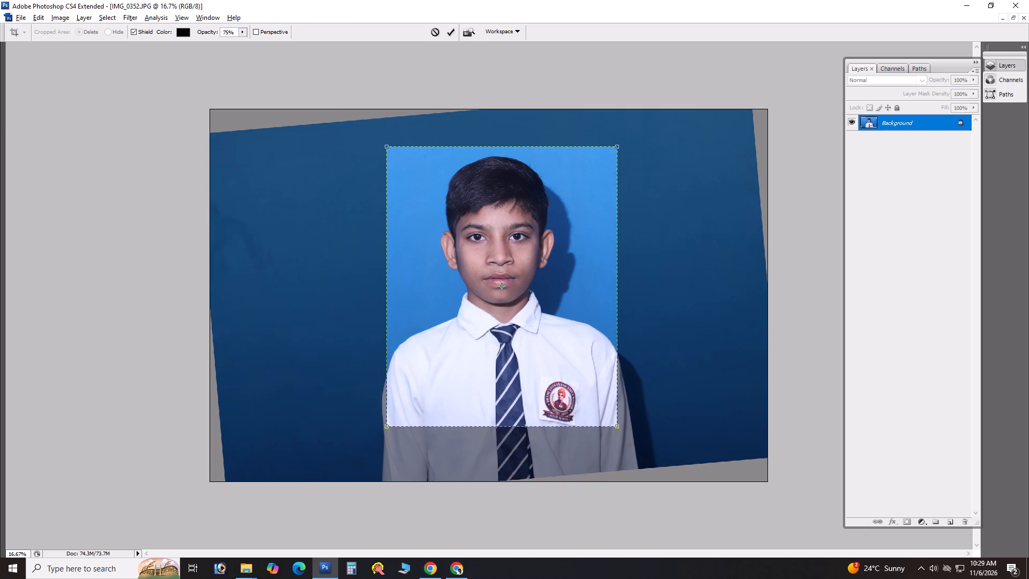
pyautogui.hotkey('shift', 'Right')
pyautogui.hotkey('shift', 'Left')
pyautogui.press('Up')
pyautogui.press('Left')
pyautogui.press('Right')
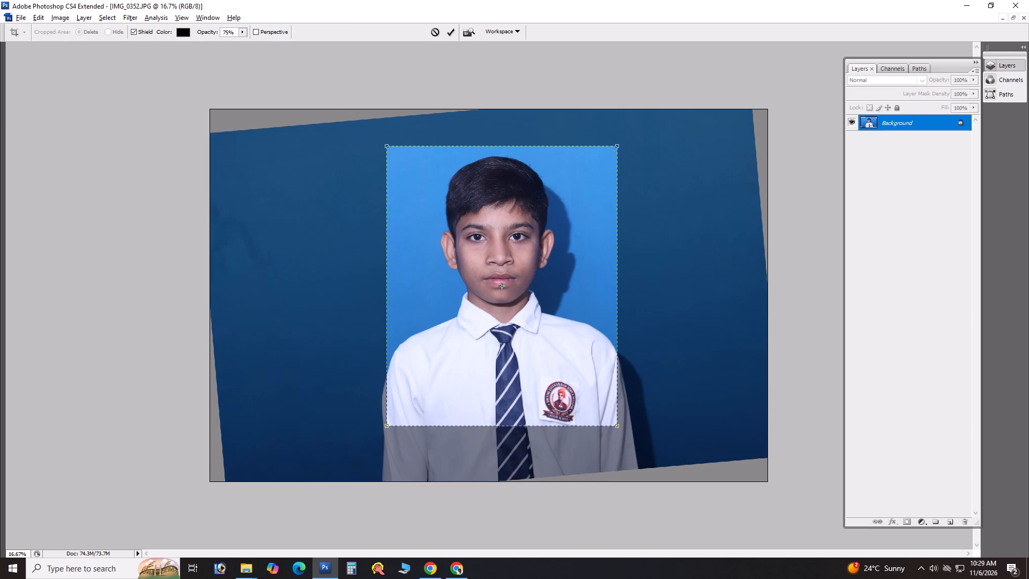
pyautogui.press('Return')
pyautogui.hotkey('ctrl', '0')
pyautogui.hotkey('ctrl', '0')
pyautogui.hotkey('ctrl', '0')
# Apply Auto Levels to the cropped portrait and fade the effect to 50% opacity.
pyautogui.hotkey('ctrl', 'shift', 'l')
pyautogui.hotkey('ctrl', 'shift', 'f')
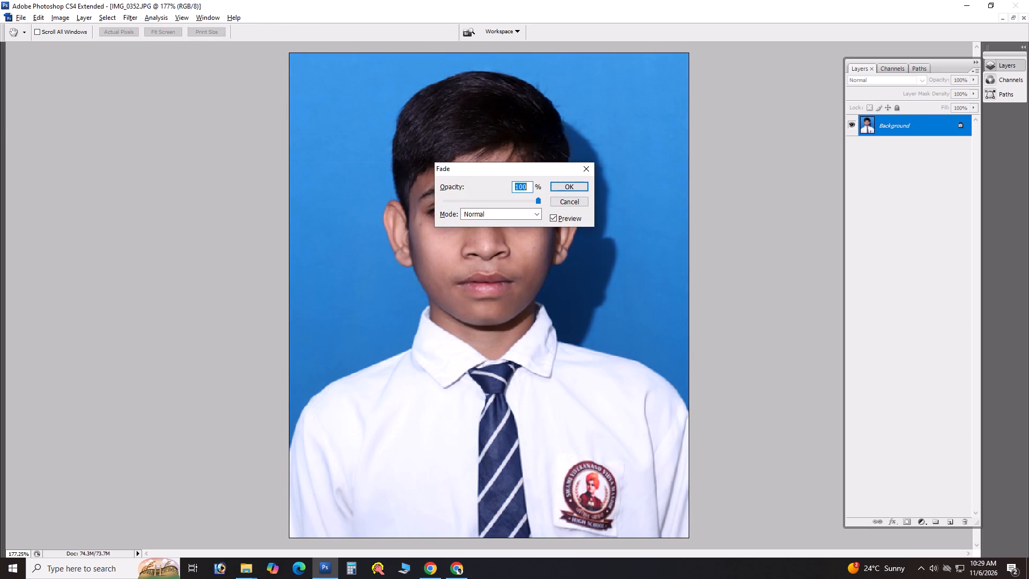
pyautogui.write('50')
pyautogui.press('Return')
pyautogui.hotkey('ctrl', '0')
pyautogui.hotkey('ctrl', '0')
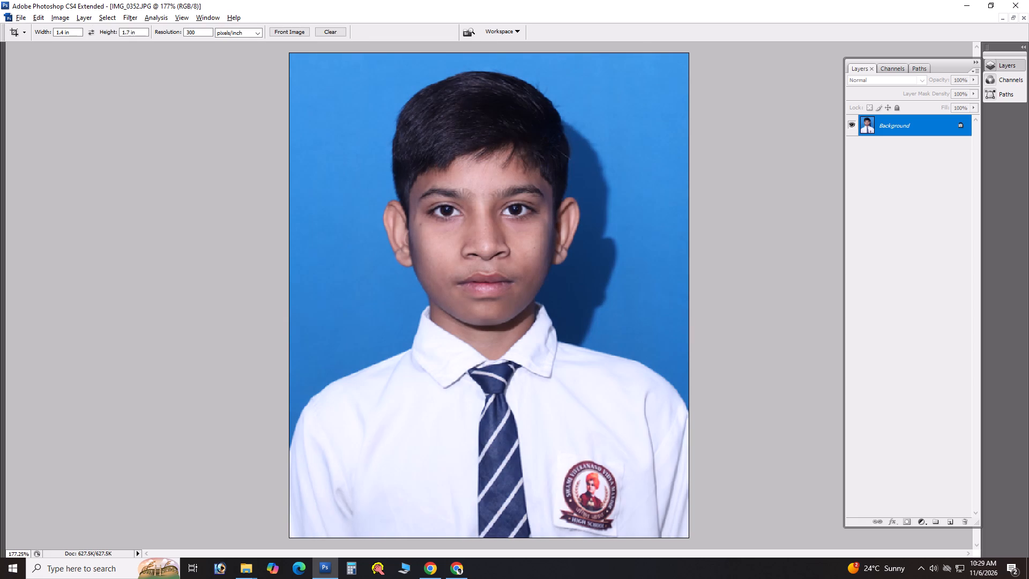
# Run the recorded portrait adjustment action on IMG_0352 and clear the selection it leaves.
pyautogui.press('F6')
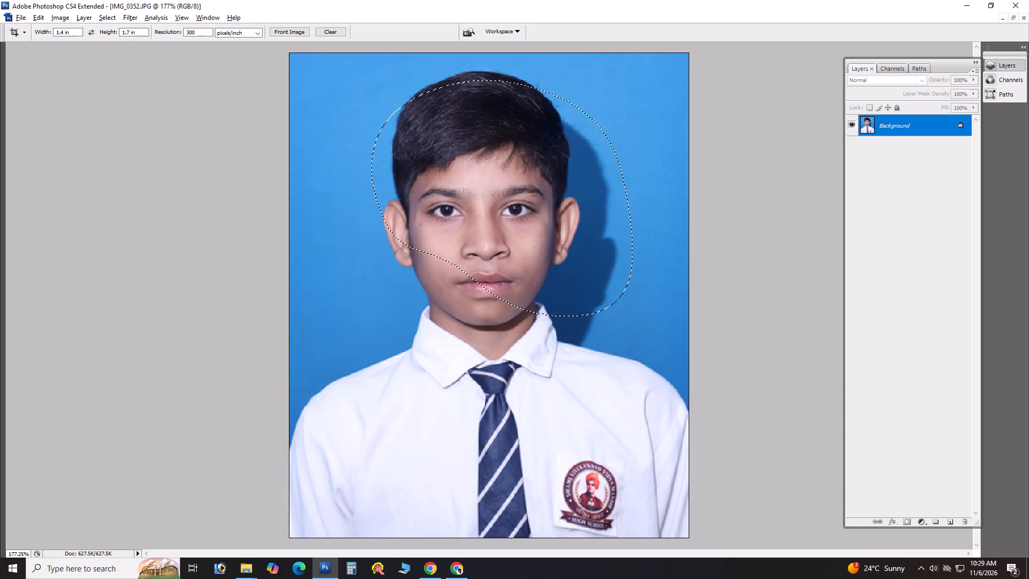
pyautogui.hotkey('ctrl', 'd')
# Select the shaded skin on the jaw and temples, feather it 12 px, lighten its Levels midtones, and clear the selection.
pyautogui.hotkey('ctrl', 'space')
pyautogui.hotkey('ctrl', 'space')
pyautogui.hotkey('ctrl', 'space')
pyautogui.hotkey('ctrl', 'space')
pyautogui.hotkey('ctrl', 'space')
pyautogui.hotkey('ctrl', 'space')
pyautogui.keyDown('ctrl'); pyautogui.moveTo(279, 90); pyautogui.dragTo(601, 408); pyautogui.keyUp('ctrl')
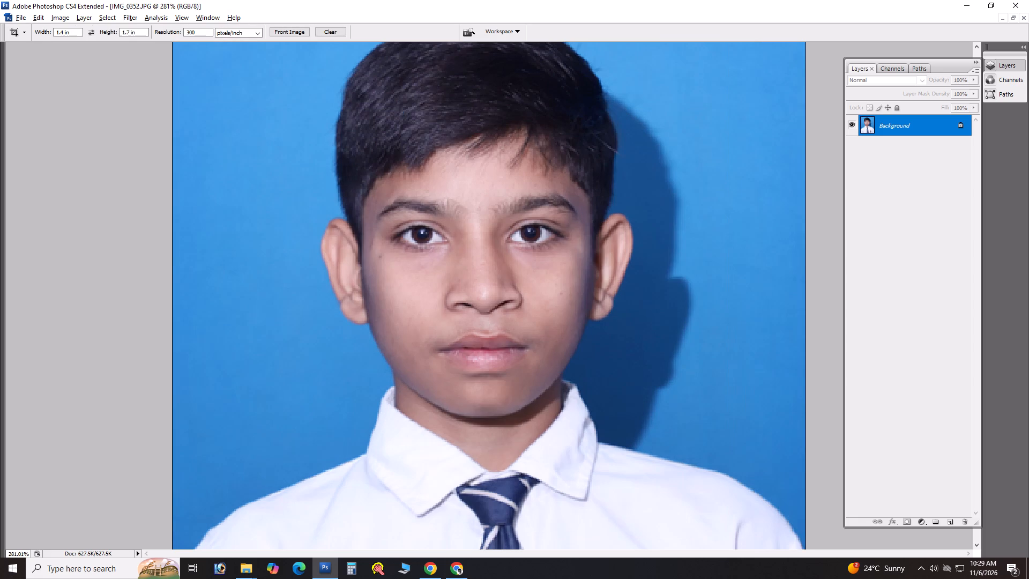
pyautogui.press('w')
pyautogui.keyDown('shift'); pyautogui.click(547, 359); pyautogui.keyUp('shift')
pyautogui.keyDown('shift'); pyautogui.click(556, 391); pyautogui.keyUp('shift')
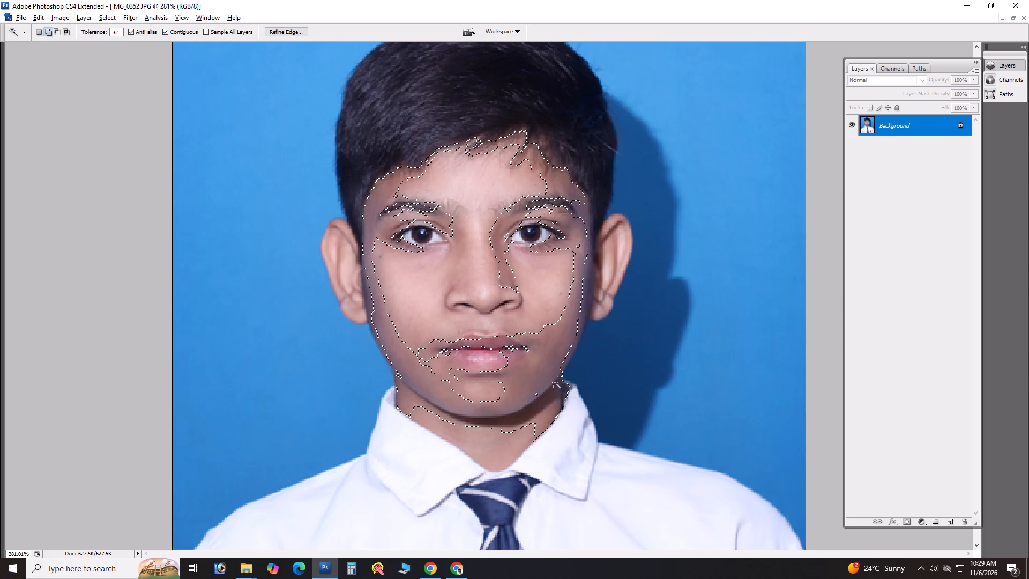
pyautogui.keyDown('shift'); pyautogui.moveTo(556, 374); pyautogui.dragTo(563, 366); pyautogui.keyUp('shift')
pyautogui.hotkey('ctrl', 'alt', 'd')
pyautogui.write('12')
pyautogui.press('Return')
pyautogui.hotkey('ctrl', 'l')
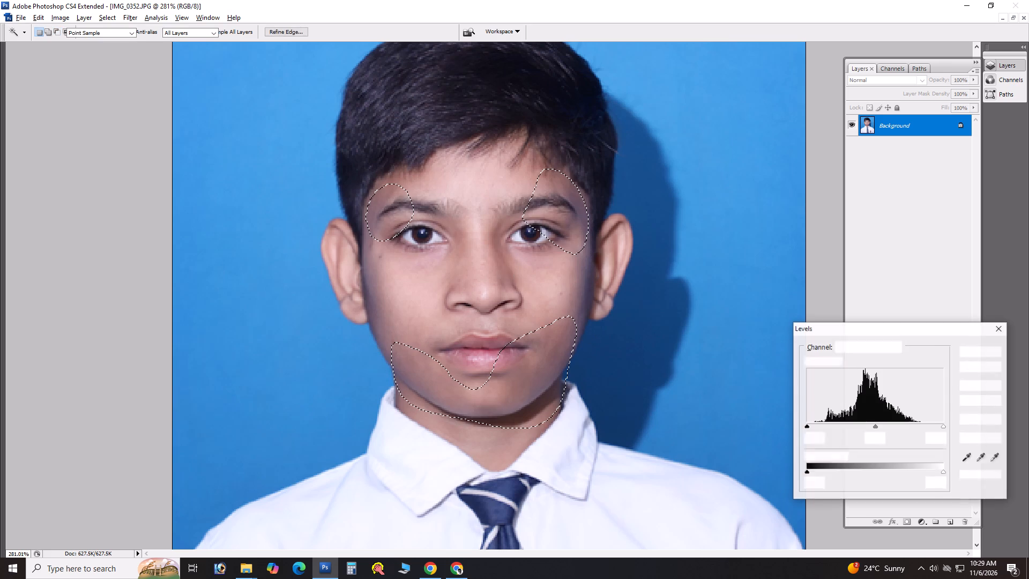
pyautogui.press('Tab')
pyautogui.moveTo(880, 440); pyautogui.dragTo(863, 440)
pyautogui.scroll(8, 863, 440)
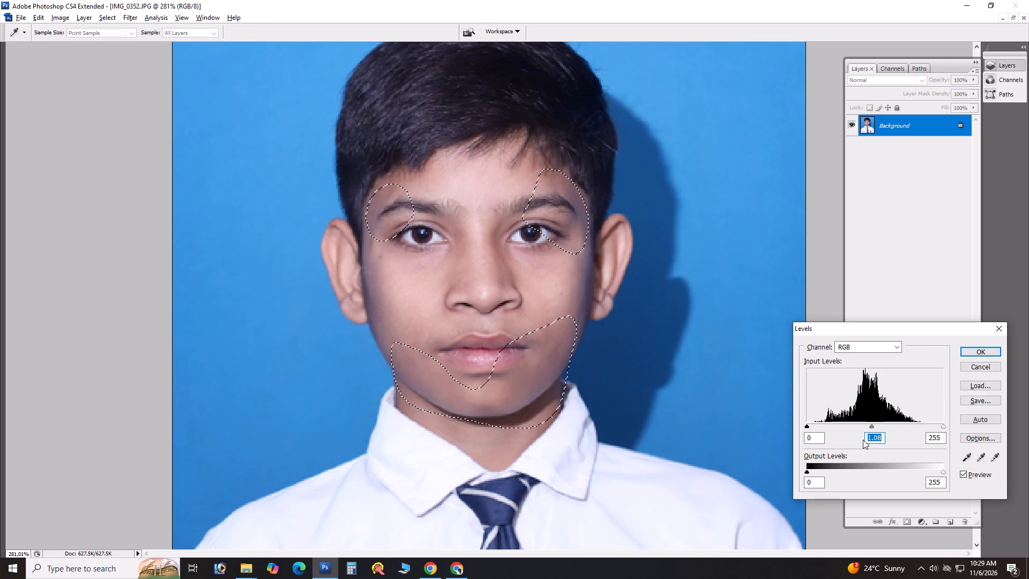
pyautogui.scroll(8, 863, 440)
pyautogui.press('Return')
pyautogui.hotkey('ctrl', 'alt', 'z')
pyautogui.hotkey('ctrl', 'z')
pyautogui.hotkey('ctrl', 'd')
# Smooth the cheek and jaw on the photo's left side with the Clone Stamp at 35% opacity.
pyautogui.hotkey('ctrl', 'space')
pyautogui.keyDown('ctrl'); pyautogui.moveTo(381, 147); pyautogui.dragTo(600, 476); pyautogui.keyUp('ctrl')
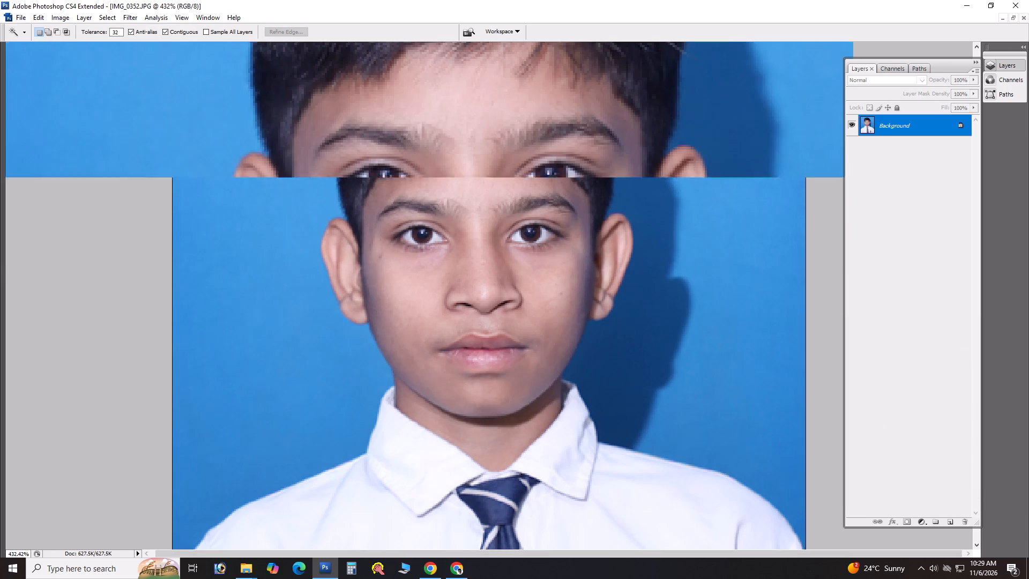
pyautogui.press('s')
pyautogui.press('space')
pyautogui.moveTo(376, 307); pyautogui.dragTo(387, 378)
pyautogui.keyDown('alt'); pyautogui.moveTo(360, 350); pyautogui.dragTo(352, 336); pyautogui.keyUp('alt')
pyautogui.moveTo(347, 326); pyautogui.dragTo(342, 316)
pyautogui.moveTo(340, 309); pyautogui.dragTo(337, 302)
pyautogui.click(335, 299)
pyautogui.keyDown('alt'); pyautogui.moveTo(335, 323); pyautogui.dragTo(339, 354); pyautogui.keyUp('alt')
pyautogui.moveTo(343, 374); pyautogui.dragTo(351, 396)
pyautogui.moveTo(360, 406); pyautogui.dragTo(369, 429)
pyautogui.moveTo(381, 439); pyautogui.dragTo(388, 451)
pyautogui.click(390, 452)
pyautogui.keyDown('alt'); pyautogui.moveTo(390, 368); pyautogui.dragTo(396, 393); pyautogui.keyUp('alt')
pyautogui.moveTo(400, 409); pyautogui.dragTo(402, 417)
# Even out the skin along the nose with the Clone Stamp at 35% opacity.
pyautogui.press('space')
pyautogui.moveTo(411, 336); pyautogui.dragTo(397, 394)
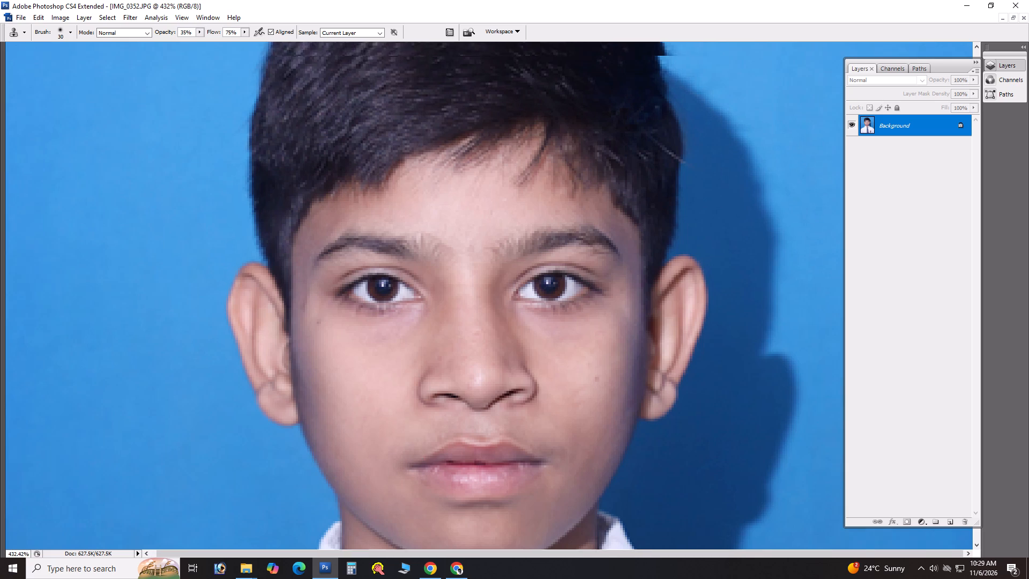
pyautogui.moveTo(397, 394); pyautogui.dragTo(390, 413)
pyautogui.keyDown('alt'); pyautogui.moveTo(467, 354); pyautogui.dragTo(471, 373); pyautogui.keyUp('alt')
pyautogui.moveTo(472, 386); pyautogui.dragTo(472, 405)
pyautogui.doubleClick(472, 409)
pyautogui.keyDown('alt'); pyautogui.moveTo(484, 371); pyautogui.dragTo(484, 362); pyautogui.keyUp('alt')
pyautogui.moveTo(484, 358); pyautogui.dragTo(482, 353)
pyautogui.moveTo(482, 348); pyautogui.dragTo(481, 342)
pyautogui.doubleClick(481, 338)
pyautogui.keyDown('alt'); pyautogui.moveTo(469, 386); pyautogui.dragTo(466, 375); pyautogui.keyUp('alt')
pyautogui.moveTo(464, 359); pyautogui.dragTo(462, 350)
pyautogui.moveTo(458, 340); pyautogui.dragTo(452, 333)
pyautogui.doubleClick(452, 333)
# Soften the spot and uneven skin on the cheek on the photo's right side with the Clone Stamp.
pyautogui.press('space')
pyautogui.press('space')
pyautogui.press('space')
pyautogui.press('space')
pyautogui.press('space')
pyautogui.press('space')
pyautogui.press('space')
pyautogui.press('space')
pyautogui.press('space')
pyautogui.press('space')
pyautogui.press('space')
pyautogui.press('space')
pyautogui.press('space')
pyautogui.moveTo(481, 332); pyautogui.dragTo(473, 361)
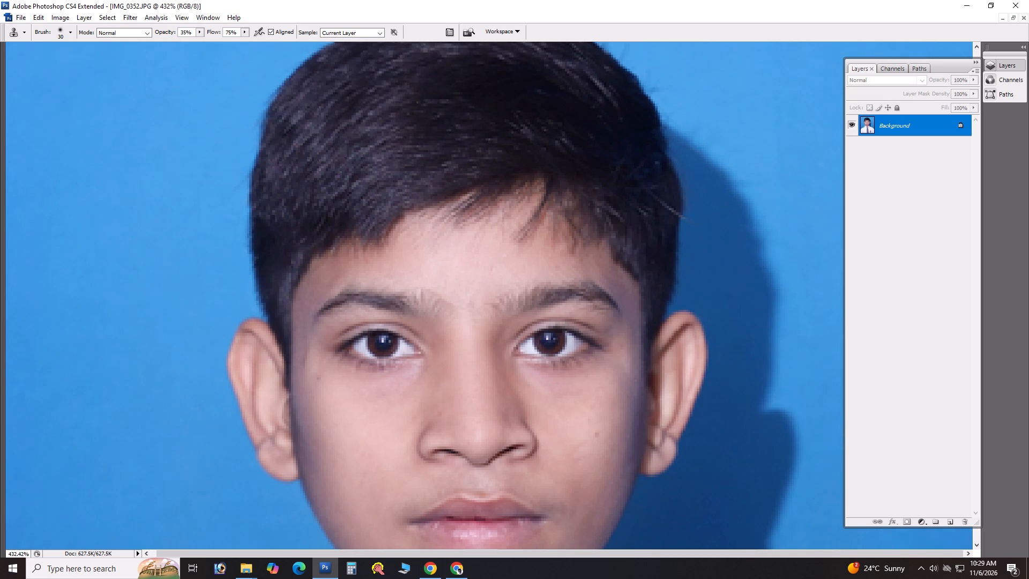
pyautogui.moveTo(473, 361); pyautogui.dragTo(465, 403)
pyautogui.moveTo(542, 437); pyautogui.dragTo(525, 222)
pyautogui.keyDown('alt'); pyautogui.moveTo(578, 272); pyautogui.dragTo(578, 286); pyautogui.keyUp('alt')
pyautogui.moveTo(578, 303); pyautogui.dragTo(580, 325)
pyautogui.moveTo(580, 335); pyautogui.dragTo(580, 344)
pyautogui.click(580, 348)
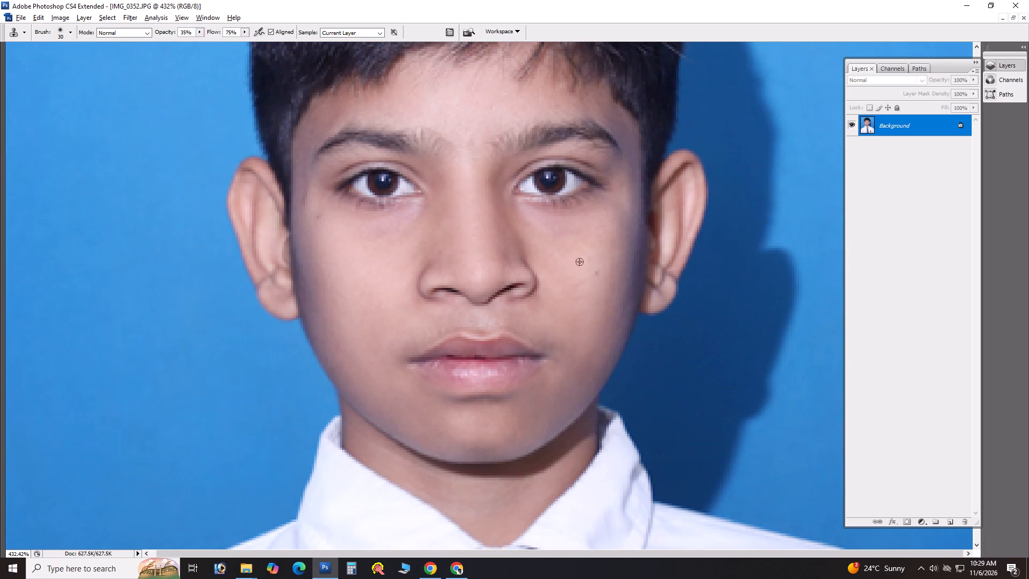
pyautogui.keyDown('alt'); pyautogui.moveTo(579, 248); pyautogui.dragTo(585, 258); pyautogui.keyUp('alt')
pyautogui.moveTo(592, 276); pyautogui.dragTo(591, 294)
pyautogui.moveTo(589, 298); pyautogui.dragTo(586, 312)
pyautogui.keyDown('alt'); pyautogui.moveTo(602, 281); pyautogui.dragTo(608, 293); pyautogui.keyUp('alt')
pyautogui.moveTo(609, 300); pyautogui.dragTo(609, 307)
pyautogui.keyDown('alt'); pyautogui.moveTo(601, 280); pyautogui.dragTo(614, 247); pyautogui.keyUp('alt')
pyautogui.moveTo(616, 234); pyautogui.dragTo(622, 213)
pyautogui.doubleClick(623, 205)
# Select the remaining shaded face edges, feather them 12 px, brighten them with the Levels midtones, and clear the selection.
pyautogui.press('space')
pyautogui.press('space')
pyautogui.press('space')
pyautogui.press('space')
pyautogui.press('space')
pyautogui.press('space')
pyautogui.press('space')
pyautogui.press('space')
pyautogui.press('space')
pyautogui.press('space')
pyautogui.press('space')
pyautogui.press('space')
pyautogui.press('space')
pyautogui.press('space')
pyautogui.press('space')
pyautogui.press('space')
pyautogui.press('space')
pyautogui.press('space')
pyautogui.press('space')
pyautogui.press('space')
pyautogui.rightClick(560, 227)
pyautogui.click(576, 236)
pyautogui.keyDown('ctrl'); pyautogui.moveTo(313, 142); pyautogui.dragTo(752, 456); pyautogui.keyUp('ctrl')
pyautogui.moveTo(489, 304); pyautogui.dragTo(482, 342)
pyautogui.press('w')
pyautogui.keyDown('shift'); pyautogui.click(545, 338); pyautogui.keyUp('shift')
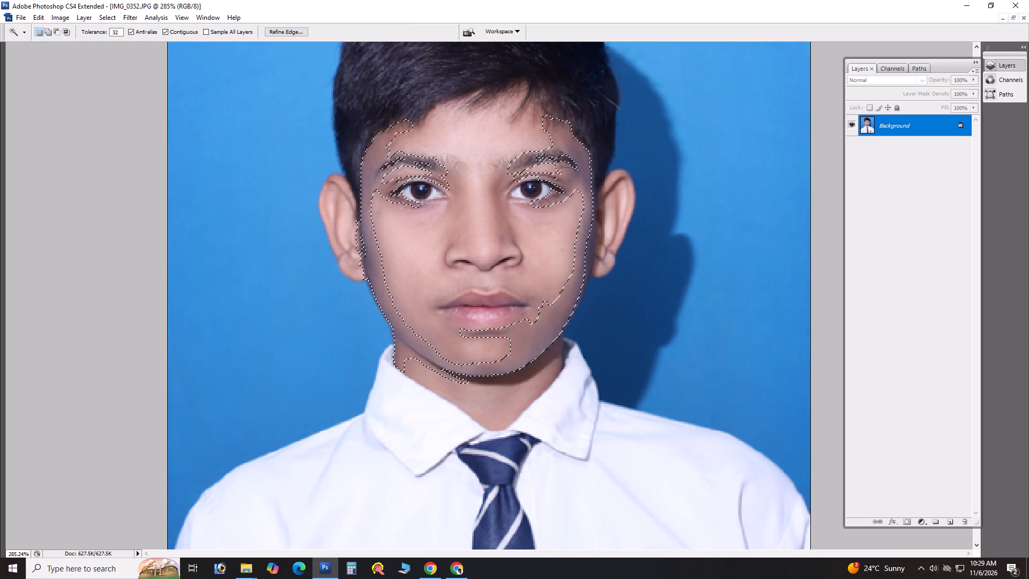
pyautogui.hotkey('ctrl', 'alt', 'd')
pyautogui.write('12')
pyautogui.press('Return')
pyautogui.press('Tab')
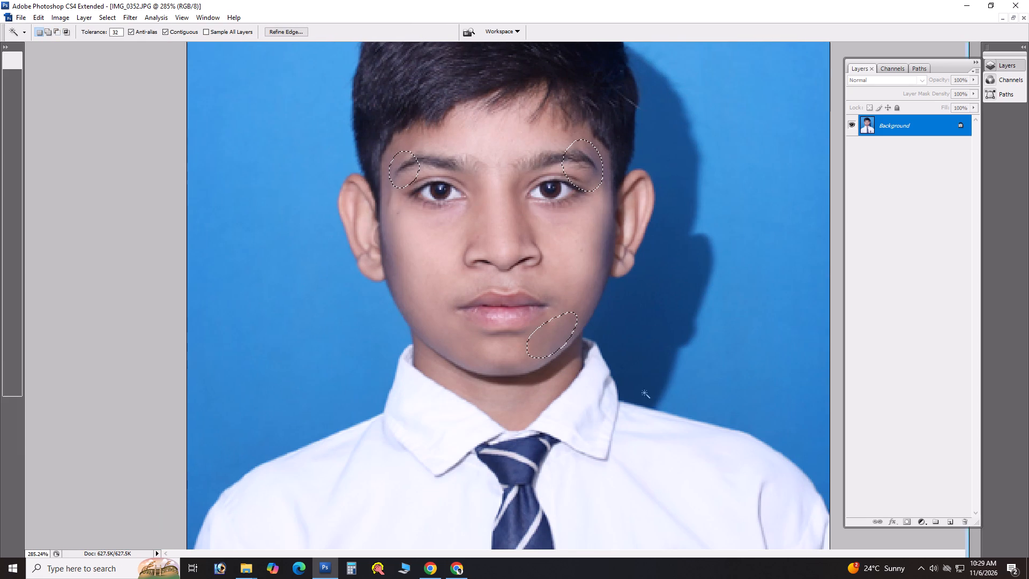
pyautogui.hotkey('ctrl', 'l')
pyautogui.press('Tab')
pyautogui.moveTo(873, 436); pyautogui.dragTo(848, 437)
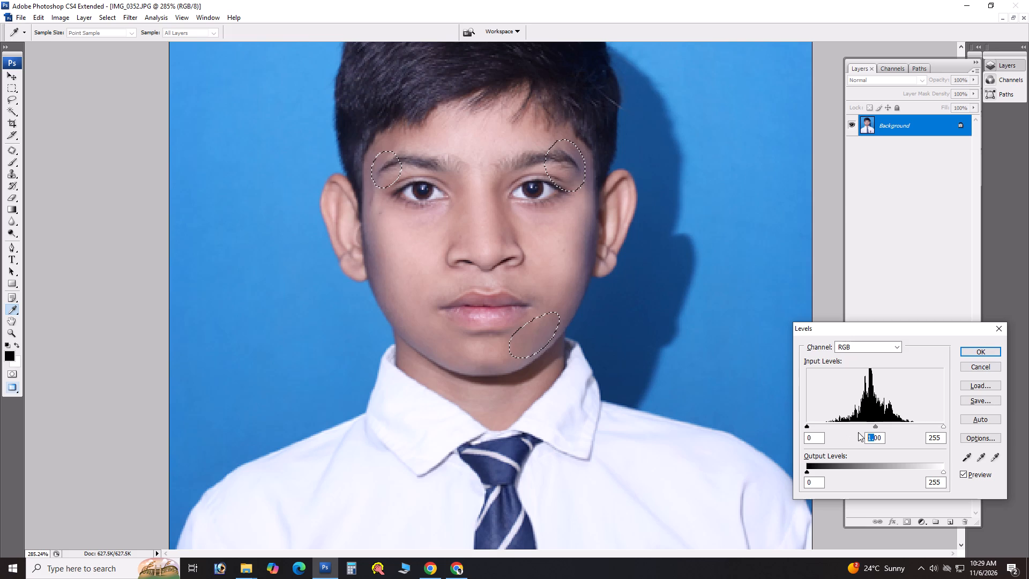
pyautogui.scroll(8, 858, 432)
pyautogui.press('Return')
pyautogui.hotkey('ctrl', 'd')
pyautogui.hotkey('ctrl', '0')
pyautogui.hotkey('ctrl', '0')
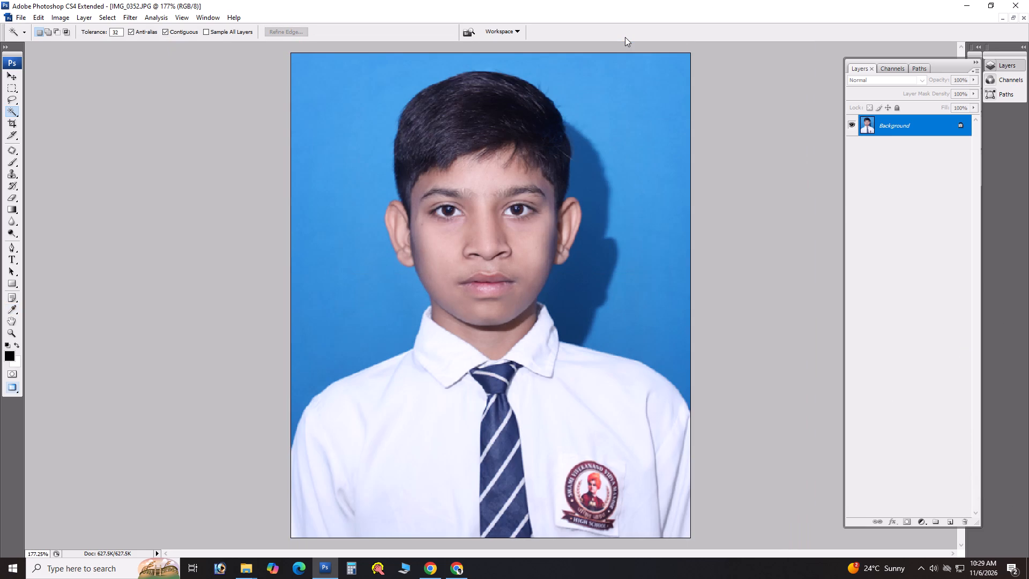
# Smooth the skin with the Portraiture filter using its Default preset, and fade the effect to 50% opacity.
pyautogui.hotkey('alt', 't')
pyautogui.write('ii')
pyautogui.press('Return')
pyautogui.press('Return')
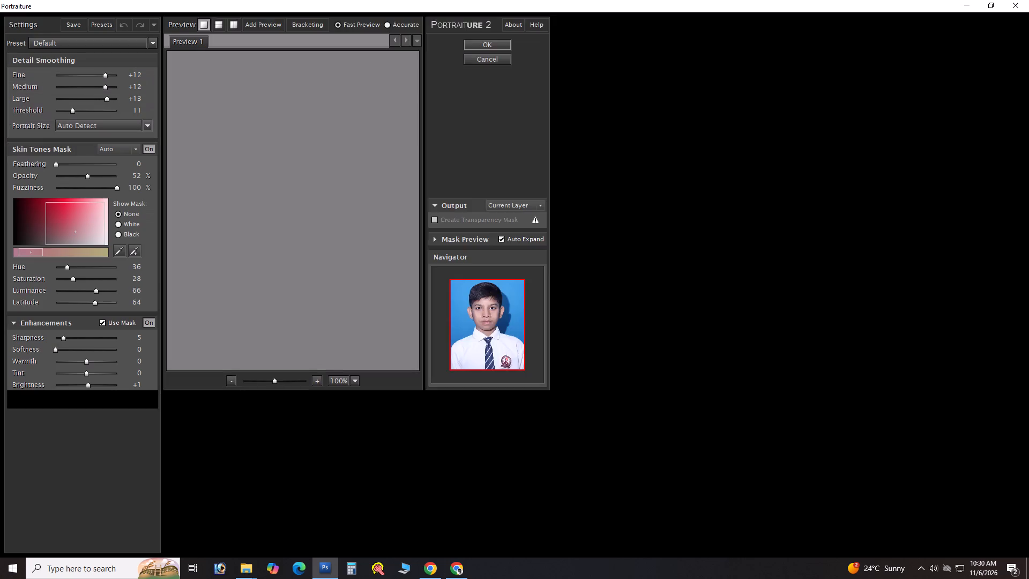
pyautogui.tripleClick(580, 217)
pyautogui.doubleClick(580, 217)
pyautogui.press('Return')
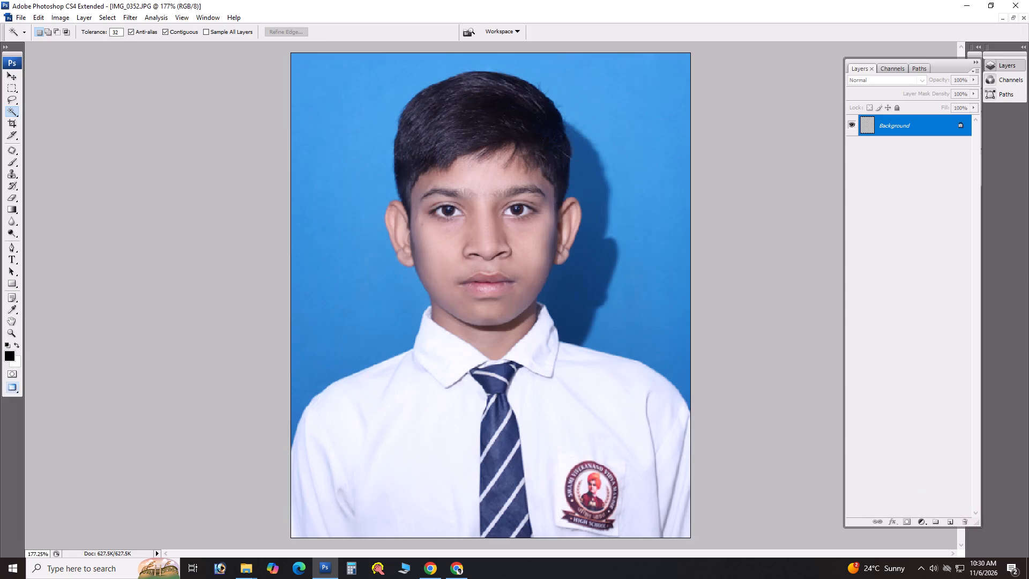
pyautogui.hotkey('ctrl', 'shift', 'f')
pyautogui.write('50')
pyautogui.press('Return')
# Apply the first filter of the second-to-last filter group and fade its effect to 80% opacity.
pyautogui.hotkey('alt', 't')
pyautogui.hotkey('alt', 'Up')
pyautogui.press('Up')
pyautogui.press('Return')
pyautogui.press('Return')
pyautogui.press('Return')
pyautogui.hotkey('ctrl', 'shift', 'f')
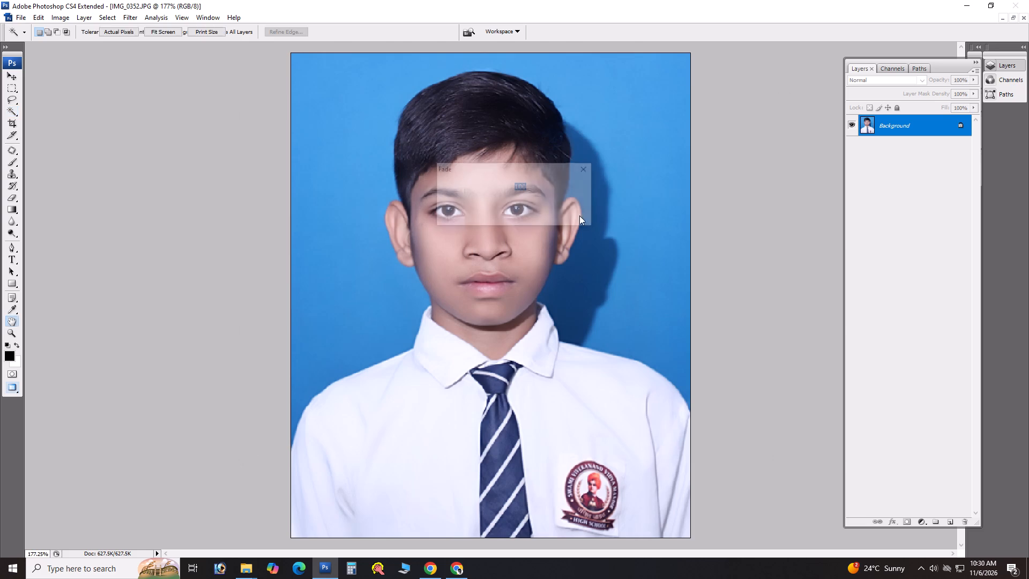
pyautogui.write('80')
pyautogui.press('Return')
# Apply the first filter of the last filter group and fade its effect to 50% opacity.
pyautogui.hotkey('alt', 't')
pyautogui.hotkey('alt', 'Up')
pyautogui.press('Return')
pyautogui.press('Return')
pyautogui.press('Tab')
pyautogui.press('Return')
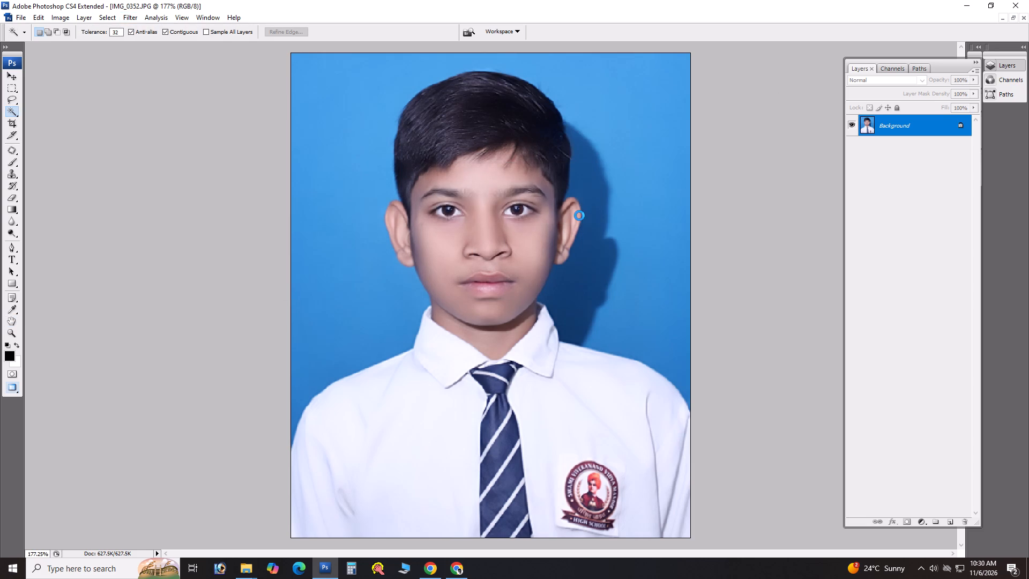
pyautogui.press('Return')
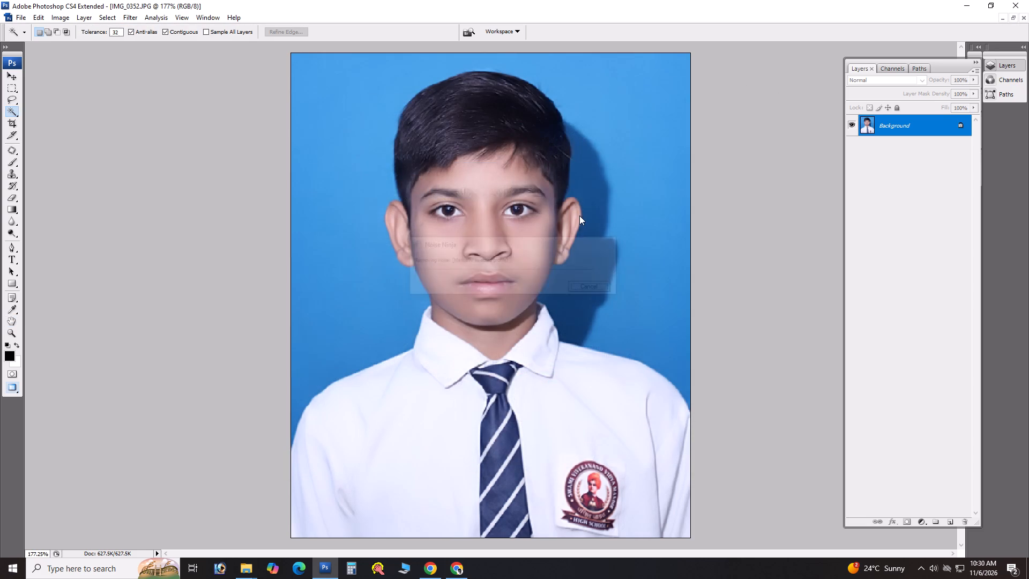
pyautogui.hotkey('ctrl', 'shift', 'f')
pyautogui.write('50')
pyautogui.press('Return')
# Select the entire blue background around the boy, including the darker shadow areas beside his head and neck.
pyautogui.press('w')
pyautogui.keyDown('shift'); pyautogui.click(607, 161); pyautogui.keyUp('shift')
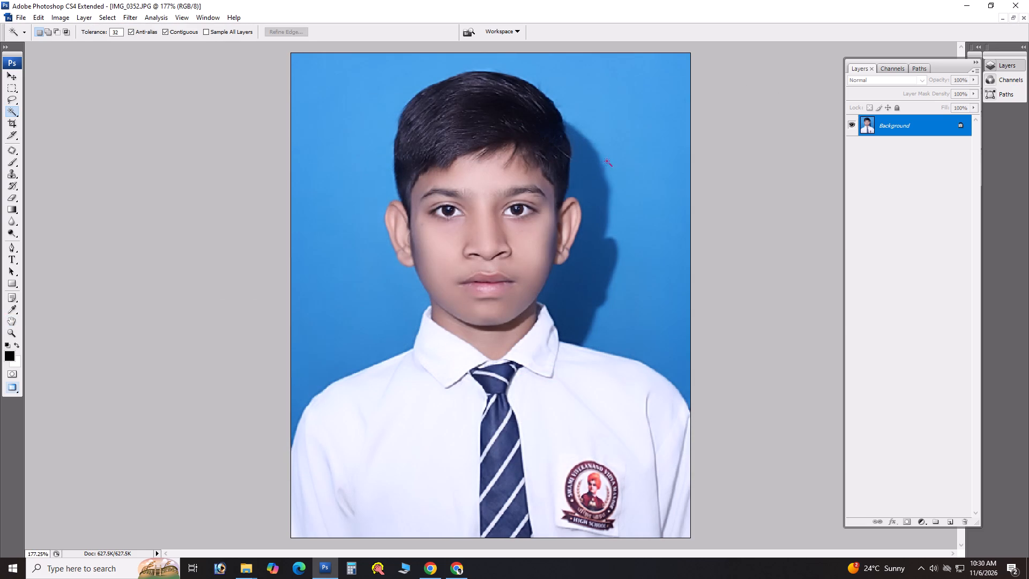
pyautogui.keyDown('shift'); pyautogui.moveTo(607, 158); pyautogui.dragTo(606, 150); pyautogui.keyUp('shift')
pyautogui.keyDown('shift'); pyautogui.doubleClick(606, 150); pyautogui.keyUp('shift')
pyautogui.keyDown('shift'); pyautogui.tripleClick(624, 305); pyautogui.keyUp('shift')
pyautogui.keyDown('shift'); pyautogui.tripleClick(593, 278); pyautogui.keyUp('shift')
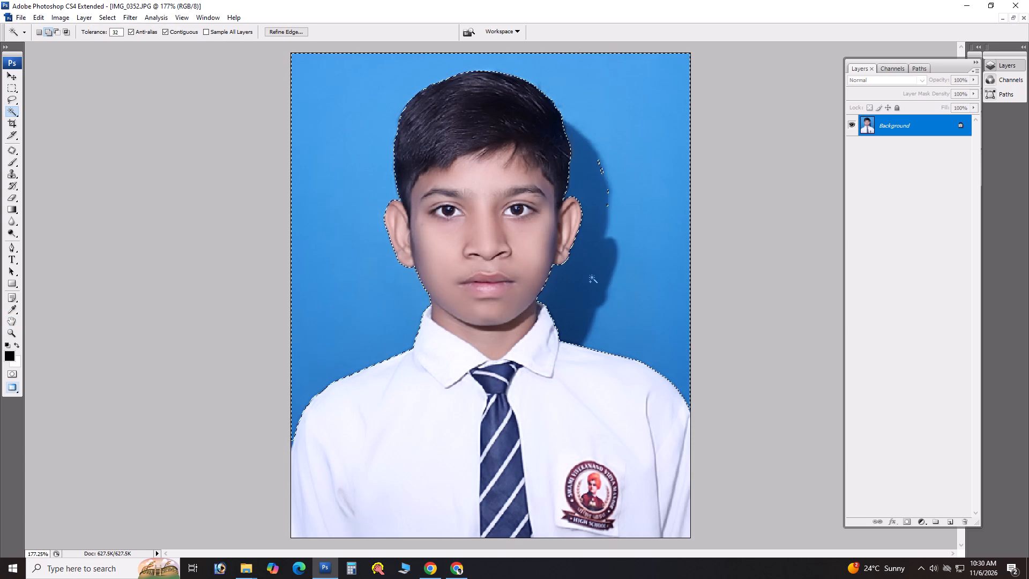
pyautogui.keyDown('shift'); pyautogui.doubleClick(592, 277); pyautogui.keyUp('shift')
pyautogui.keyDown('shift'); pyautogui.click(620, 168); pyautogui.keyUp('shift')
pyautogui.keyDown('shift'); pyautogui.doubleClick(614, 169); pyautogui.keyUp('shift')
pyautogui.keyDown('shift'); pyautogui.tripleClick(608, 168); pyautogui.keyUp('shift')
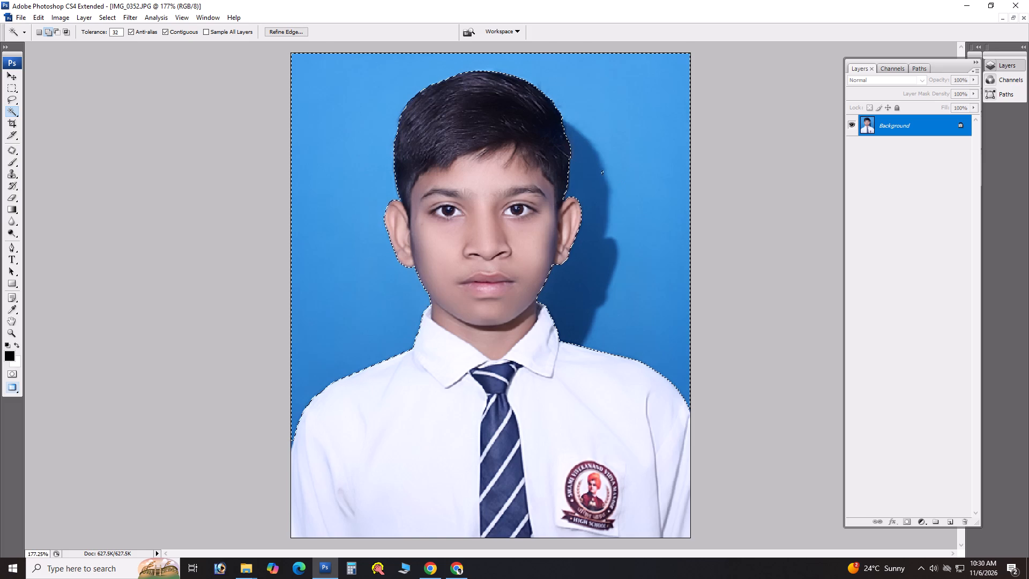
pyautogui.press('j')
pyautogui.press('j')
pyautogui.keyDown('shift'); pyautogui.moveTo(614, 152); pyautogui.dragTo(658, 169); pyautogui.keyUp('shift')
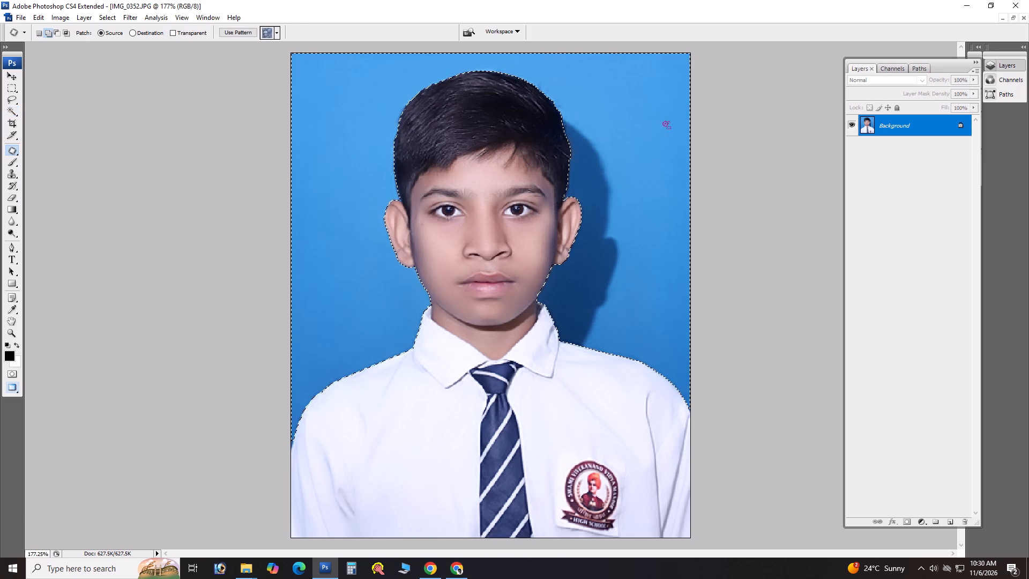
# Feather the background selection 1 px, fill it with a light blue sampled from the backdrop, and clear the selection.
pyautogui.hotkey('ctrl', 'alt', 'd')
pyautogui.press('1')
pyautogui.press('Return')
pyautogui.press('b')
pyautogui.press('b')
pyautogui.keyDown('alt'); pyautogui.click(651, 105); pyautogui.keyUp('alt')
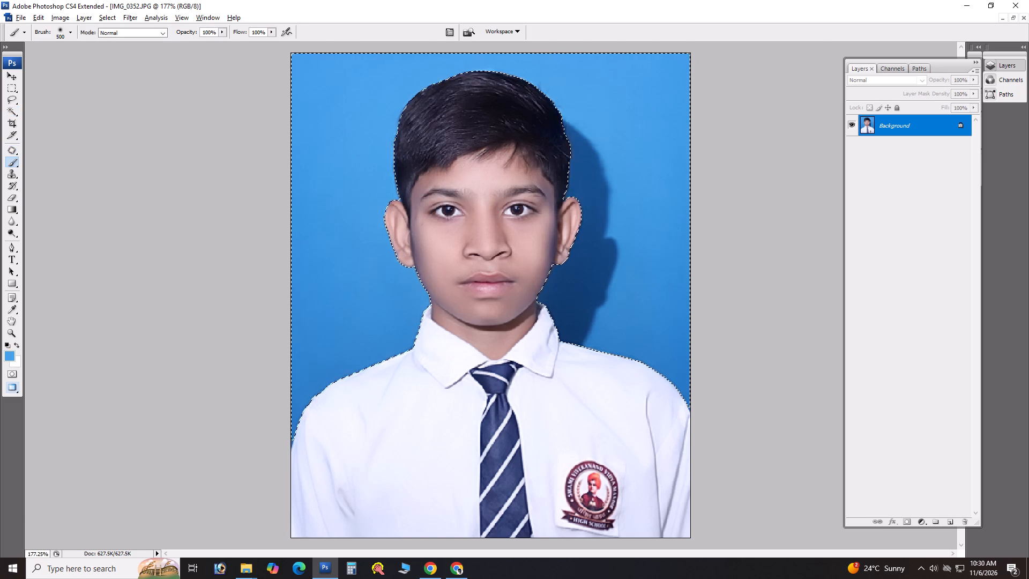
pyautogui.hotkey('alt', 'Delete')
pyautogui.hotkey('ctrl', 'd')
# Adjust the portrait's Levels with black input 12, midtones 1.03 and a lowered white input, and compare before and after.
pyautogui.hotkey('ctrl', '0')
pyautogui.hotkey('ctrl', 'l')
pyautogui.press('Tab')
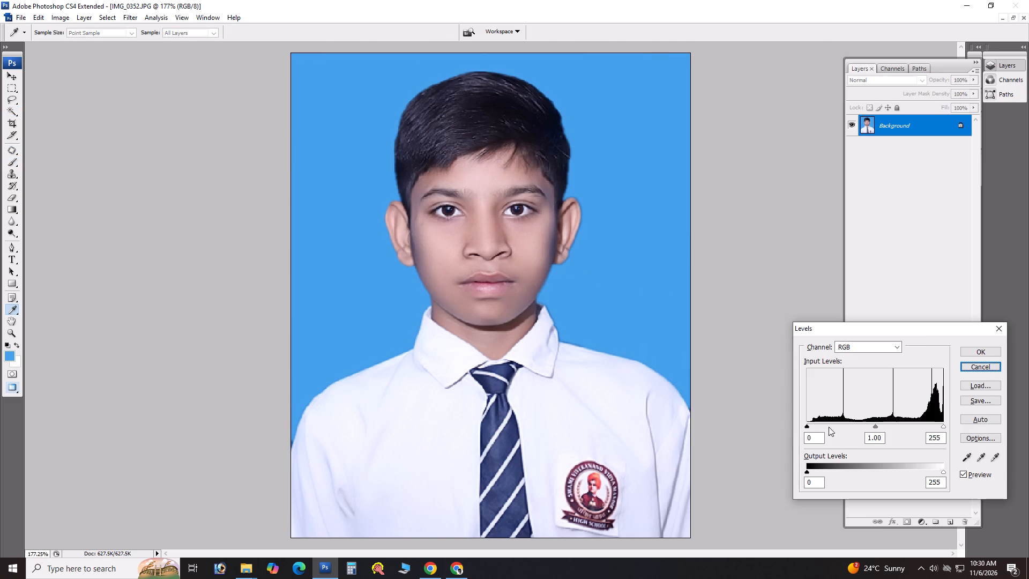
pyautogui.moveTo(815, 436); pyautogui.dragTo(793, 443)
pyautogui.scroll(15, 846, 402)
pyautogui.press('Tab')
pyautogui.press('Tab')
pyautogui.scroll(-4, 846, 402)
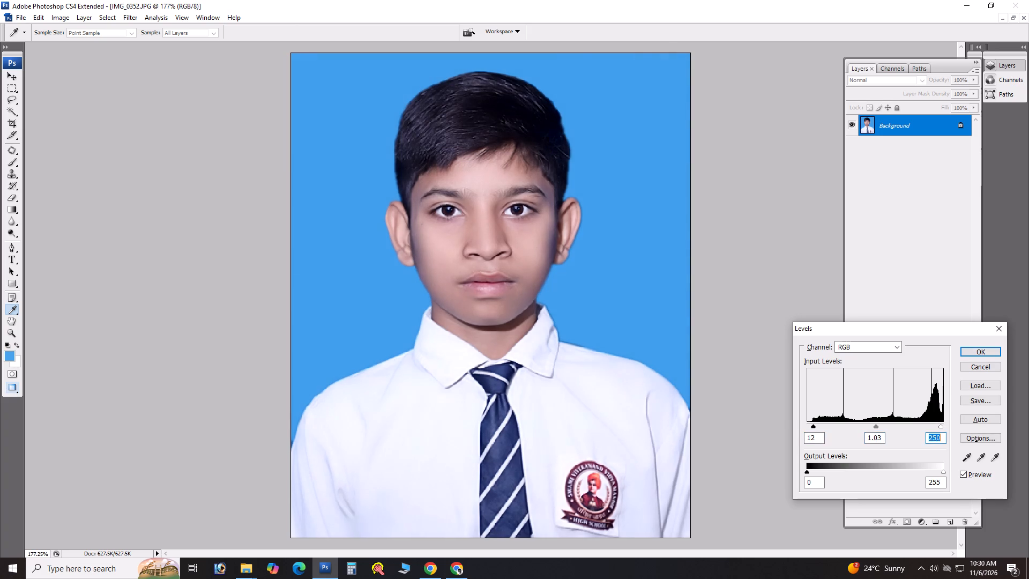
pyautogui.scroll(-3, 846, 402)
pyautogui.press('Return')
pyautogui.hotkey('ctrl', 'alt', 'z')
pyautogui.hotkey('ctrl', 'z')
pyautogui.hotkey('ctrl', 'z')
pyautogui.hotkey('ctrl', 'z')
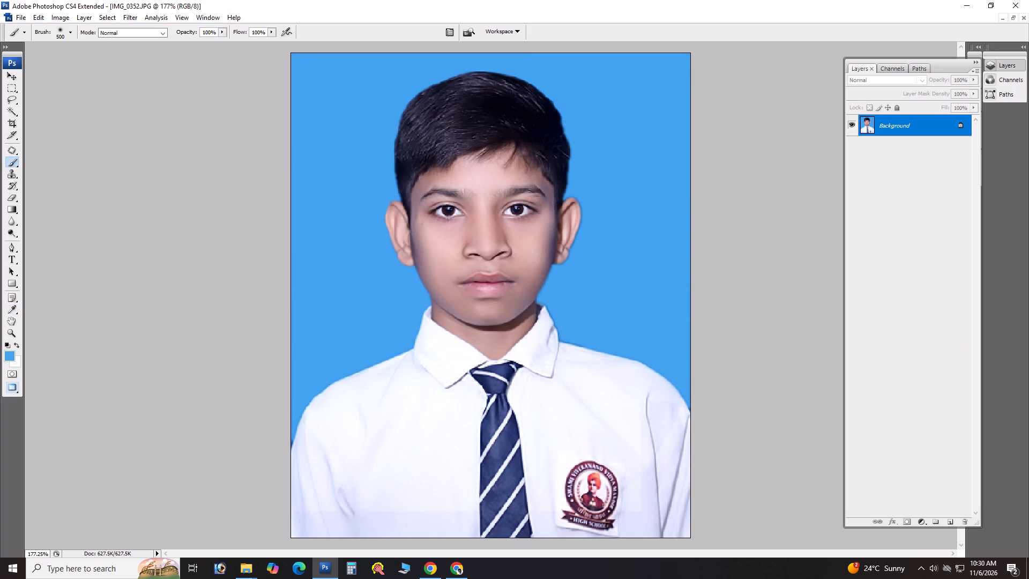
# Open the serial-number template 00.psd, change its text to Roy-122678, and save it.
pyautogui.hotkey('ctrl', 'o')
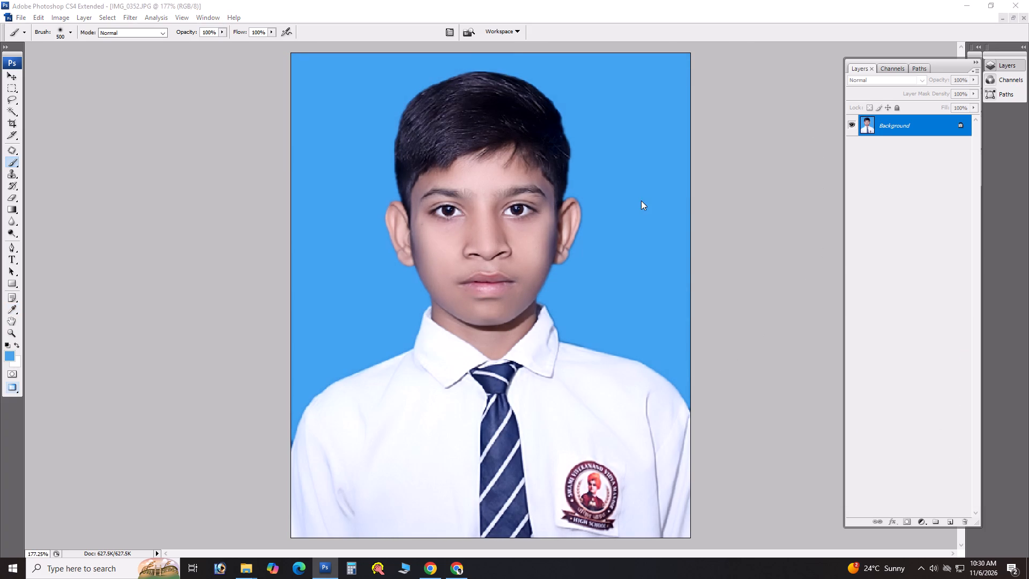
pyautogui.doubleClick(274, 110)
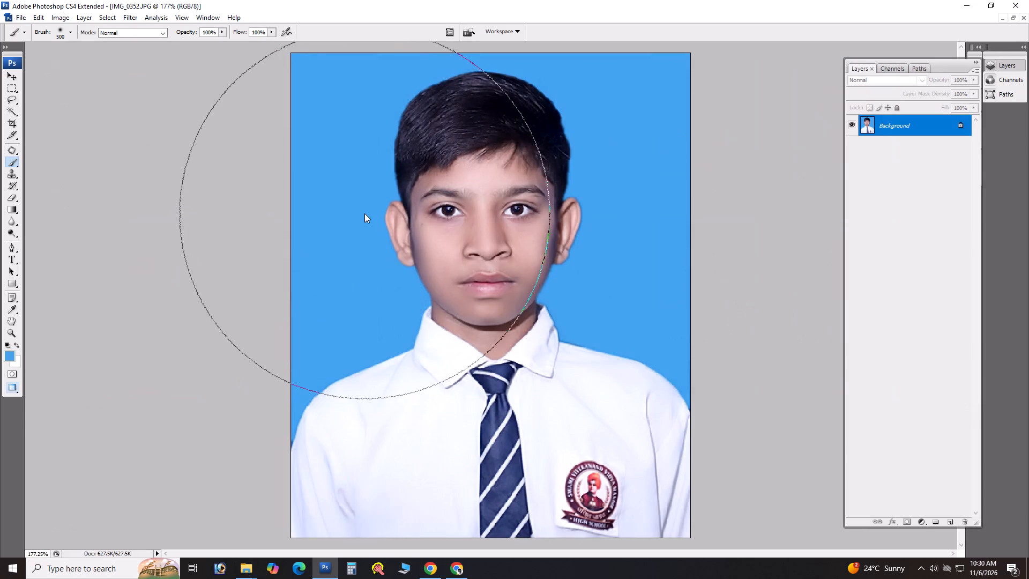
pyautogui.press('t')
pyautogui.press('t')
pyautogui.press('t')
pyautogui.moveTo(526, 295); pyautogui.dragTo(583, 301)
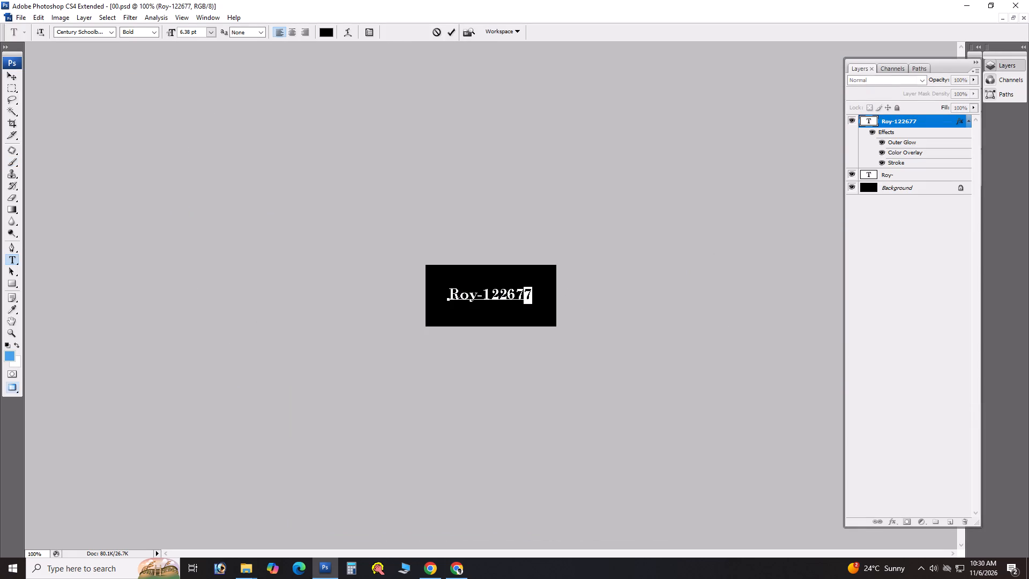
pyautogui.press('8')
pyautogui.press('Return')
pyautogui.hotkey('ctrl', 's')
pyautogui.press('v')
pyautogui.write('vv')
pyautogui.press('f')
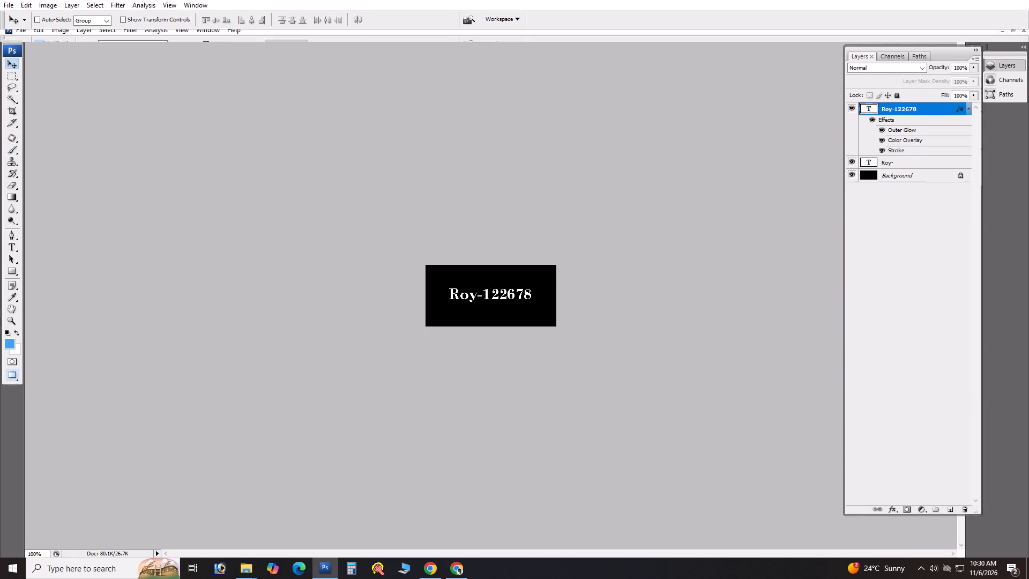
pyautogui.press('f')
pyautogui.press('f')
pyautogui.moveTo(111, 88); pyautogui.dragTo(259, 247)
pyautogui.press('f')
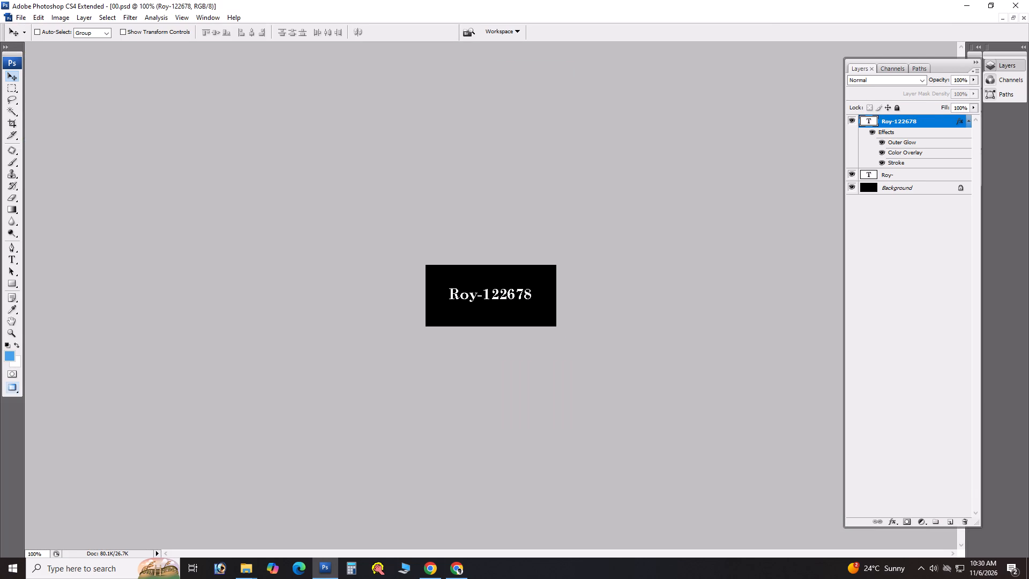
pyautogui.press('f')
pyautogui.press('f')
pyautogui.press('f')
pyautogui.moveTo(98, 107); pyautogui.dragTo(263, 258)
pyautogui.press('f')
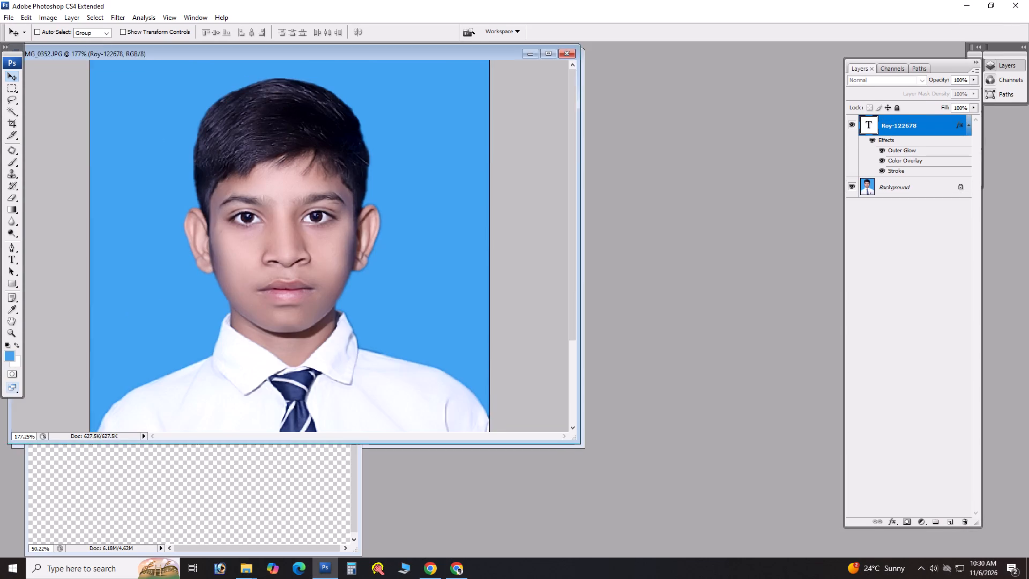
pyautogui.moveTo(477, 195); pyautogui.dragTo(411, 483)
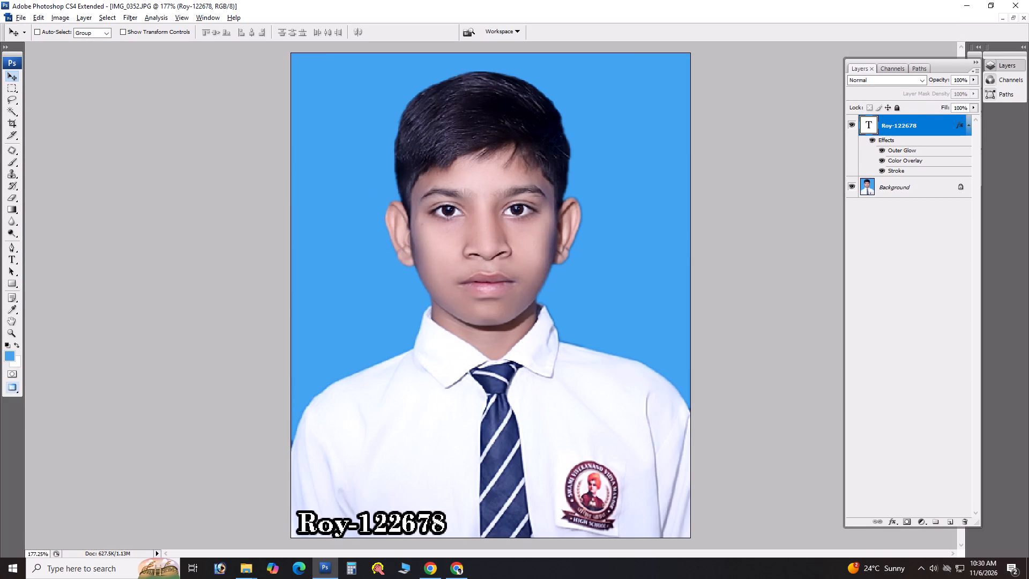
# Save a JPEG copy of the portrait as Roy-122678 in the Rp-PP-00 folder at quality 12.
pyautogui.hotkey('ctrl', 'alt', 's')
pyautogui.click(45, 85)
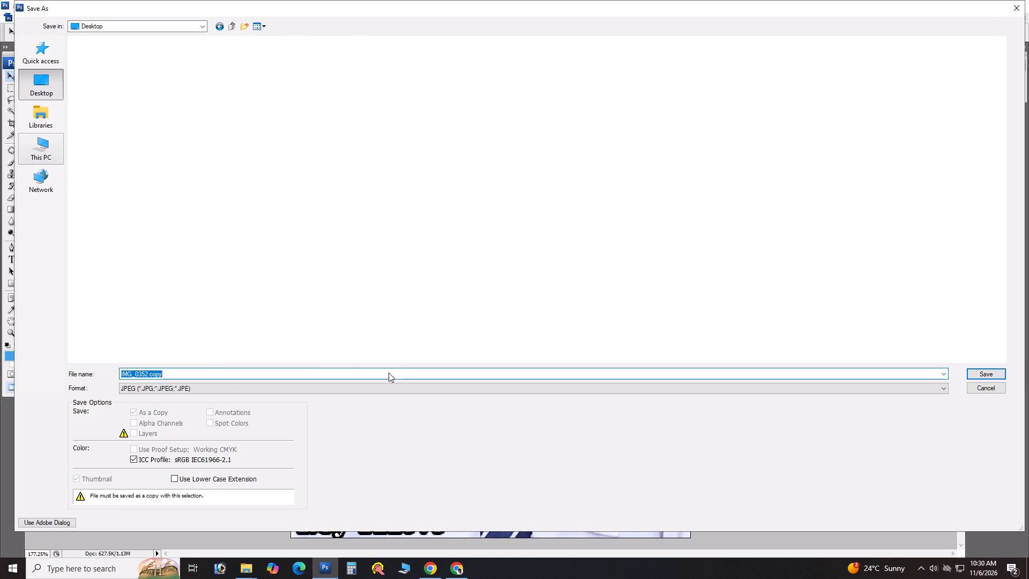
pyautogui.doubleClick(863, 172)
pyautogui.click(596, 148)
pyautogui.press('End')
pyautogui.press('End')
pyautogui.press('End')
pyautogui.press('End')
pyautogui.press('End')
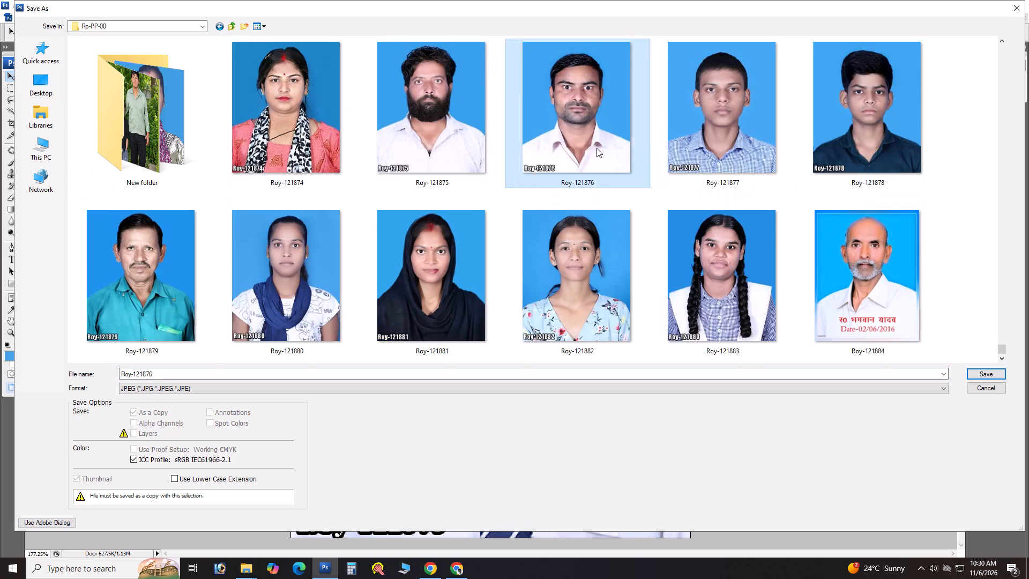
pyautogui.doubleClick(199, 375)
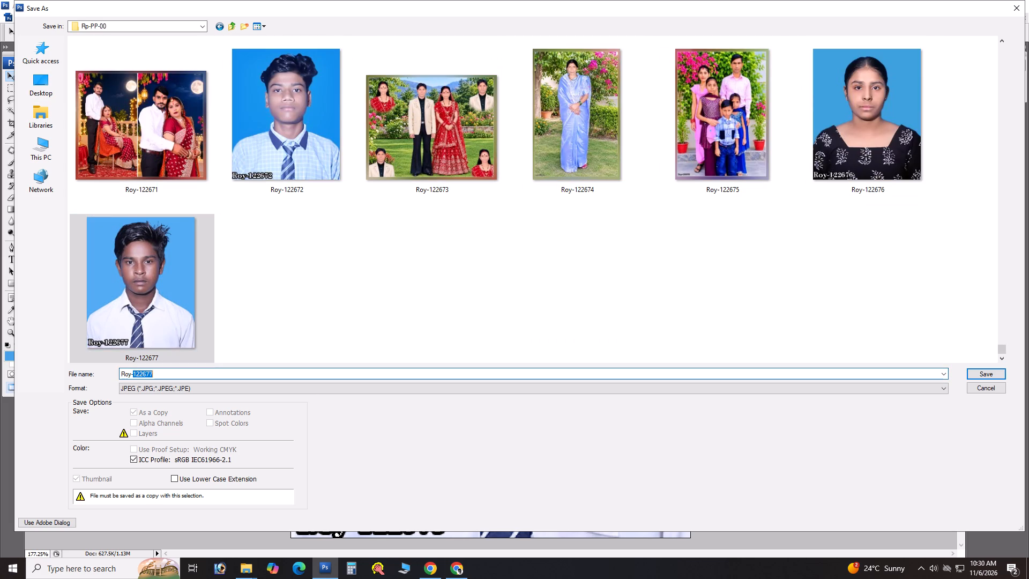
pyautogui.click(199, 375)
pyautogui.press('BackSpace')
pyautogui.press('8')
pyautogui.press('Return')
pyautogui.press('Return')
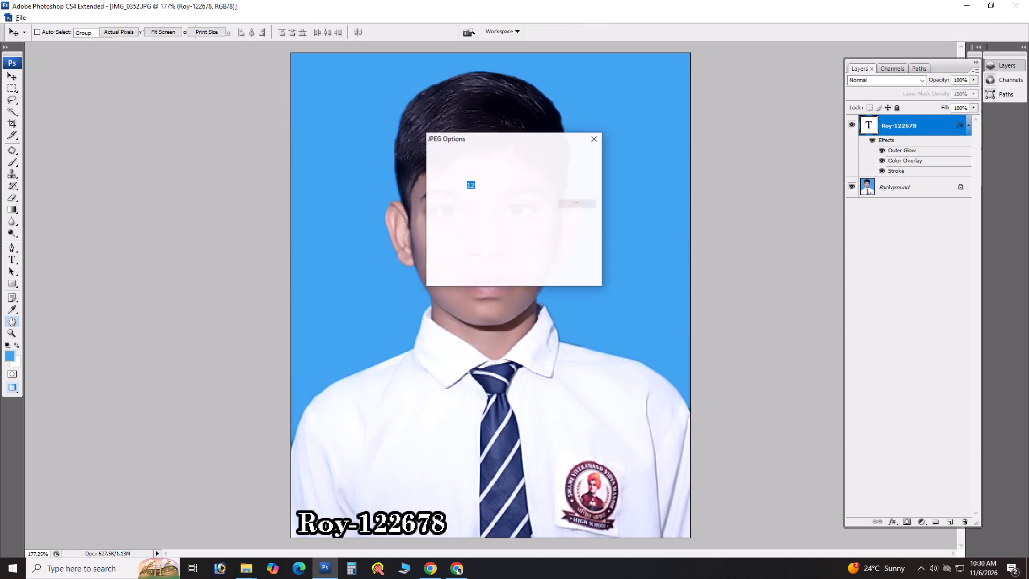
# Merge the portrait's layers and run the passport layout action to make a sheet of eight copies.
pyautogui.hotkey('ctrl', 'shift', 'e')
pyautogui.hotkey('ctrl', 'shift', 'e')
pyautogui.hotkey('ctrl', 'shift', 'e')
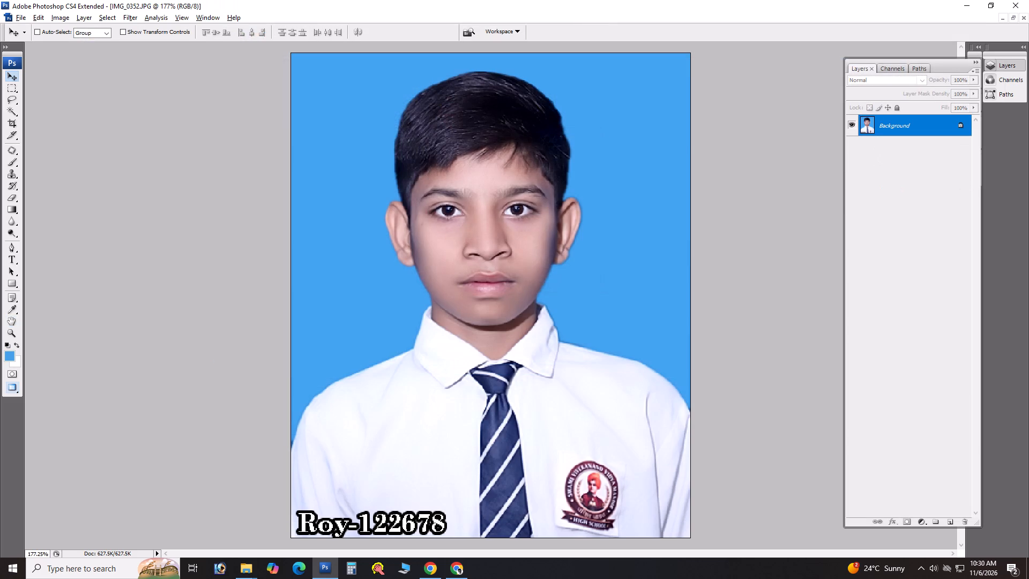
pyautogui.press('F8')
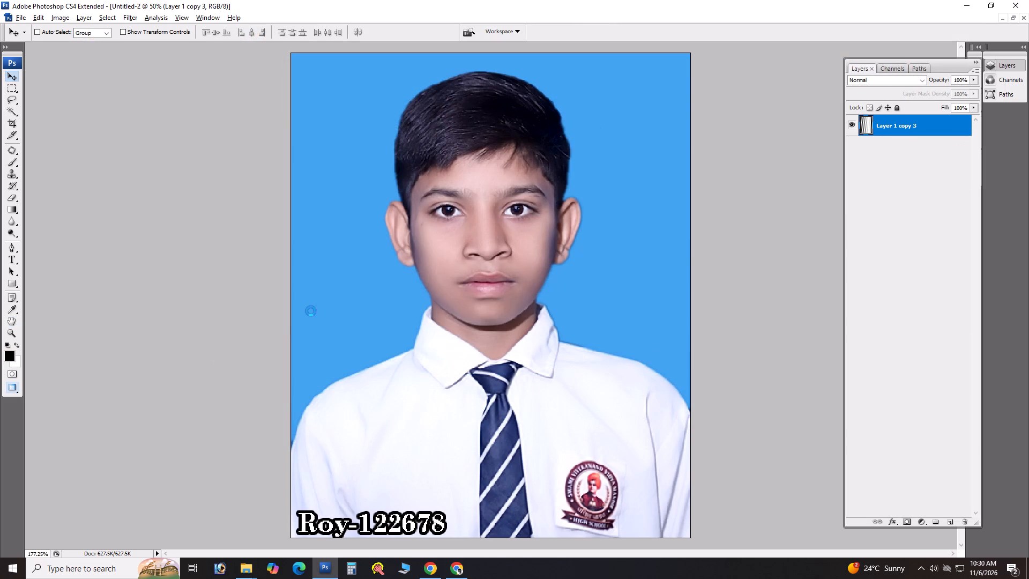
# Select the lower four portraits on the new Untitled-2 sheet and cut them.
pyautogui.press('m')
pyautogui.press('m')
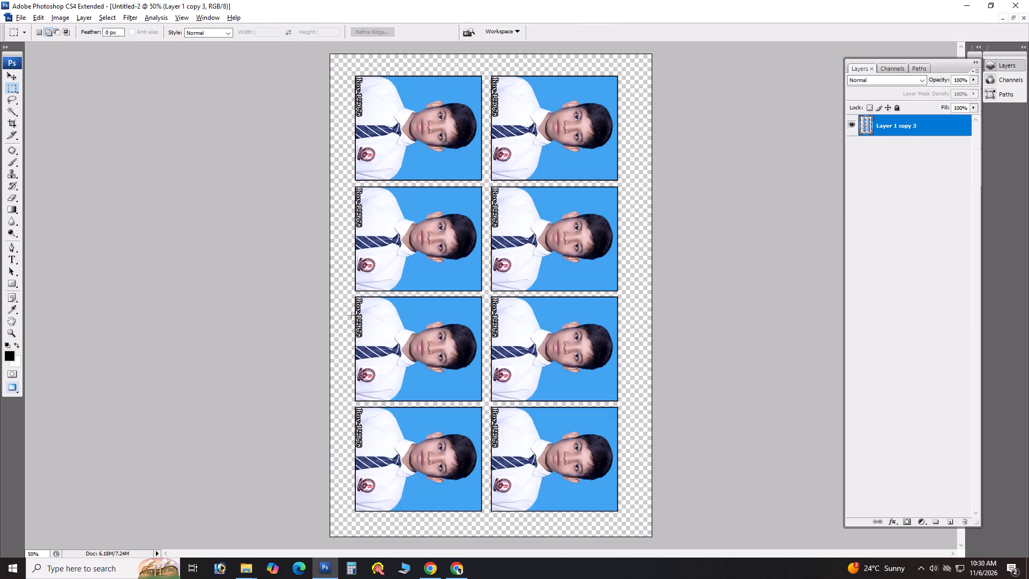
pyautogui.moveTo(349, 292); pyautogui.dragTo(1008, 566)
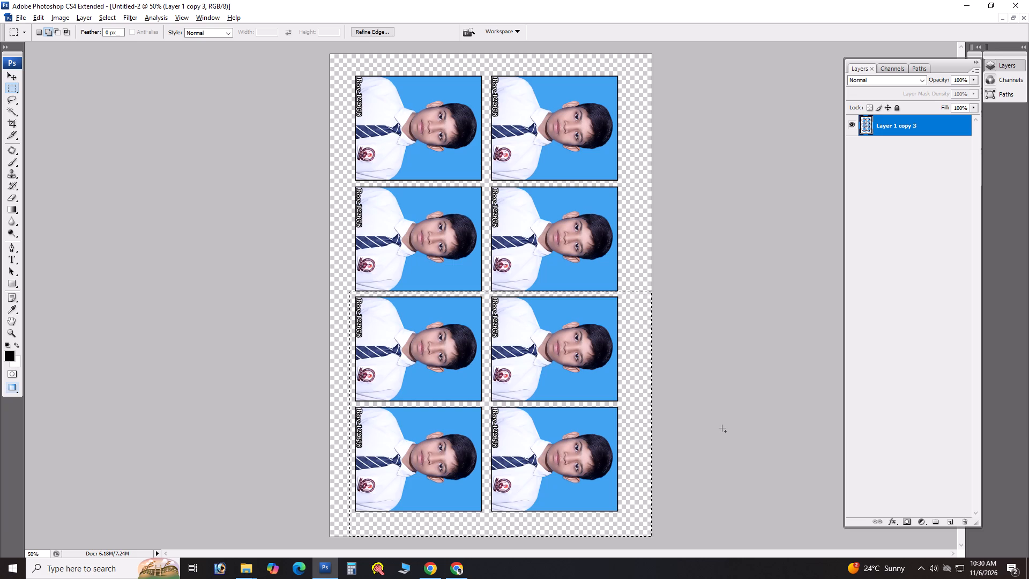
pyautogui.press('Down')
pyautogui.press('Down')
pyautogui.press('Left')
pyautogui.hotkey('shift', 'Left')
pyautogui.hotkey('shift', 'Left')
pyautogui.hotkey('shift', 'Left')
pyautogui.hotkey('ctrl', 'x')
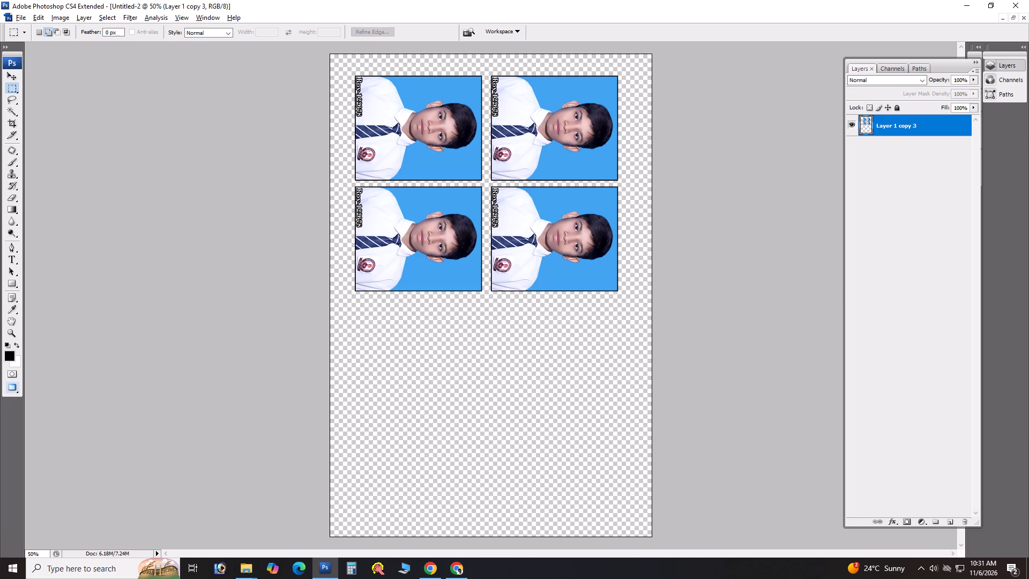
# Close the Untitled-2 sheet and IMG_0352 without saving, and close the serial-number template.
pyautogui.hotkey('ctrl', 'w')
pyautogui.press('Tab')
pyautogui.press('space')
pyautogui.hotkey('ctrl', 'w')
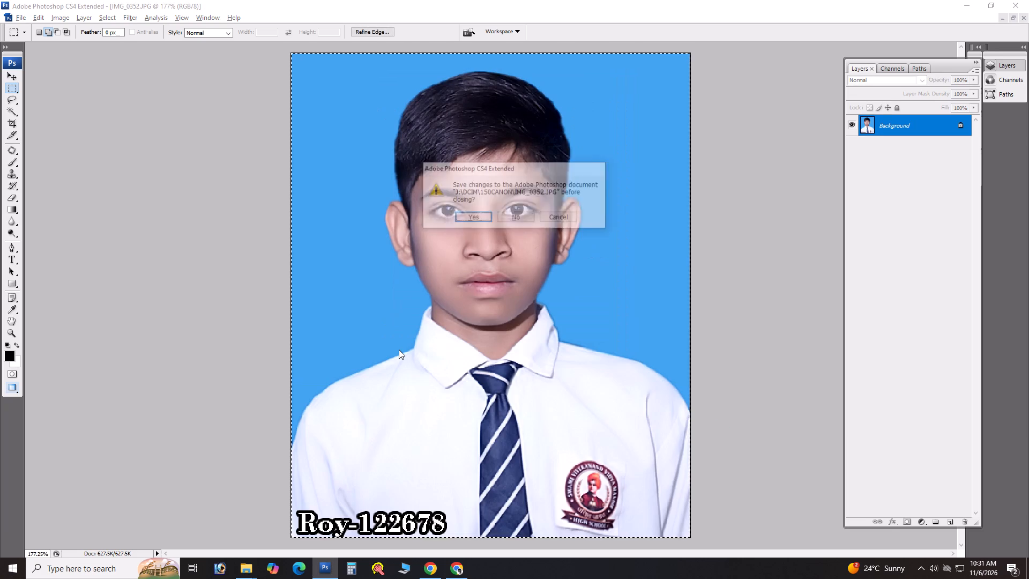
pyautogui.press('Tab')
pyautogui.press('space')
pyautogui.hotkey('ctrl', 'w')
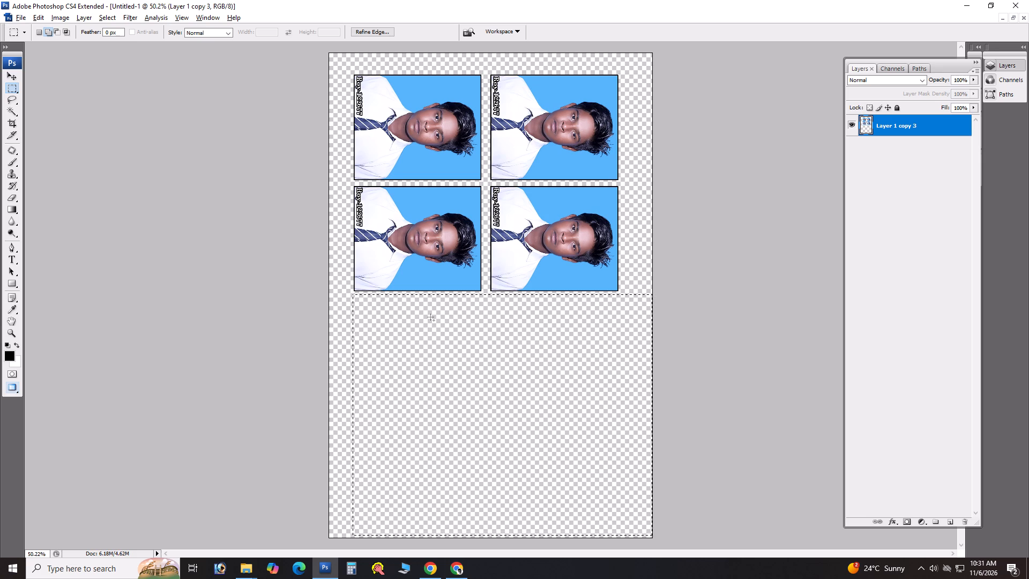
# Paste the four portraits into the Untitled-1 sheet and align them in the empty lower half under the existing four.
pyautogui.hotkey('ctrl', 'd')
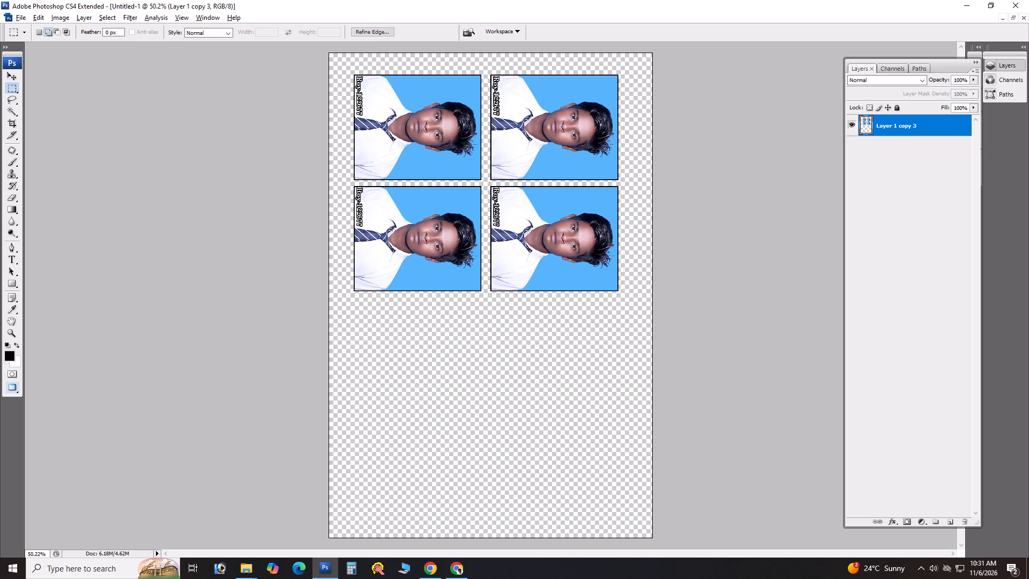
pyautogui.hotkey('ctrl', 'v')
pyautogui.hotkey('ctrl', 't')
pyautogui.keyDown('shift'); pyautogui.moveTo(500, 299); pyautogui.dragTo(497, 411); pyautogui.keyUp('shift')
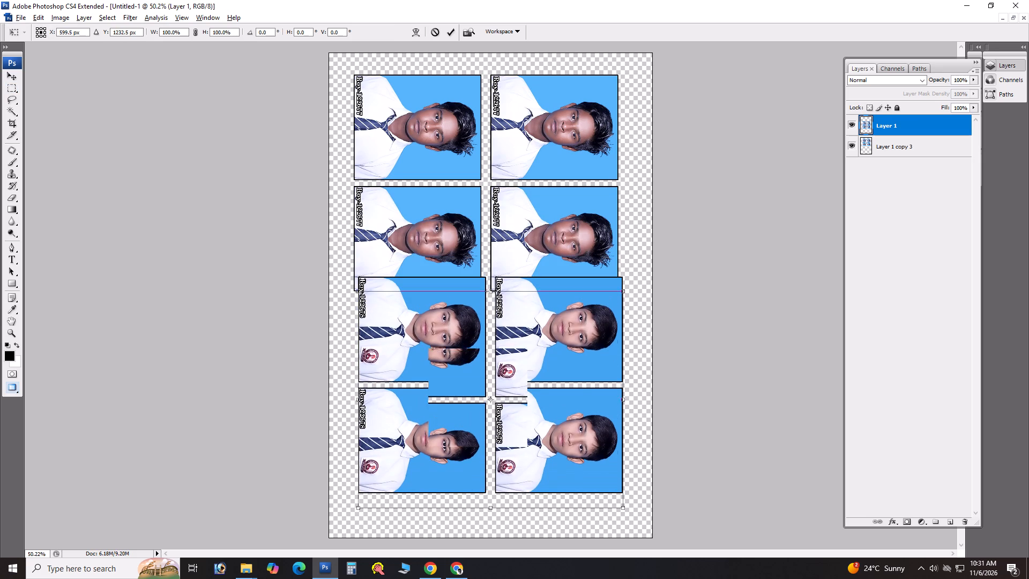
pyautogui.keyDown('shift'); pyautogui.moveTo(497, 411); pyautogui.dragTo(496, 413); pyautogui.keyUp('shift')
pyautogui.press('Return')
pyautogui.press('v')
pyautogui.hotkey('shift', 'Up')
pyautogui.hotkey('shift', 'Left')
pyautogui.hotkey('shift', 'Up')
pyautogui.hotkey('shift', 'Up')
pyautogui.press('Left')
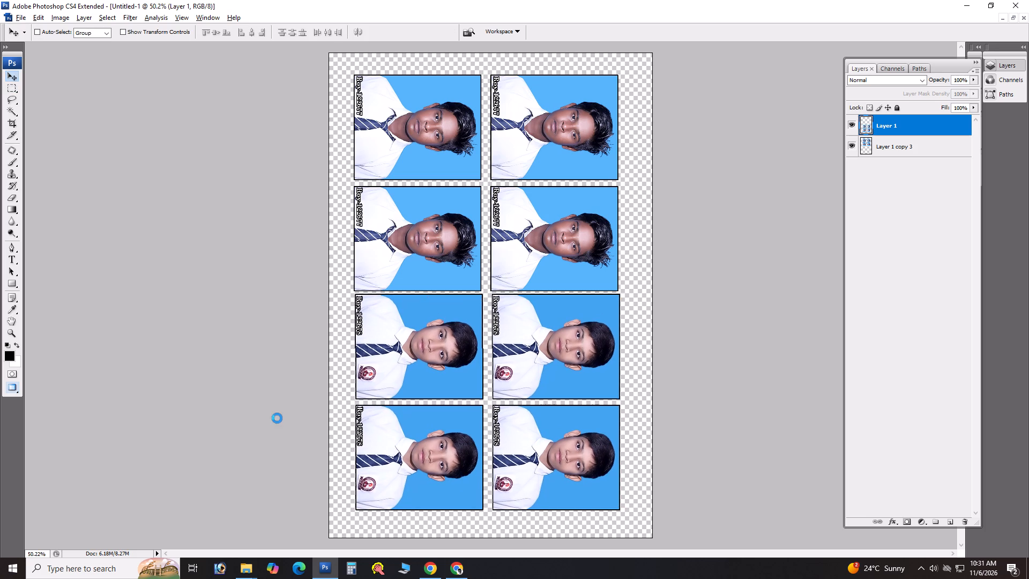
pyautogui.press('Left')
pyautogui.press('Down')
pyautogui.press('Down')
pyautogui.press('Left')
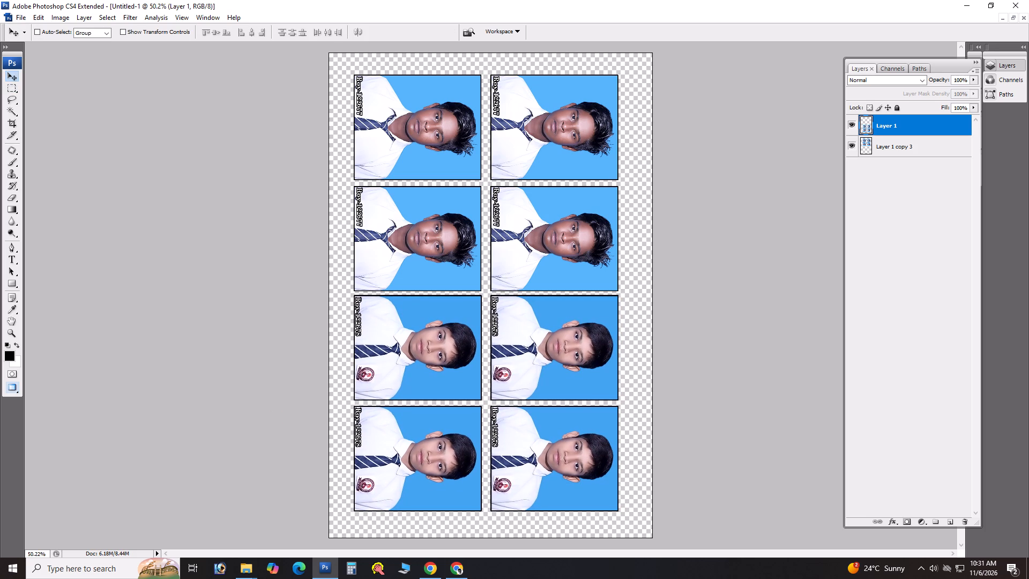
# Save a copy of the combined passport sheet to the Desktop as dfgdfg.
pyautogui.hotkey('ctrl', 'alt', 's')
pyautogui.click(62, 77)
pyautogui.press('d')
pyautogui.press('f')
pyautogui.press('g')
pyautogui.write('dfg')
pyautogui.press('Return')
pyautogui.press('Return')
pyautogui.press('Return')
# Set up the desktop picture dfgdfg for printing on the EPSON L130, accepting the printer properties with the 4x6 preset.
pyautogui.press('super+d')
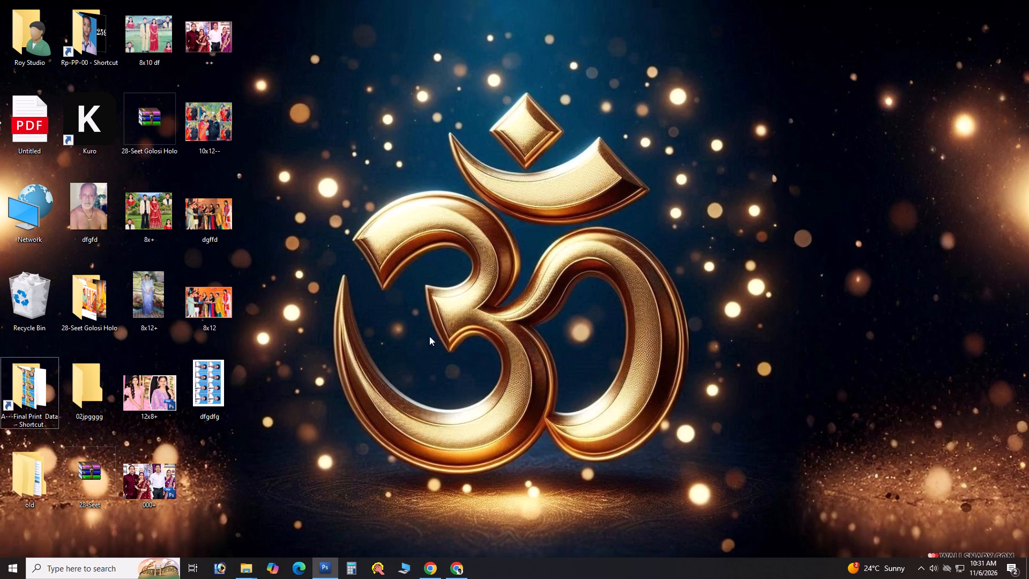
pyautogui.rightClick(228, 375)
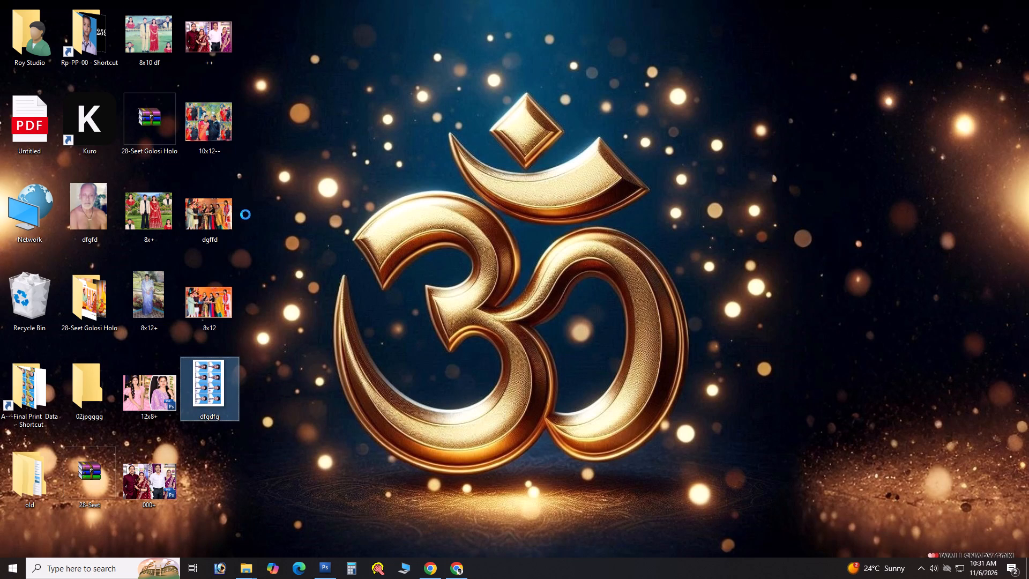
pyautogui.click(259, 169)
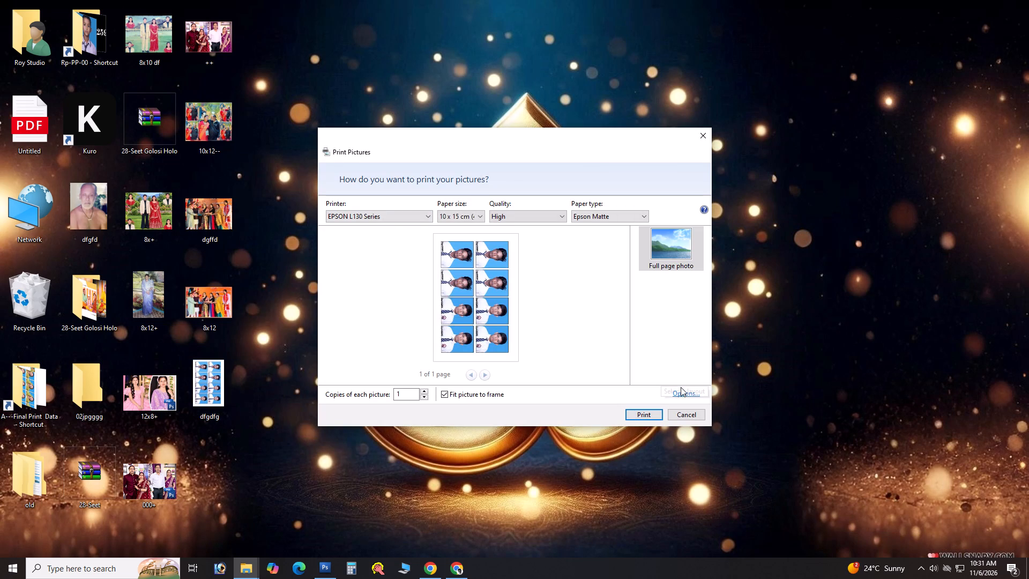
pyautogui.click(682, 391)
pyautogui.click(427, 311)
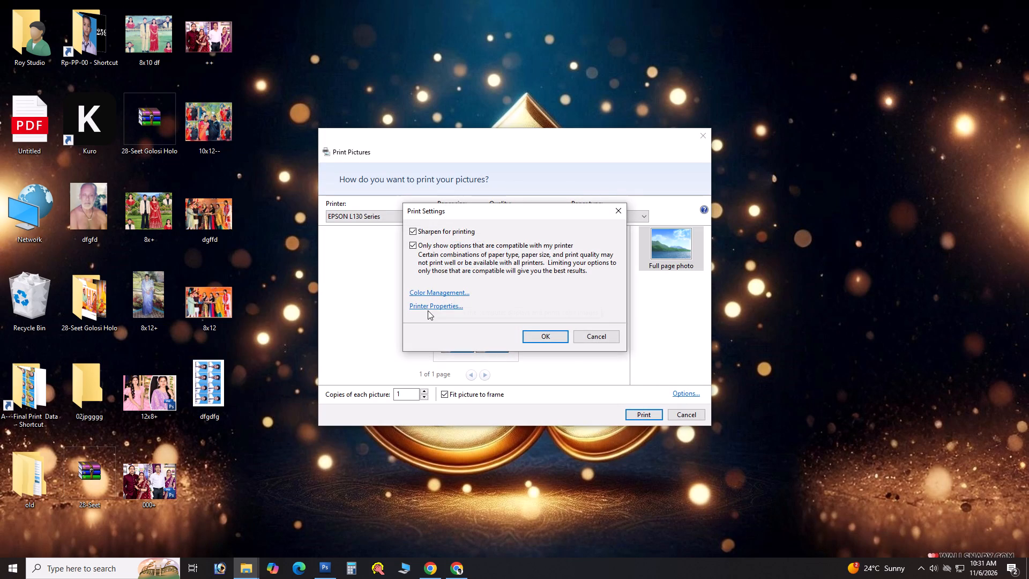
pyautogui.click(428, 310)
pyautogui.click(429, 309)
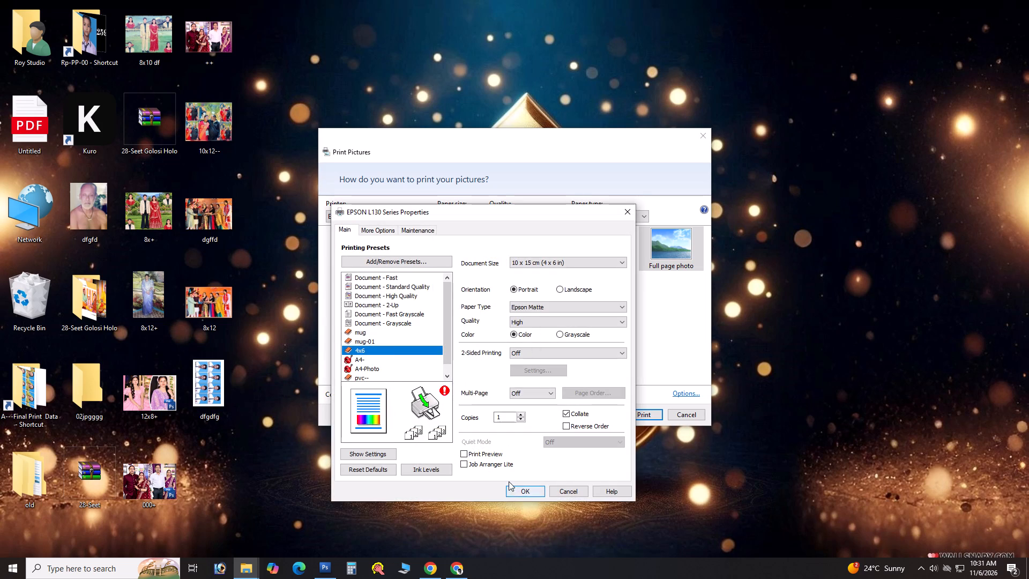
pyautogui.click(516, 493)
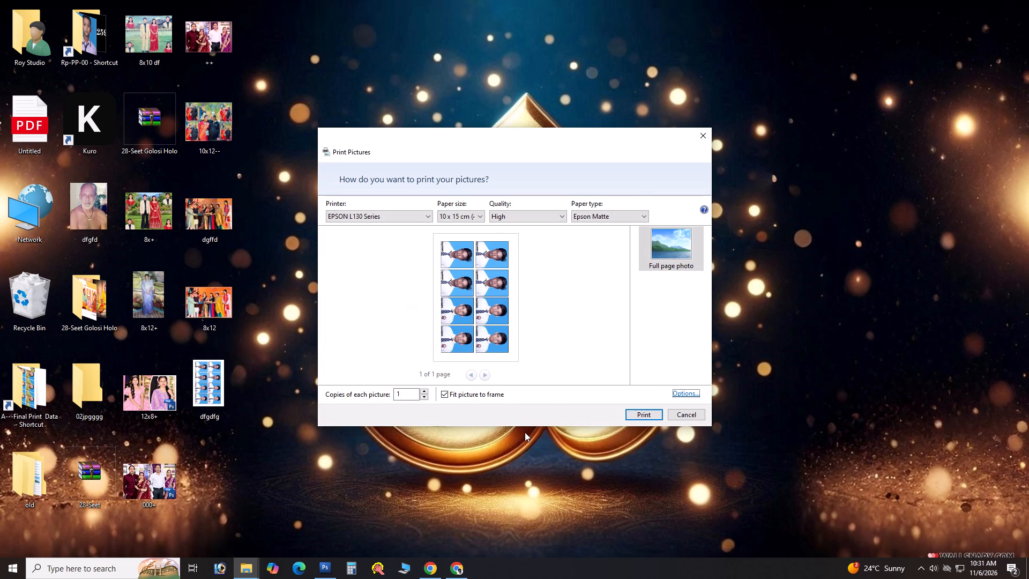
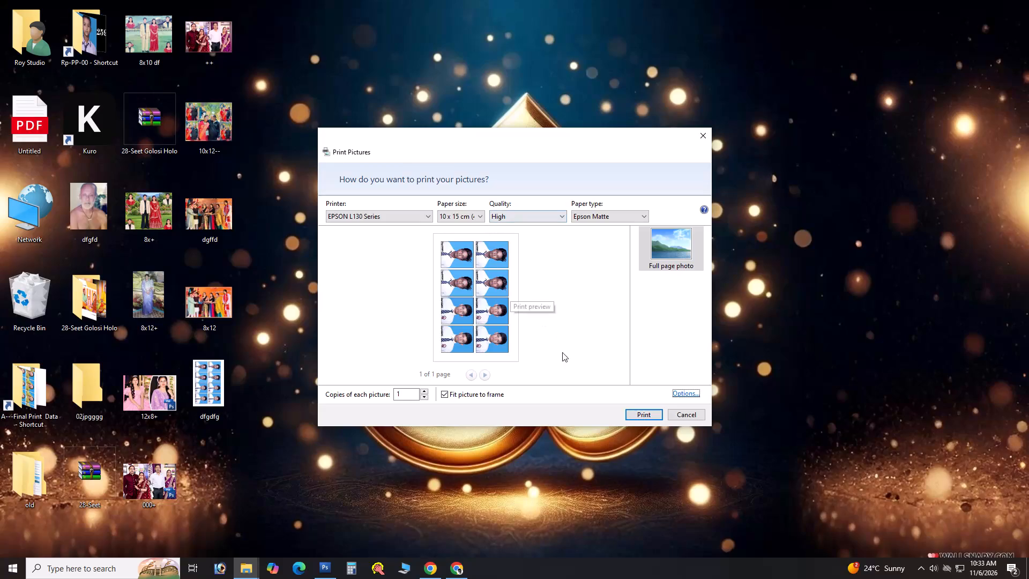
# Apply the 4x6 preset in the EPSON L130 printer properties and print the dfgdfg passport sheet.
pyautogui.click(675, 395)
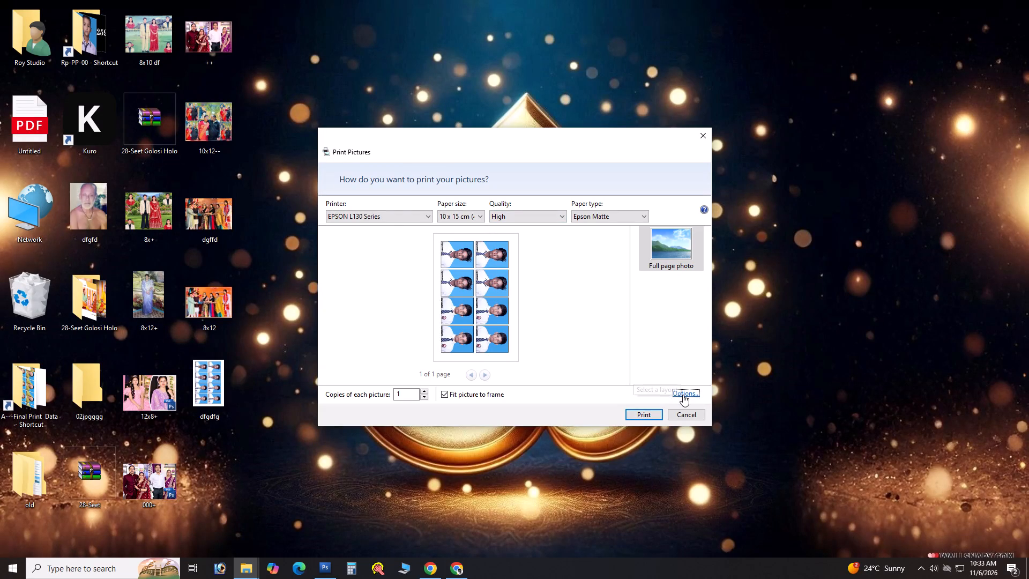
pyautogui.click(683, 395)
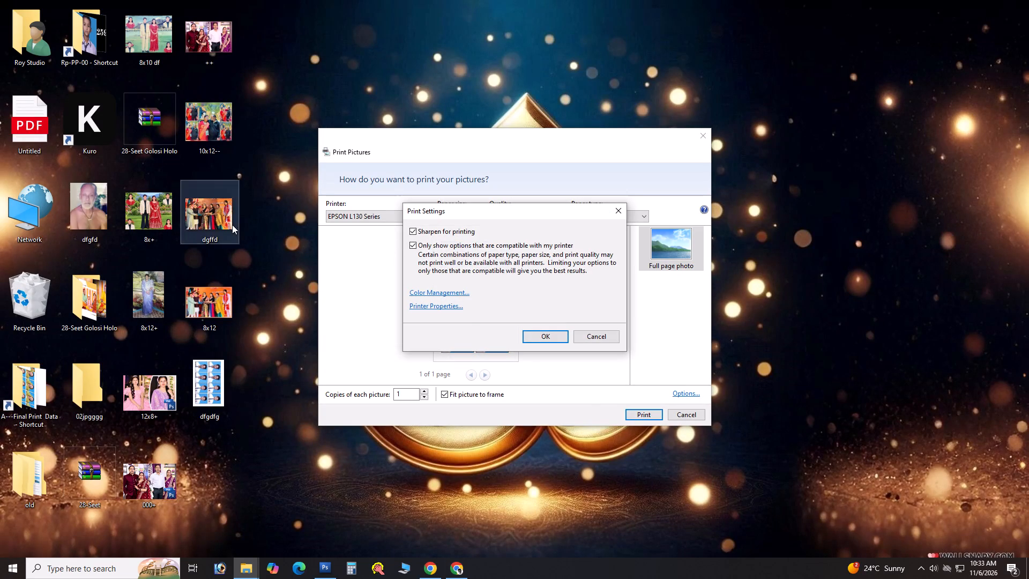
pyautogui.click(449, 307)
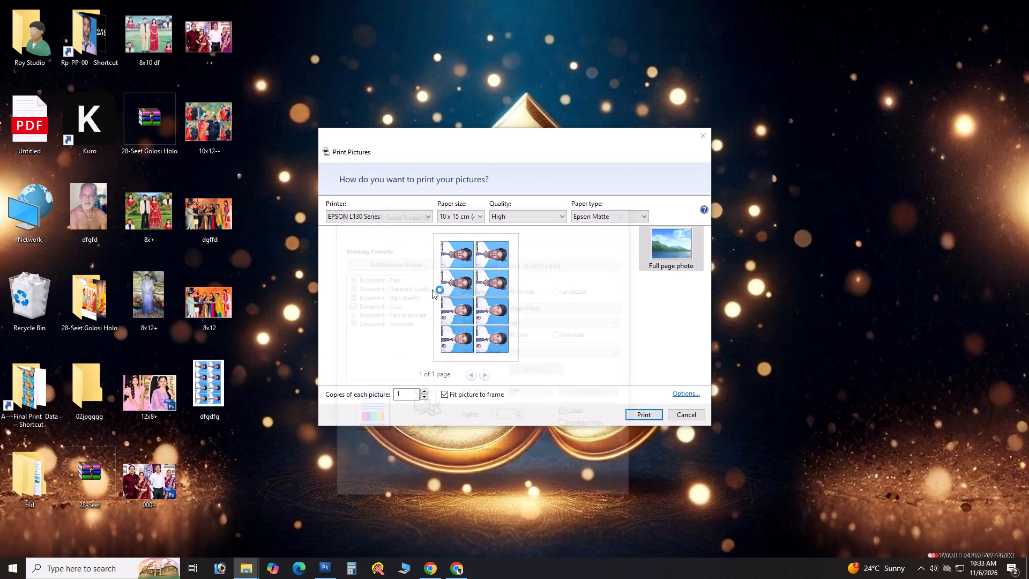
pyautogui.click(367, 344)
pyautogui.click(366, 347)
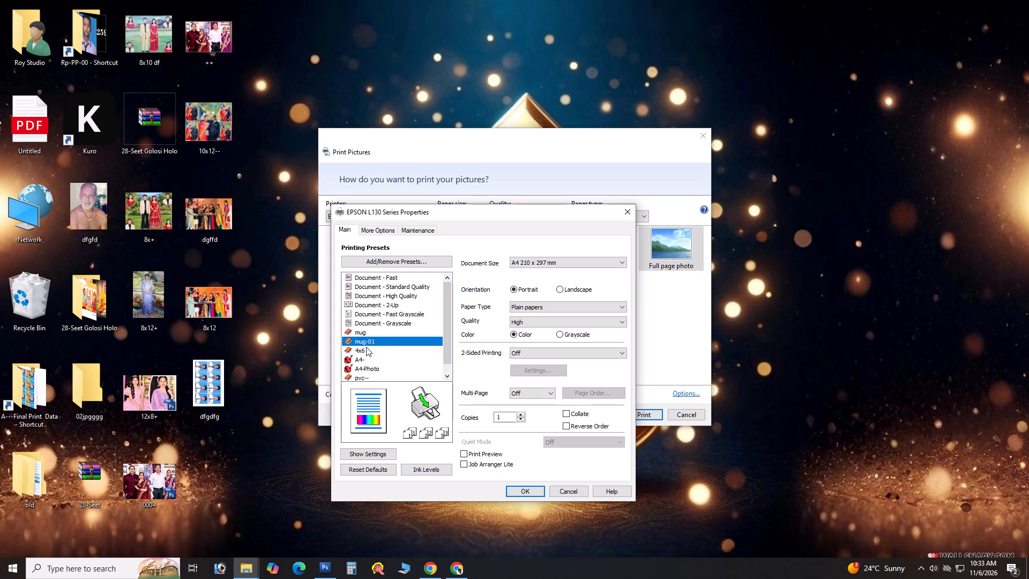
pyautogui.click(519, 487)
pyautogui.click(644, 419)
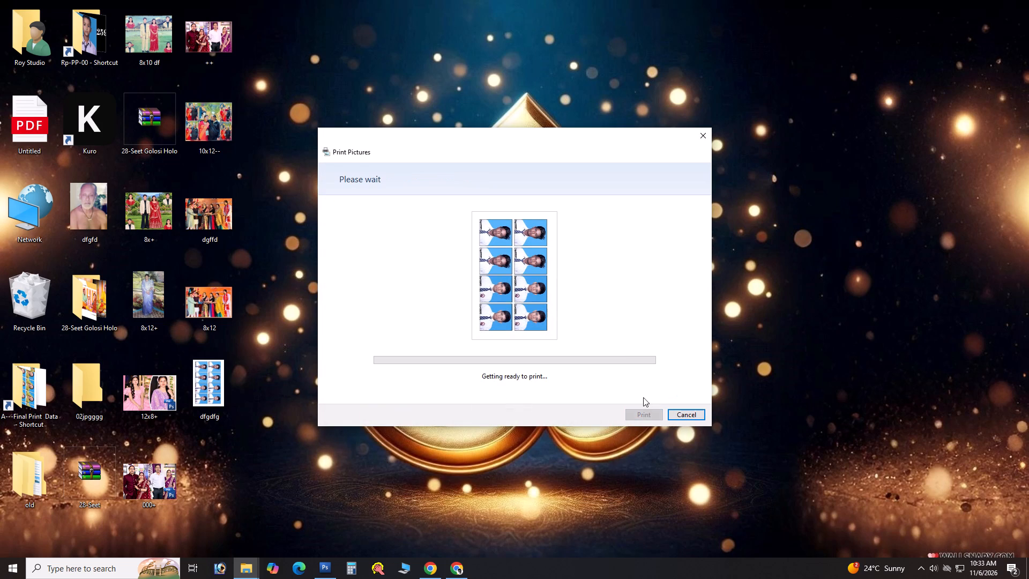
pyautogui.hotkey('alt', 'Tab')
pyautogui.hotkey('ctrl', 'w')
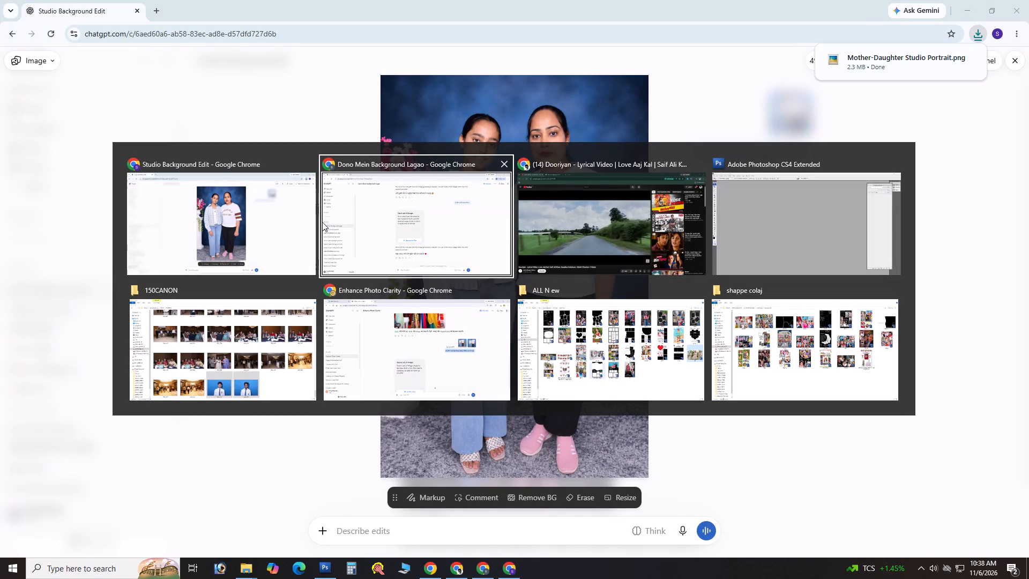
pyautogui.keyDown('alt'); pyautogui.click(769, 370); pyautogui.keyUp('alt')
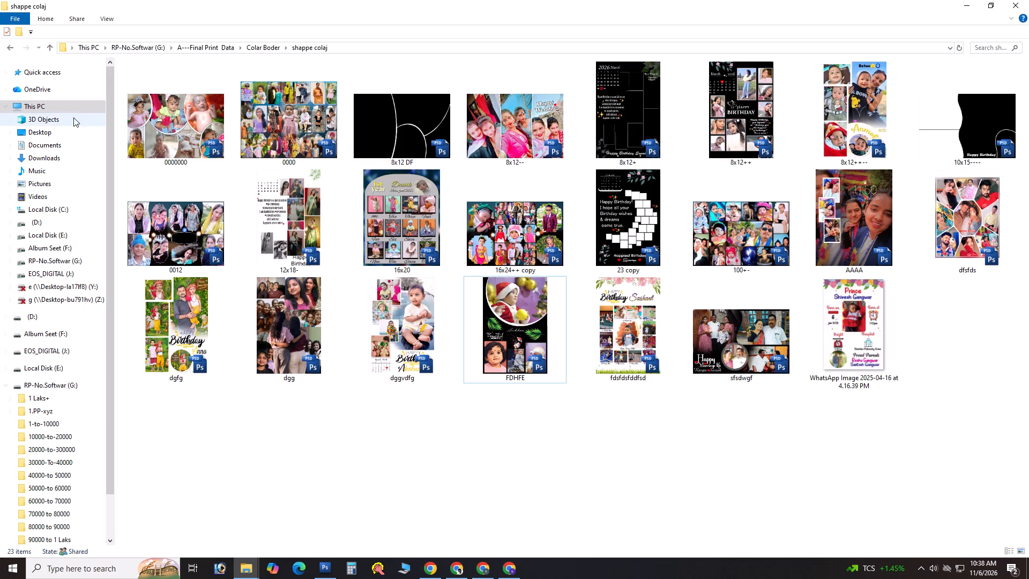
pyautogui.click(35, 159)
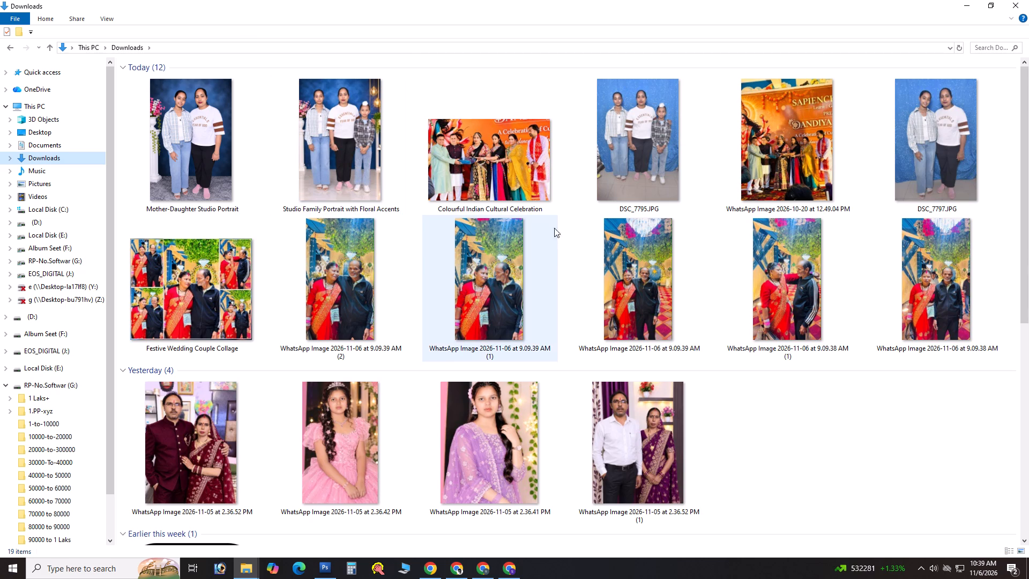
pyautogui.click(330, 128)
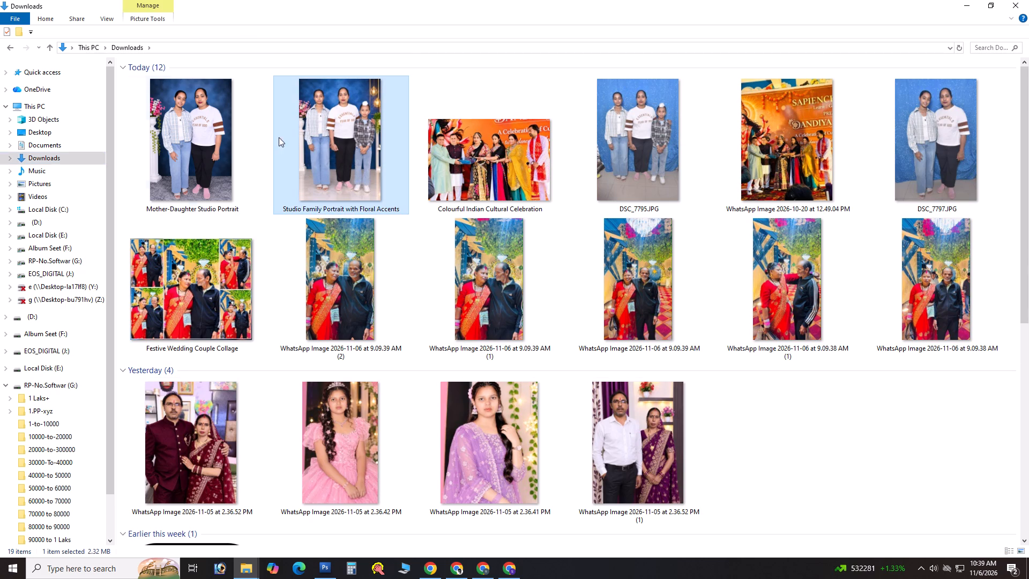
pyautogui.keyDown('ctrl'); pyautogui.click(216, 139); pyautogui.keyUp('ctrl')
pyautogui.moveTo(196, 154); pyautogui.dragTo(202, 218)
pyautogui.hotkey('alt', 'Tab')
pyautogui.hotkey('alt', 'Tab')
pyautogui.hotkey('alt', 'Tab')
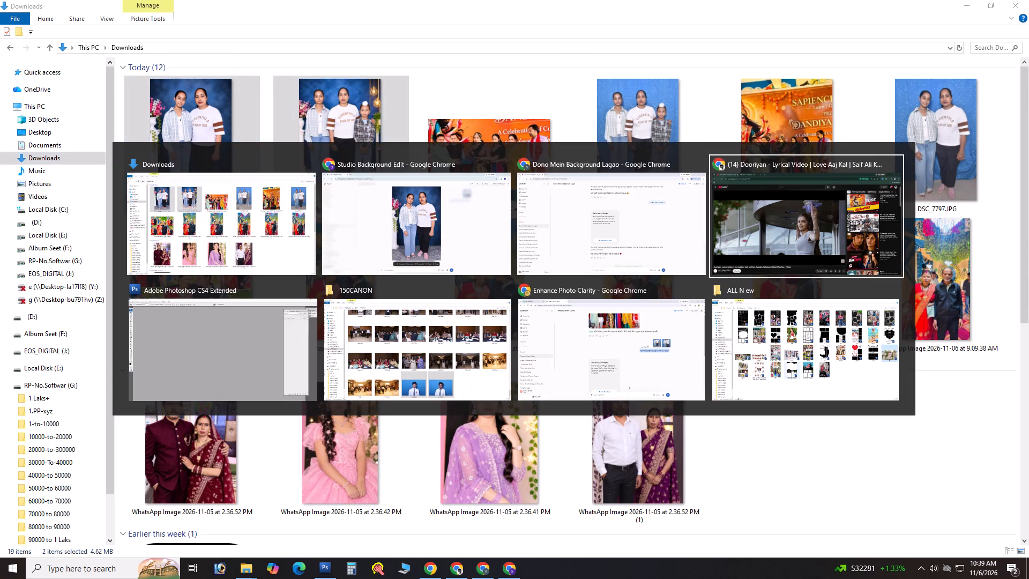
pyautogui.moveTo(202, 218); pyautogui.dragTo(325, 246)
pyautogui.hotkey('alt', 'Tab')
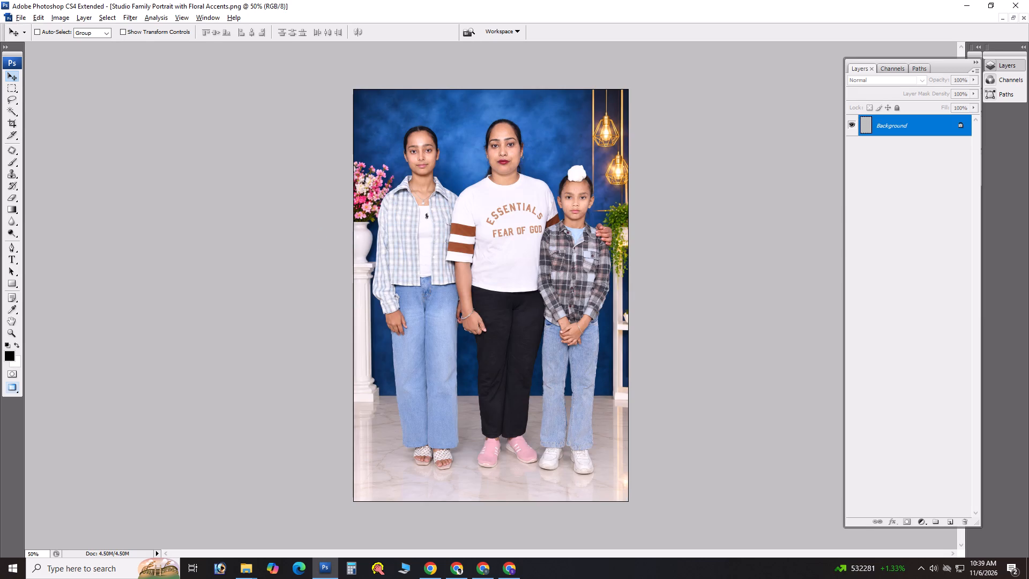
# Crop the whole three-person family portrait to 8 by 12 inches and fit it to the view.
pyautogui.write('cc')
pyautogui.press('Return')
pyautogui.press('8')
pyautogui.press('Tab')
pyautogui.write('12')
pyautogui.press('Return')
pyautogui.hotkey('ctrl', '-')
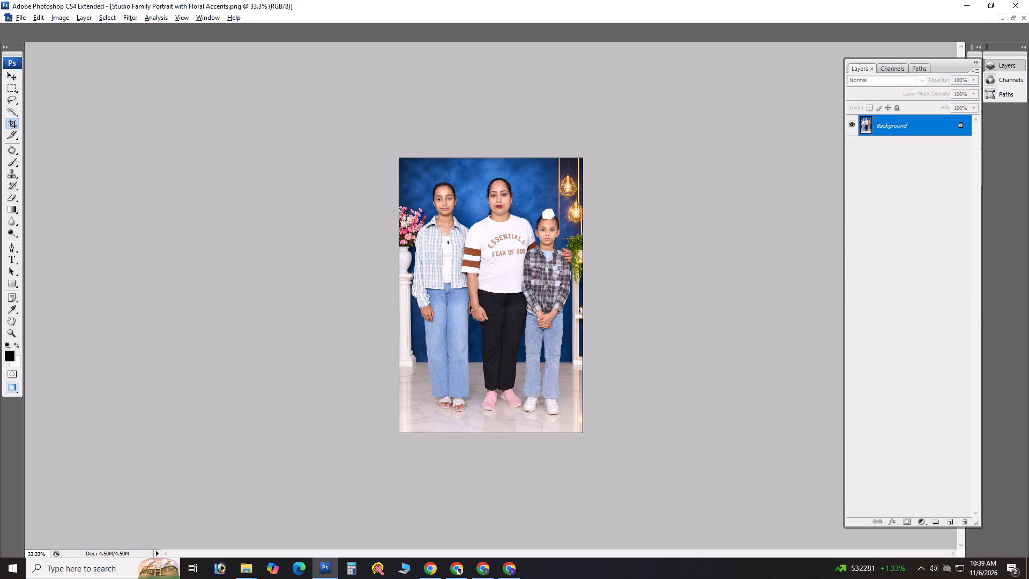
pyautogui.moveTo(340, 137); pyautogui.dragTo(1027, 578)
pyautogui.press('Return')
pyautogui.hotkey('ctrl', '0')
pyautogui.hotkey('ctrl', '0')
pyautogui.hotkey('ctrl', '0')
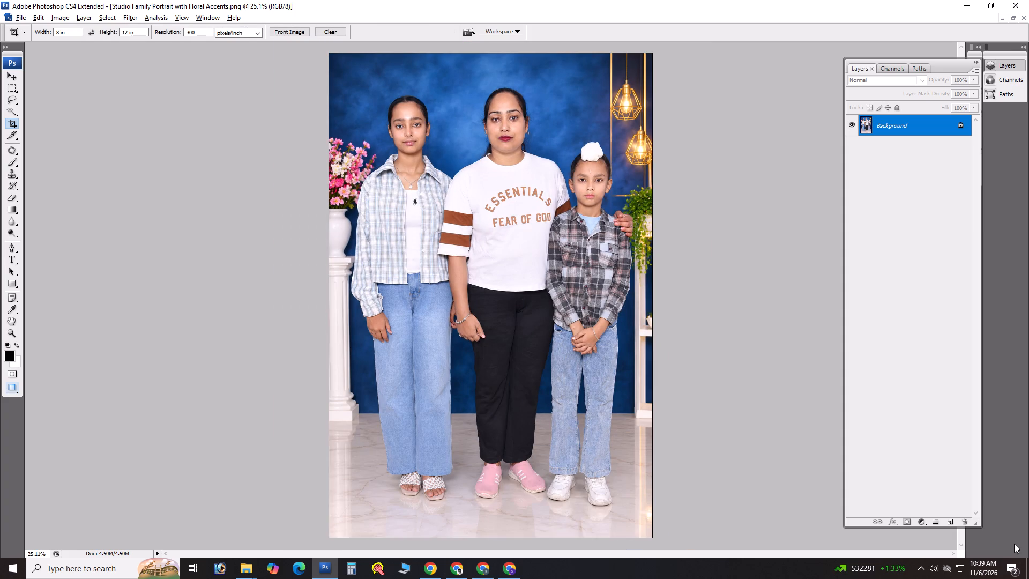
# Smooth the skin on the nose and nose bridge of the woman in the middle with the Clone Stamp.
pyautogui.hotkey('ctrl', 'space')
pyautogui.hotkey('ctrl', 'space')
pyautogui.hotkey('ctrl', 'space')
pyautogui.hotkey('ctrl', 'space')
pyautogui.hotkey('ctrl', 'space')
pyautogui.hotkey('ctrl', 'space')
pyautogui.hotkey('ctrl', 'space')
pyautogui.hotkey('ctrl', 'space')
pyautogui.hotkey('ctrl', 'space')
pyautogui.hotkey('ctrl', 'space')
pyautogui.hotkey('ctrl', 'space')
pyautogui.hotkey('ctrl', 'space')
pyautogui.hotkey('ctrl', 'space')
pyautogui.hotkey('ctrl', 'space')
pyautogui.hotkey('ctrl', 'space')
pyautogui.hotkey('ctrl', 'space')
pyautogui.hotkey('ctrl', 'space')
pyautogui.hotkey('ctrl', 'space')
pyautogui.hotkey('ctrl', 'space')
pyautogui.hotkey('ctrl', 'space')
pyautogui.keyDown('ctrl'); pyautogui.moveTo(425, 100); pyautogui.dragTo(581, 186); pyautogui.keyUp('ctrl')
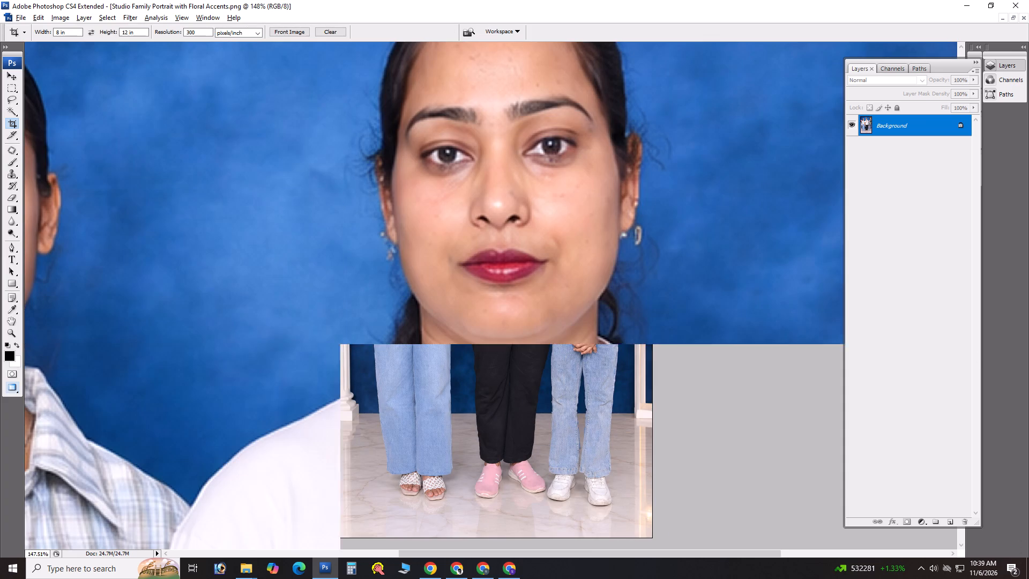
pyautogui.press('s')
pyautogui.press('s')
pyautogui.press('space')
pyautogui.moveTo(539, 223); pyautogui.dragTo(531, 328)
pyautogui.press('space')
pyautogui.keyDown('ctrl'); pyautogui.moveTo(325, 165); pyautogui.dragTo(550, 444); pyautogui.keyUp('ctrl')
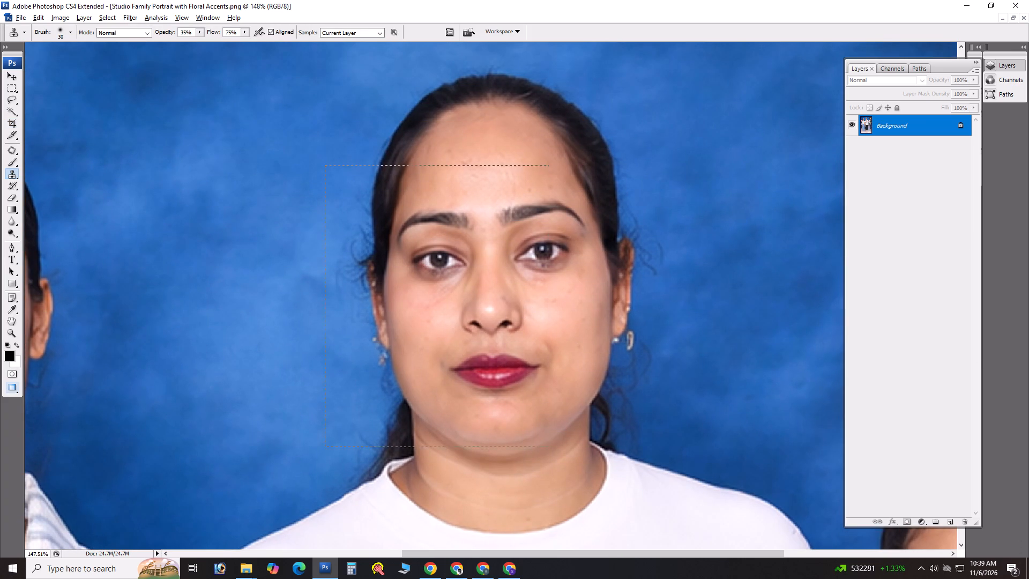
pyautogui.keyDown('ctrl'); pyautogui.moveTo(550, 444); pyautogui.dragTo(553, 428); pyautogui.keyUp('ctrl')
pyautogui.moveTo(549, 329); pyautogui.dragTo(548, 363)
pyautogui.keyDown('alt'); pyautogui.moveTo(593, 298); pyautogui.dragTo(583, 324); pyautogui.keyUp('alt')
pyautogui.moveTo(580, 345); pyautogui.dragTo(580, 357)
pyautogui.click(580, 361)
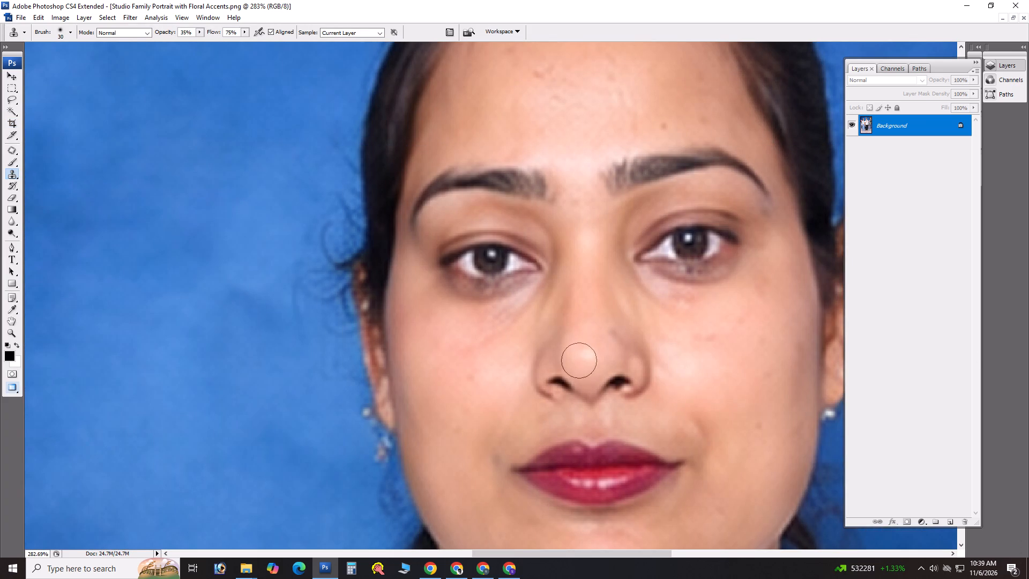
pyautogui.keyDown('alt'); pyautogui.moveTo(580, 320); pyautogui.dragTo(579, 336); pyautogui.keyUp('alt')
pyautogui.moveTo(579, 343); pyautogui.dragTo(579, 352)
pyautogui.click(579, 354)
pyautogui.keyDown('alt'); pyautogui.moveTo(570, 331); pyautogui.dragTo(566, 323); pyautogui.keyUp('alt')
pyautogui.moveTo(566, 304); pyautogui.dragTo(564, 296)
pyautogui.click(564, 295)
pyautogui.keyDown('alt'); pyautogui.moveTo(581, 294); pyautogui.dragTo(581, 266); pyautogui.keyUp('alt')
pyautogui.moveTo(581, 249); pyautogui.dragTo(580, 240)
pyautogui.click(580, 240)
pyautogui.click(580, 236)
# Smooth the skin under the middle woman's left eye and on the cheek beside her nose with the Clone Stamp.
pyautogui.press('space')
pyautogui.moveTo(606, 344); pyautogui.dragTo(593, 302)
pyautogui.keyDown('alt'); pyautogui.moveTo(720, 347); pyautogui.dragTo(706, 328); pyautogui.keyUp('alt')
pyautogui.moveTo(689, 320); pyautogui.dragTo(670, 315)
pyautogui.moveTo(667, 314); pyautogui.dragTo(664, 312)
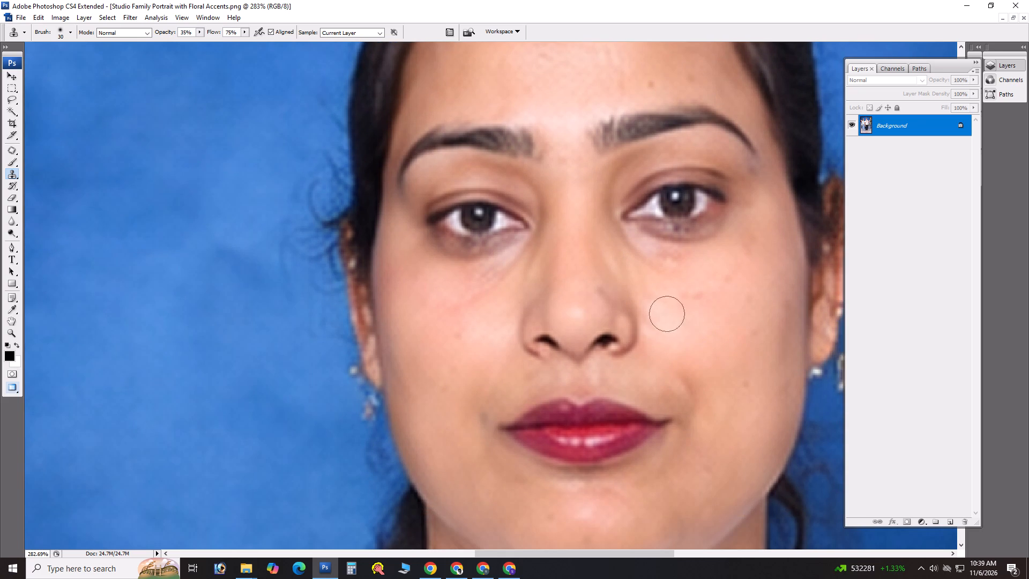
pyautogui.moveTo(664, 312); pyautogui.dragTo(657, 307)
pyautogui.click(657, 306)
pyautogui.keyDown('alt'); pyautogui.moveTo(718, 346); pyautogui.dragTo(718, 312); pyautogui.keyUp('alt')
pyautogui.moveTo(700, 300); pyautogui.dragTo(688, 294)
pyautogui.click(684, 294)
pyautogui.click(679, 293)
pyautogui.keyDown('alt'); pyautogui.moveTo(706, 286); pyautogui.dragTo(689, 261); pyautogui.keyUp('alt')
pyautogui.moveTo(673, 257); pyautogui.dragTo(667, 256)
pyautogui.doubleClick(665, 256)
pyautogui.keyDown('alt'); pyautogui.click(670, 292); pyautogui.keyUp('alt')
pyautogui.moveTo(665, 280); pyautogui.dragTo(660, 275)
pyautogui.click(653, 266)
# Even out the outer part of the middle woman's left cheek, up to the outer eye corner, with the Clone Stamp.
pyautogui.keyDown('alt'); pyautogui.moveTo(729, 318); pyautogui.dragTo(739, 305); pyautogui.keyUp('alt')
pyautogui.moveTo(742, 287); pyautogui.dragTo(742, 269)
pyautogui.moveTo(738, 257); pyautogui.dragTo(742, 246)
pyautogui.moveTo(744, 240); pyautogui.dragTo(747, 230)
pyautogui.click(747, 230)
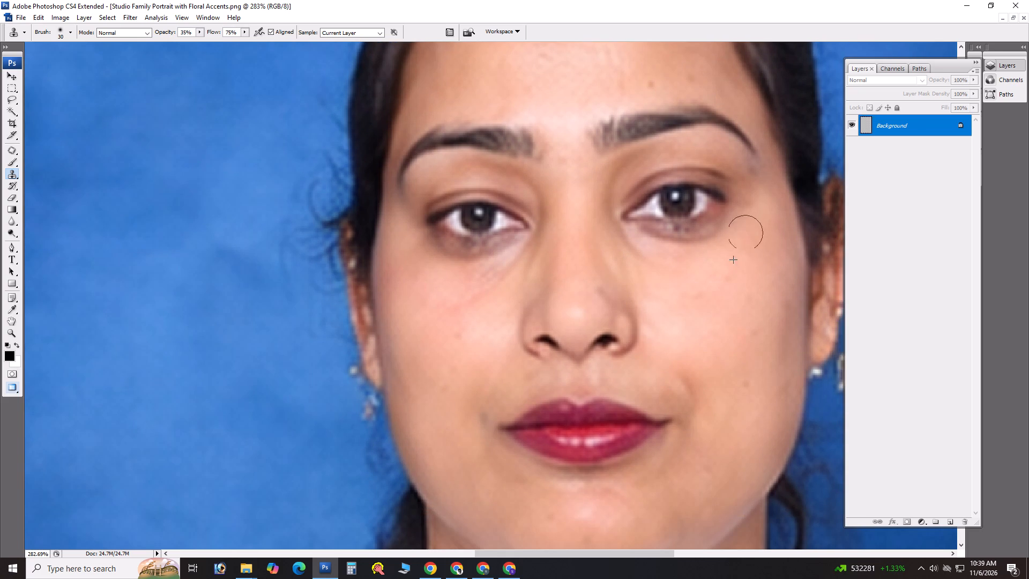
pyautogui.keyDown('alt'); pyautogui.moveTo(727, 314); pyautogui.dragTo(730, 284); pyautogui.keyUp('alt')
pyautogui.moveTo(732, 279); pyautogui.dragTo(739, 265)
pyautogui.moveTo(743, 256); pyautogui.dragTo(744, 246)
pyautogui.click(746, 243)
pyautogui.keyDown('alt'); pyautogui.moveTo(726, 294); pyautogui.dragTo(713, 295); pyautogui.keyUp('alt')
pyautogui.moveTo(703, 297); pyautogui.dragTo(694, 298)
pyautogui.click(694, 298)
# Clone smooth skin over the lines under the middle woman's right eye and along her upper right cheek.
pyautogui.press('space')
pyautogui.moveTo(550, 295); pyautogui.dragTo(638, 325)
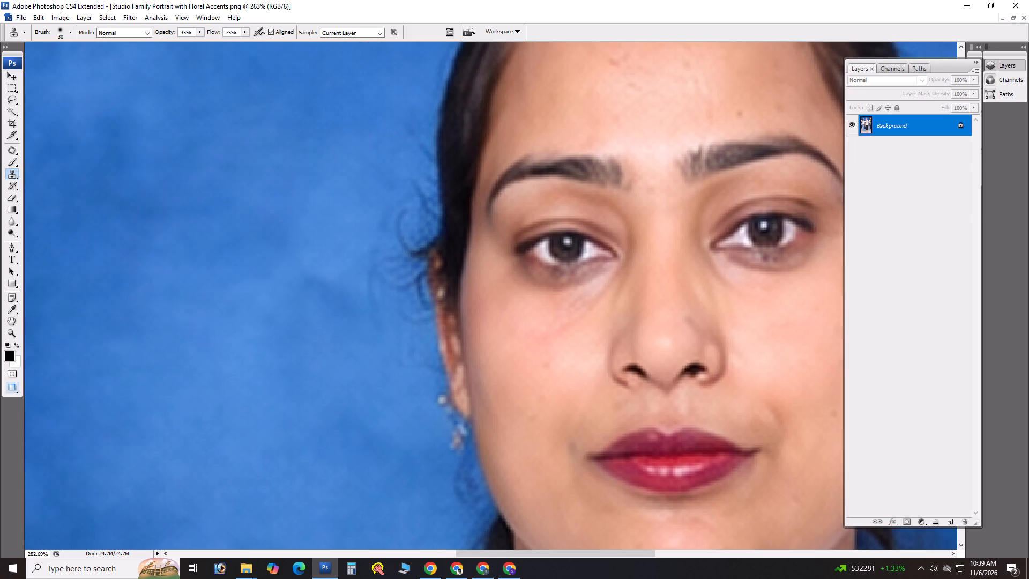
pyautogui.keyDown('alt'); pyautogui.click(538, 363); pyautogui.keyUp('alt')
pyautogui.moveTo(540, 349); pyautogui.dragTo(546, 334)
pyautogui.moveTo(546, 333); pyautogui.dragTo(564, 318)
pyautogui.moveTo(570, 313); pyautogui.dragTo(574, 307)
pyautogui.moveTo(580, 303); pyautogui.dragTo(586, 298)
pyautogui.doubleClick(586, 298)
pyautogui.keyDown('alt'); pyautogui.moveTo(540, 324); pyautogui.dragTo(523, 313); pyautogui.keyUp('alt')
pyautogui.moveTo(513, 300); pyautogui.dragTo(500, 289)
pyautogui.moveTo(500, 289); pyautogui.dragTo(498, 282)
# Remove the small spots and even out the skin on the middle woman's right cheek with the Clone Stamp.
pyautogui.keyDown('alt'); pyautogui.click(502, 334); pyautogui.keyUp('alt')
pyautogui.moveTo(495, 312); pyautogui.dragTo(492, 294)
pyautogui.moveTo(492, 291); pyautogui.dragTo(488, 281)
pyautogui.keyDown('alt'); pyautogui.moveTo(524, 362); pyautogui.dragTo(526, 343); pyautogui.keyUp('alt')
pyautogui.moveTo(525, 333); pyautogui.dragTo(515, 322)
pyautogui.click(513, 322)
pyautogui.keyDown('alt'); pyautogui.moveTo(548, 330); pyautogui.dragTo(551, 340); pyautogui.keyUp('alt')
pyautogui.moveTo(551, 347); pyautogui.dragTo(542, 361)
pyautogui.click(542, 361)
pyautogui.keyDown('alt'); pyautogui.moveTo(566, 339); pyautogui.dragTo(571, 359); pyautogui.keyUp('alt')
pyautogui.moveTo(570, 365); pyautogui.dragTo(565, 372)
pyautogui.keyDown('alt'); pyautogui.moveTo(592, 338); pyautogui.dragTo(593, 350); pyautogui.keyUp('alt')
pyautogui.moveTo(591, 360); pyautogui.dragTo(590, 368)
pyautogui.click(590, 368)
# Smooth the bridge, tip and both sides of the middle woman's nose with the Clone Stamp.
pyautogui.keyDown('alt'); pyautogui.moveTo(673, 291); pyautogui.dragTo(682, 299); pyautogui.keyUp('alt')
pyautogui.moveTo(687, 311); pyautogui.dragTo(695, 319)
pyautogui.moveTo(697, 323); pyautogui.dragTo(697, 328)
pyautogui.click(698, 331)
pyautogui.keyDown('alt'); pyautogui.moveTo(667, 258); pyautogui.dragTo(675, 269); pyautogui.keyUp('alt')
pyautogui.moveTo(684, 281); pyautogui.dragTo(691, 300)
pyautogui.moveTo(691, 305); pyautogui.dragTo(688, 320)
pyautogui.doubleClick(688, 320)
pyautogui.keyDown('alt'); pyautogui.moveTo(658, 290); pyautogui.dragTo(657, 314); pyautogui.keyUp('alt')
pyautogui.moveTo(660, 328); pyautogui.dragTo(662, 340)
pyautogui.click(664, 344)
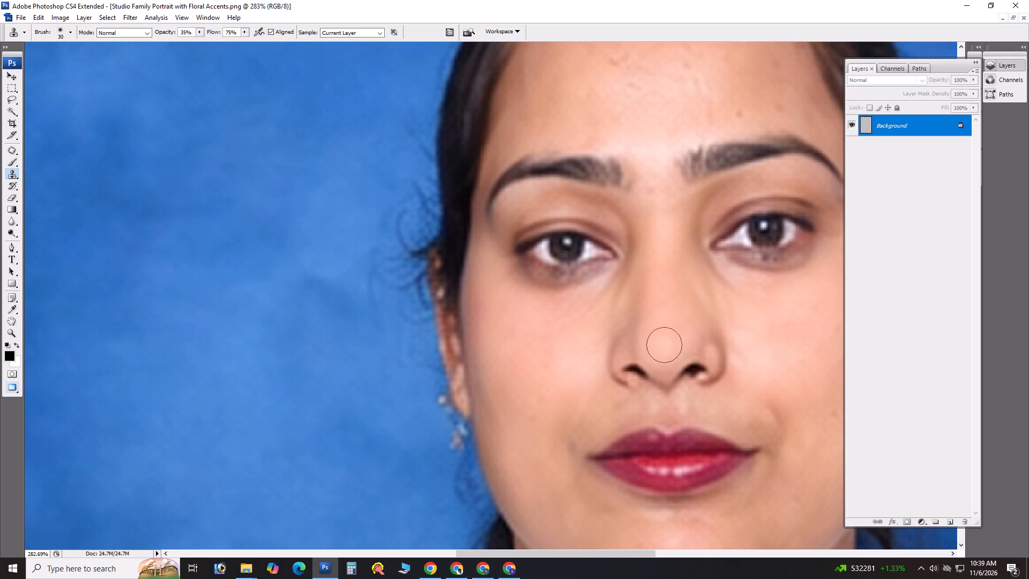
pyautogui.keyDown('alt'); pyautogui.moveTo(638, 275); pyautogui.dragTo(638, 281); pyautogui.keyUp('alt')
pyautogui.moveTo(629, 303); pyautogui.dragTo(620, 342)
pyautogui.moveTo(618, 347); pyautogui.dragTo(616, 354)
# Clone smooth skin between the middle woman's eyebrows and over the lower forehead above her right eyebrow.
pyautogui.press('space')
pyautogui.moveTo(636, 226); pyautogui.dragTo(632, 409)
pyautogui.keyDown('alt'); pyautogui.moveTo(637, 303); pyautogui.dragTo(637, 326); pyautogui.keyUp('alt')
pyautogui.moveTo(640, 339); pyautogui.dragTo(643, 350)
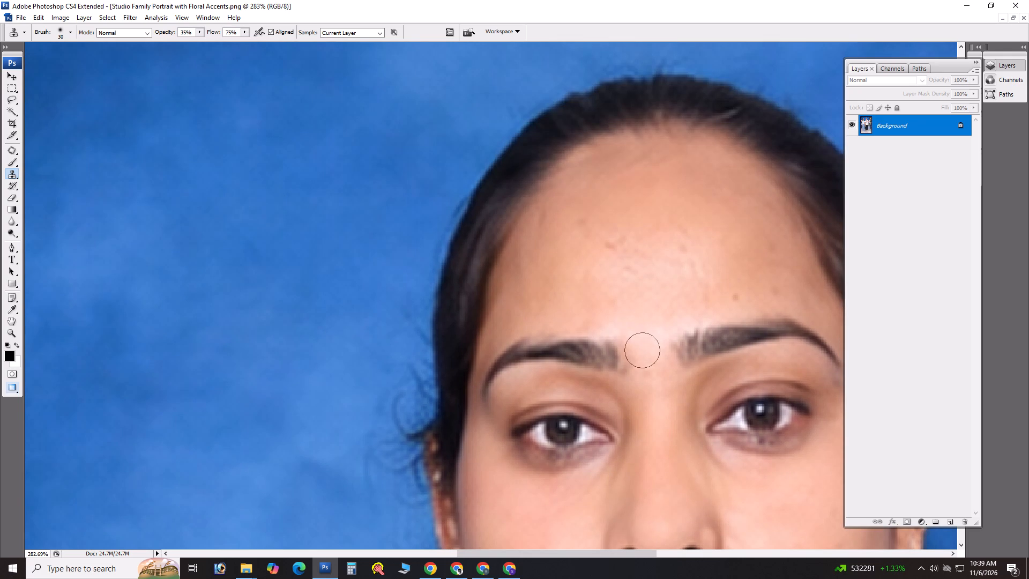
pyautogui.keyDown('alt'); pyautogui.moveTo(619, 278); pyautogui.dragTo(606, 293); pyautogui.keyUp('alt')
pyautogui.moveTo(606, 304); pyautogui.dragTo(612, 324)
pyautogui.click(613, 325)
pyautogui.keyDown('alt'); pyautogui.moveTo(580, 277); pyautogui.dragTo(579, 301); pyautogui.keyUp('alt')
pyautogui.moveTo(581, 306); pyautogui.dragTo(592, 320)
pyautogui.click(594, 324)
# Remove the blemishes from the upper and central part of the middle woman's forehead with the Clone Stamp.
pyautogui.keyDown('alt'); pyautogui.moveTo(604, 298); pyautogui.dragTo(606, 287); pyautogui.keyUp('alt')
pyautogui.moveTo(609, 269); pyautogui.dragTo(614, 250)
pyautogui.click(614, 247)
pyautogui.click(612, 240)
pyautogui.moveTo(608, 237); pyautogui.dragTo(603, 234)
pyautogui.moveTo(590, 226); pyautogui.dragTo(582, 225)
pyautogui.doubleClick(580, 224)
pyautogui.keyDown('alt'); pyautogui.moveTo(599, 219); pyautogui.dragTo(633, 252); pyautogui.keyUp('alt')
pyautogui.moveTo(633, 260); pyautogui.dragTo(639, 272)
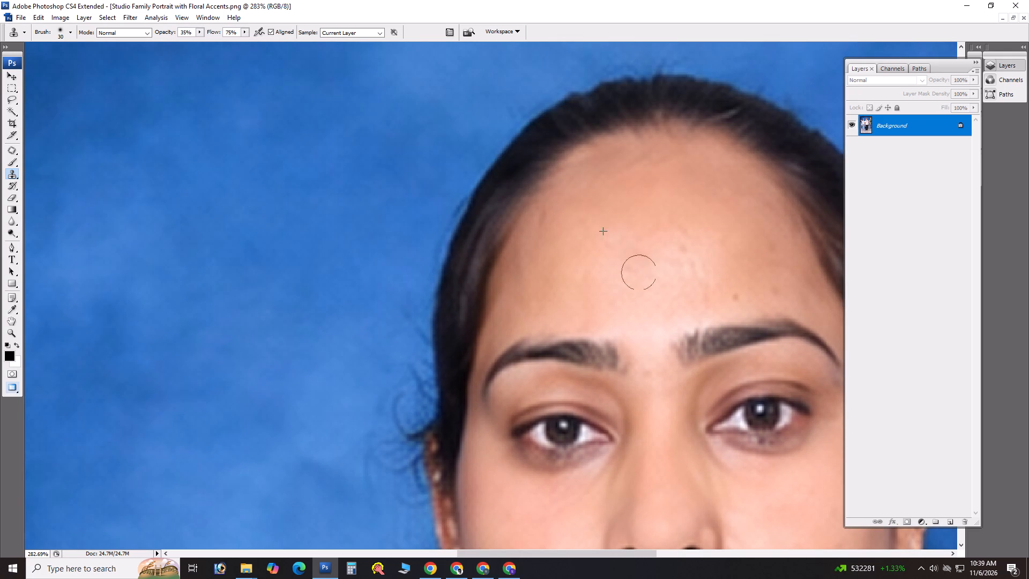
pyautogui.moveTo(639, 272); pyautogui.dragTo(639, 285)
pyautogui.moveTo(638, 290); pyautogui.dragTo(633, 303)
pyautogui.keyDown('alt'); pyautogui.moveTo(617, 219); pyautogui.dragTo(628, 245); pyautogui.keyUp('alt')
pyautogui.moveTo(635, 254); pyautogui.dragTo(638, 276)
pyautogui.click(641, 285)
# Remove the marks and dark spots on the left side of the middle woman's forehead with the Clone Stamp.
pyautogui.keyDown('alt'); pyautogui.moveTo(648, 204); pyautogui.dragTo(696, 251); pyautogui.keyUp('alt')
pyautogui.moveTo(697, 260); pyautogui.dragTo(699, 280)
pyautogui.moveTo(699, 288); pyautogui.dragTo(699, 294)
pyautogui.moveTo(699, 294); pyautogui.dragTo(699, 295)
pyautogui.moveTo(699, 295); pyautogui.dragTo(702, 300)
pyautogui.keyDown('alt'); pyautogui.moveTo(724, 255); pyautogui.dragTo(727, 278); pyautogui.keyUp('alt')
pyautogui.moveTo(728, 289); pyautogui.dragTo(730, 294)
pyautogui.click(730, 294)
pyautogui.click(734, 295)
pyautogui.keyDown('alt'); pyautogui.moveTo(717, 208); pyautogui.dragTo(736, 242); pyautogui.keyUp('alt')
pyautogui.moveTo(742, 249); pyautogui.dragTo(766, 263)
pyautogui.moveTo(774, 272); pyautogui.dragTo(781, 282)
pyautogui.click(782, 285)
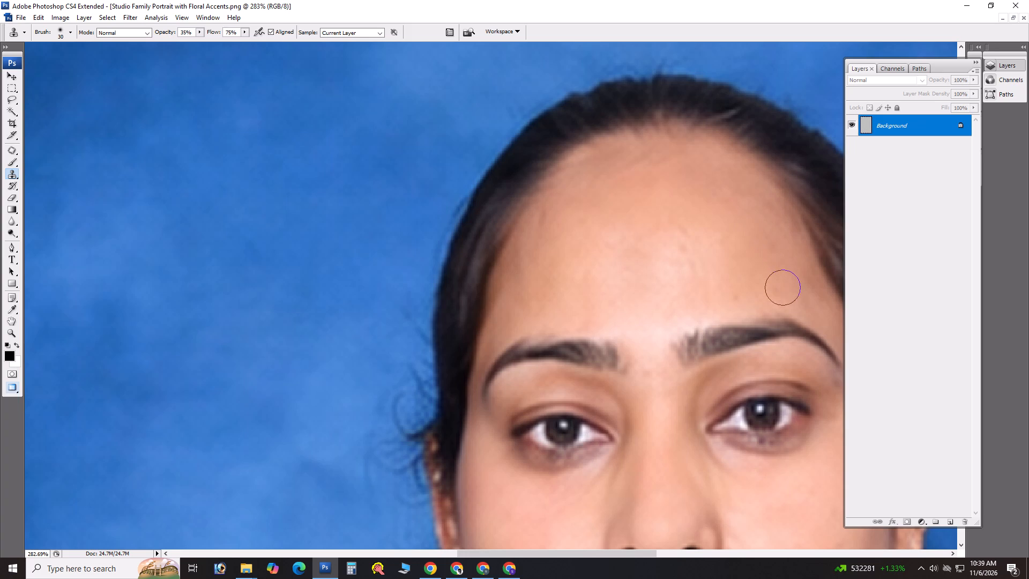
# Fit the whole family portrait in view to check the retouching.
pyautogui.press('space')
pyautogui.press('space')
pyautogui.press('space')
pyautogui.press('space')
pyautogui.press('space')
pyautogui.press('space')
pyautogui.press('space')
pyautogui.press('space')
pyautogui.press('space')
pyautogui.press('space')
pyautogui.press('space')
pyautogui.press('space')
pyautogui.press('space')
pyautogui.press('space')
pyautogui.press('space')
pyautogui.press('space')
pyautogui.press('space')
pyautogui.press('space')
pyautogui.press('space')
pyautogui.press('space')
pyautogui.rightClick(690, 243)
pyautogui.click(700, 254)
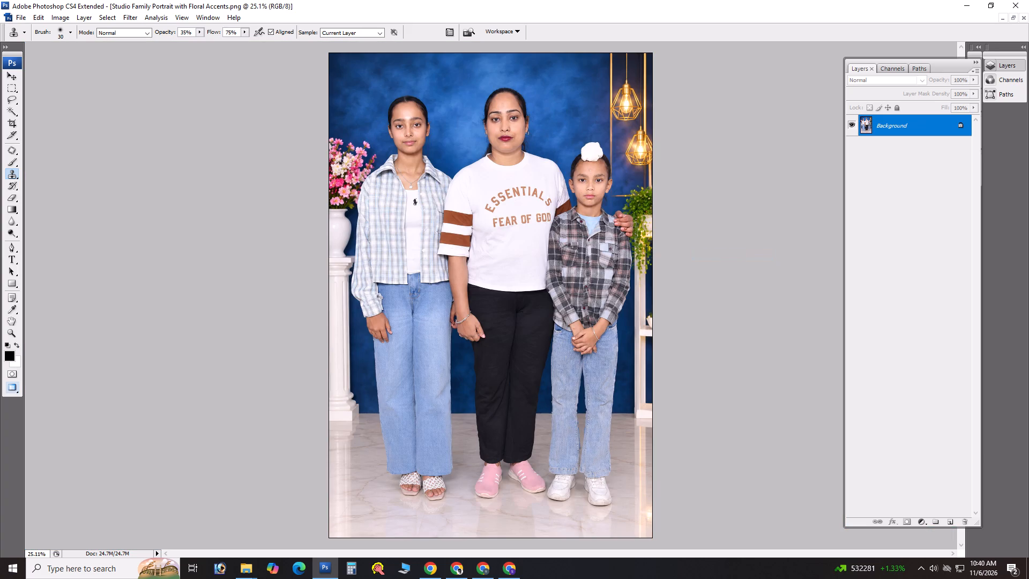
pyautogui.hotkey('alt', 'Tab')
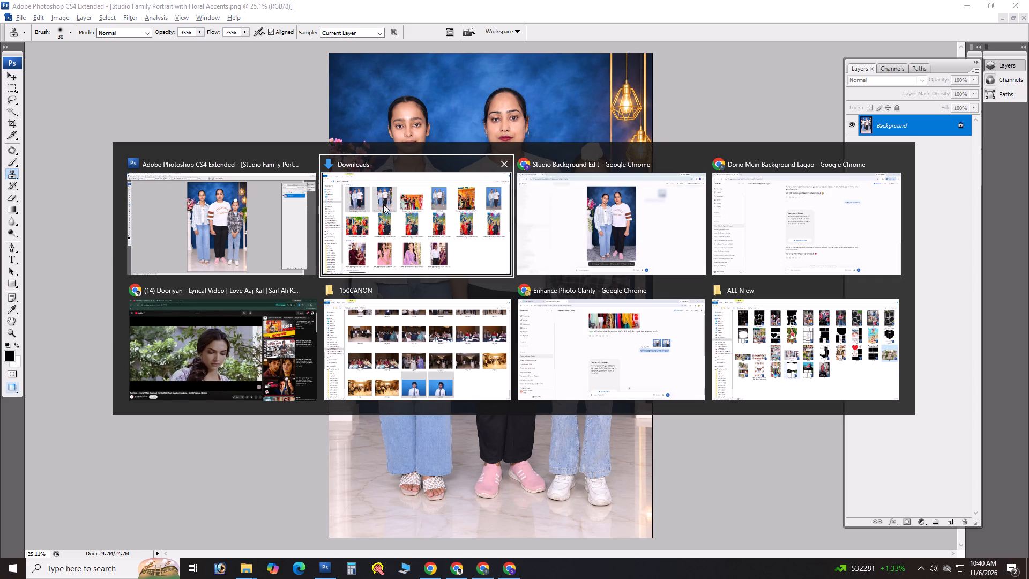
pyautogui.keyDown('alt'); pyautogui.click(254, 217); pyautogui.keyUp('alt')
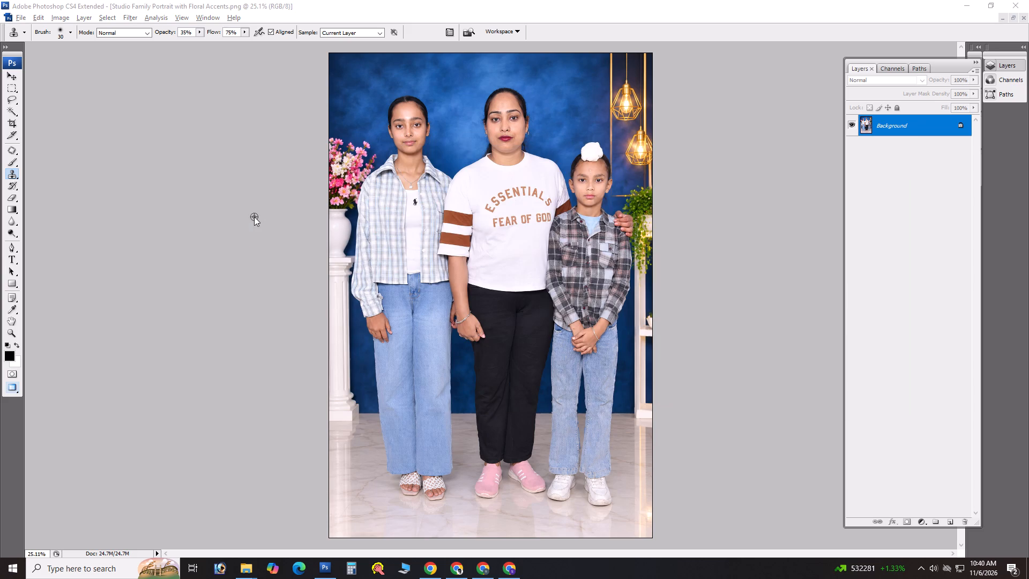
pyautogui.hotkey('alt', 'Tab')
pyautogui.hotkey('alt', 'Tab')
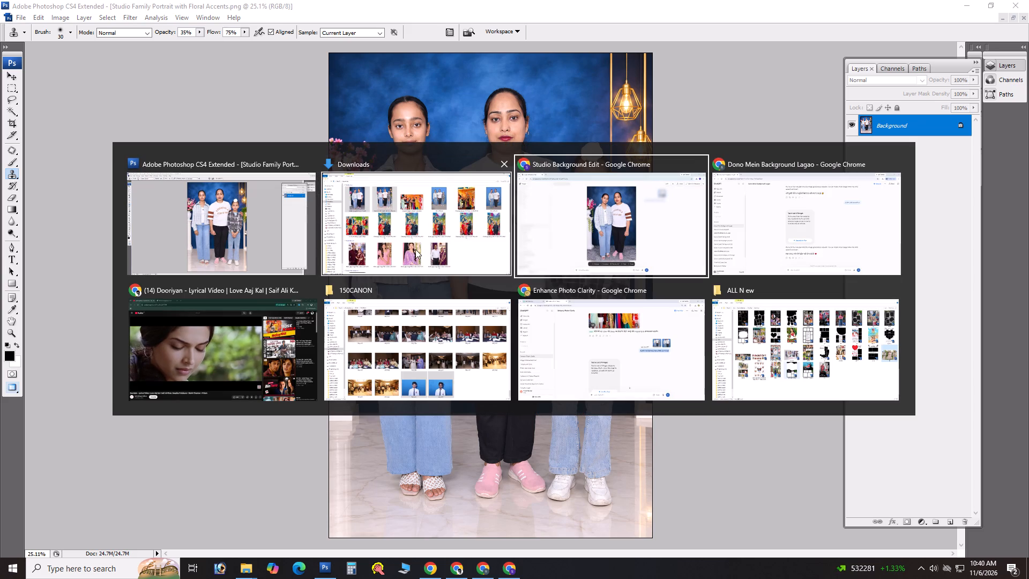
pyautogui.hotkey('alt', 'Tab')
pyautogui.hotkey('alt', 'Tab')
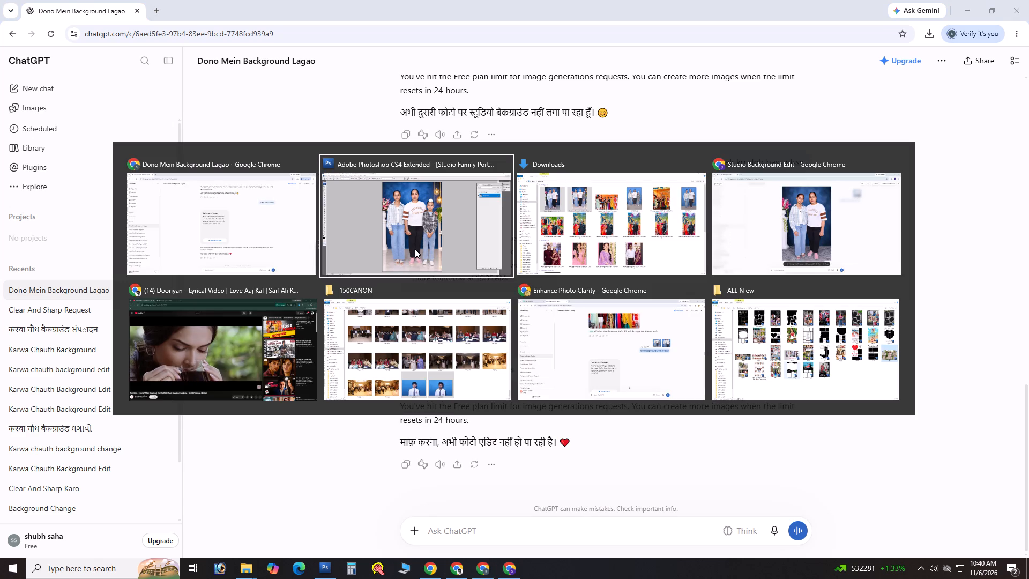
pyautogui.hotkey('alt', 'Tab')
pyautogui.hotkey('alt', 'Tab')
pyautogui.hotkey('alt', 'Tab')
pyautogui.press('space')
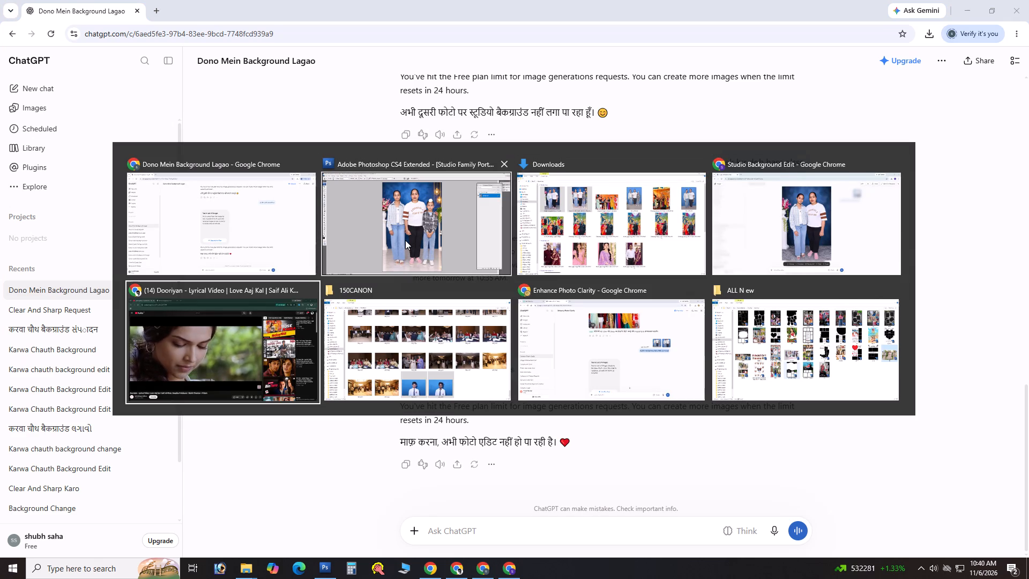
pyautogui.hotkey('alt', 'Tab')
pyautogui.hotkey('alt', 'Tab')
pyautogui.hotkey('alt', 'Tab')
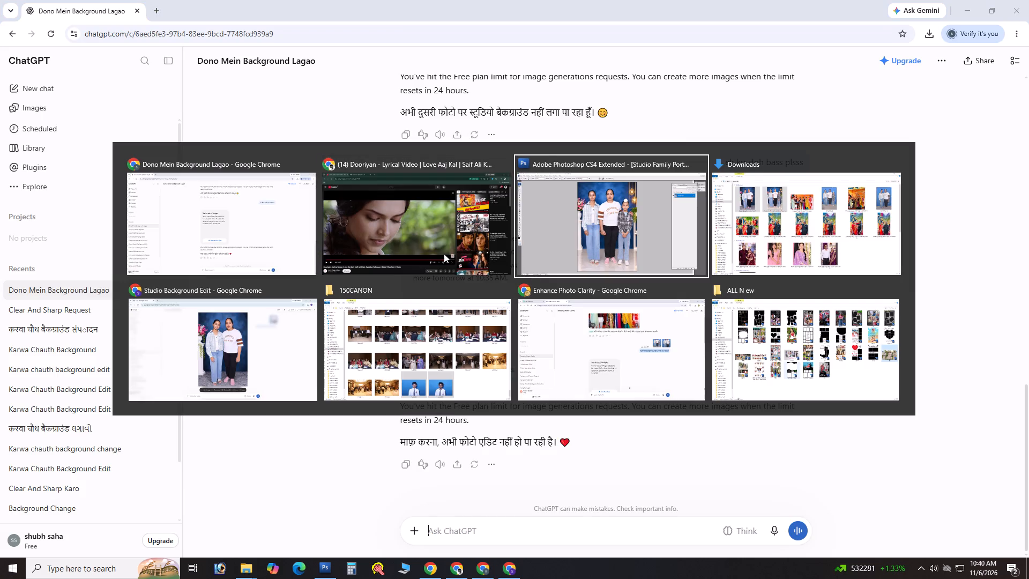
# Remove the light marks from the centre of the child's forehead, down to between the eyebrows, with the Clone Stamp.
pyautogui.hotkey('ctrl', 'space')
pyautogui.hotkey('ctrl', 'space')
pyautogui.keyDown('ctrl'); pyautogui.moveTo(498, 142); pyautogui.dragTo(591, 209); pyautogui.keyUp('ctrl')
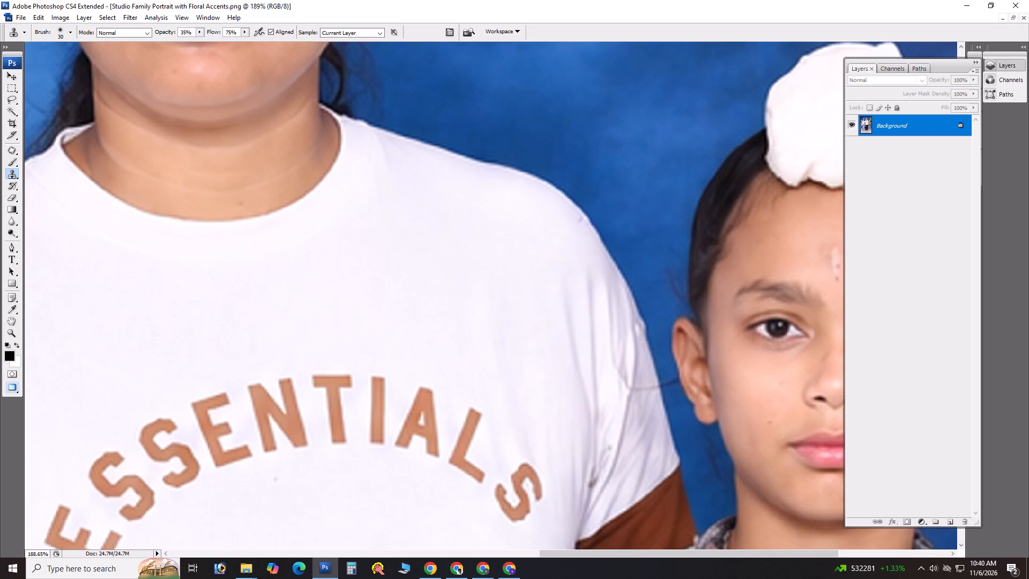
pyautogui.moveTo(756, 271); pyautogui.dragTo(339, 187)
pyautogui.press('space')
pyautogui.hotkey('ctrl', 'alt', 'z')
pyautogui.press('space')
pyautogui.press('space')
pyautogui.press('space')
pyautogui.press('space')
pyautogui.press('space')
pyautogui.press('space')
pyautogui.press('space')
pyautogui.press('space')
pyautogui.press('space')
pyautogui.press('space')
pyautogui.press('space')
pyautogui.press('space')
pyautogui.press('space')
pyautogui.press('space')
pyautogui.press('space')
pyautogui.press('space')
pyautogui.moveTo(651, 187); pyautogui.dragTo(428, 184)
pyautogui.keyDown('alt'); pyautogui.click(586, 229); pyautogui.keyUp('alt')
pyautogui.moveTo(598, 243); pyautogui.dragTo(605, 252)
pyautogui.moveTo(606, 253); pyautogui.dragTo(610, 259)
pyautogui.click(611, 259)
pyautogui.moveTo(611, 259); pyautogui.dragTo(614, 265)
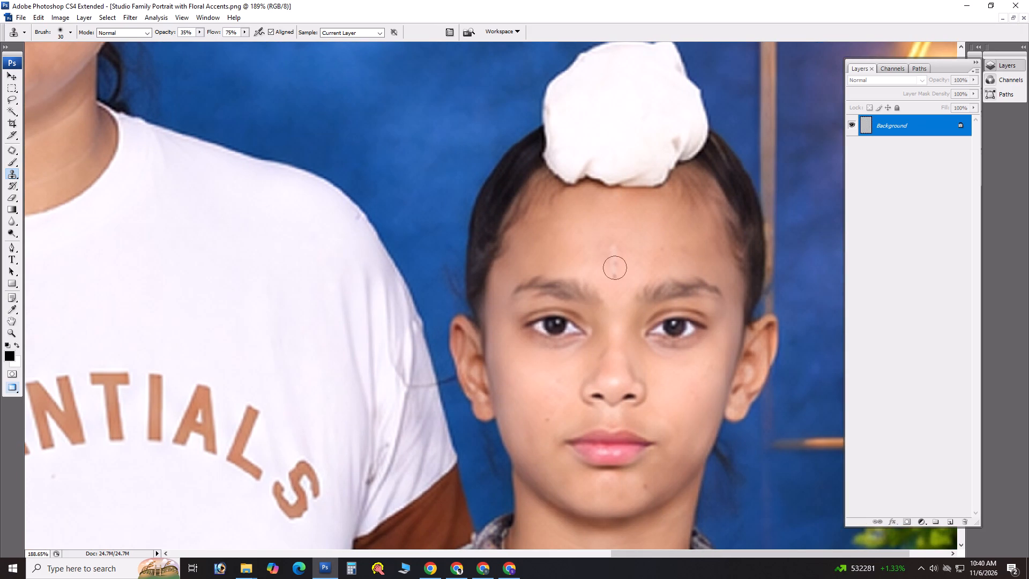
pyautogui.tripleClick(616, 269)
pyautogui.keyDown('alt'); pyautogui.moveTo(610, 242); pyautogui.dragTo(613, 247); pyautogui.keyUp('alt')
pyautogui.moveTo(614, 252); pyautogui.dragTo(615, 257)
pyautogui.moveTo(615, 262); pyautogui.dragTo(615, 273)
pyautogui.doubleClick(614, 275)
# Clone smooth skin over the spots from the child's mid-forehead across to the area above the eyebrow on the picture's right side.
pyautogui.keyDown('alt'); pyautogui.moveTo(611, 244); pyautogui.dragTo(621, 244); pyautogui.keyUp('alt')
pyautogui.keyDown('alt'); pyautogui.moveTo(621, 244); pyautogui.dragTo(635, 247); pyautogui.keyUp('alt')
pyautogui.moveTo(645, 247); pyautogui.dragTo(658, 253)
pyautogui.moveTo(661, 256); pyautogui.dragTo(666, 257)
pyautogui.click(670, 257)
pyautogui.keyDown('alt'); pyautogui.moveTo(661, 231); pyautogui.dragTo(673, 244); pyautogui.keyUp('alt')
pyautogui.moveTo(675, 246); pyautogui.dragTo(692, 257)
pyautogui.moveTo(696, 259); pyautogui.dragTo(703, 263)
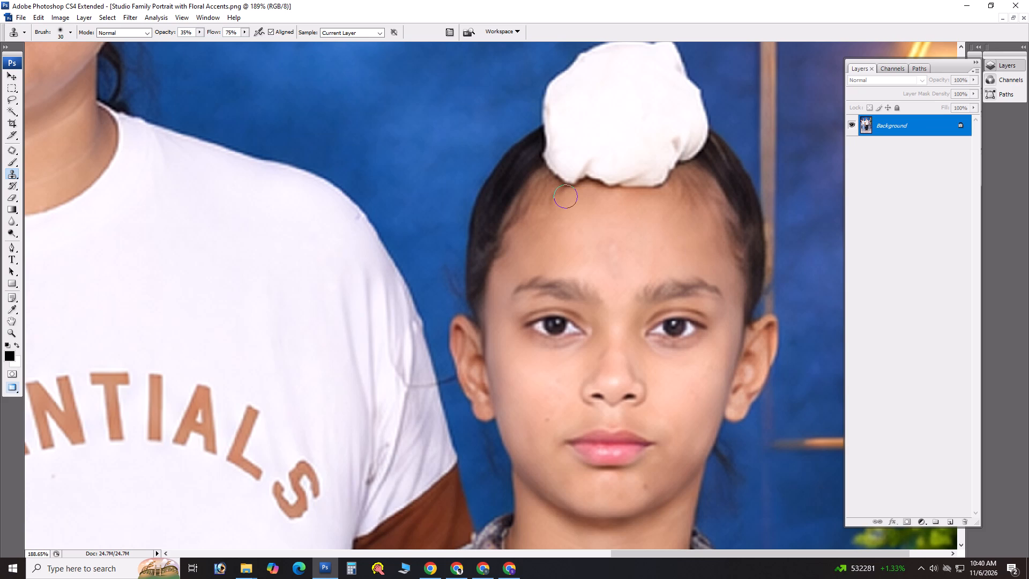
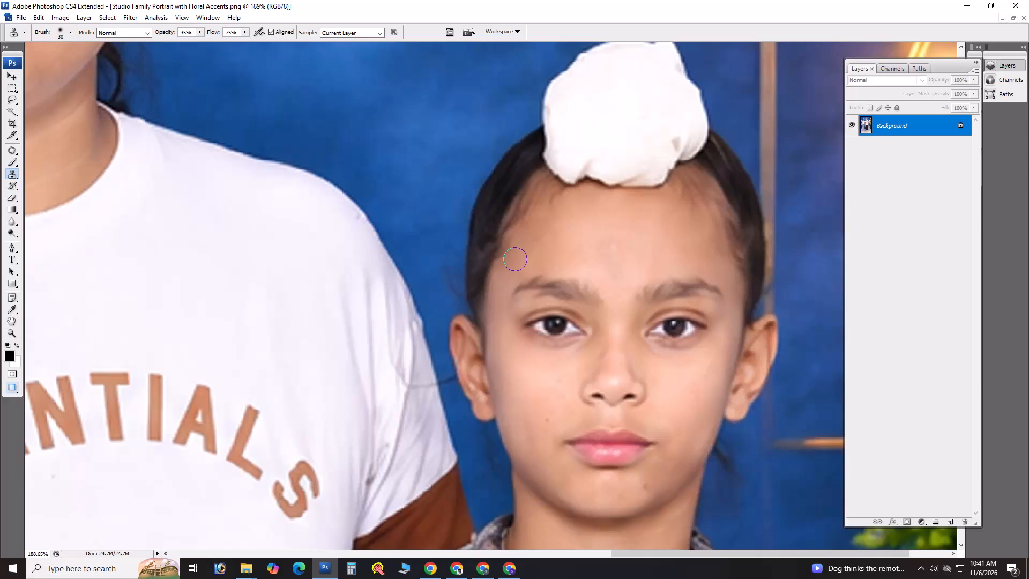
# Smooth the forehead skin of the girl on the picture's left, down towards the eyebrows, with the Clone Stamp.
pyautogui.press('space')
pyautogui.press('space')
pyautogui.press('space')
pyautogui.press('space')
pyautogui.press('space')
pyautogui.press('space')
pyautogui.press('space')
pyautogui.press('space')
pyautogui.press('space')
pyautogui.press('space')
pyautogui.press('space')
pyautogui.press('space')
pyautogui.press('space')
pyautogui.press('space')
pyautogui.press('space')
pyautogui.press('space')
pyautogui.press('space')
pyautogui.press('space')
pyautogui.press('space')
pyautogui.press('space')
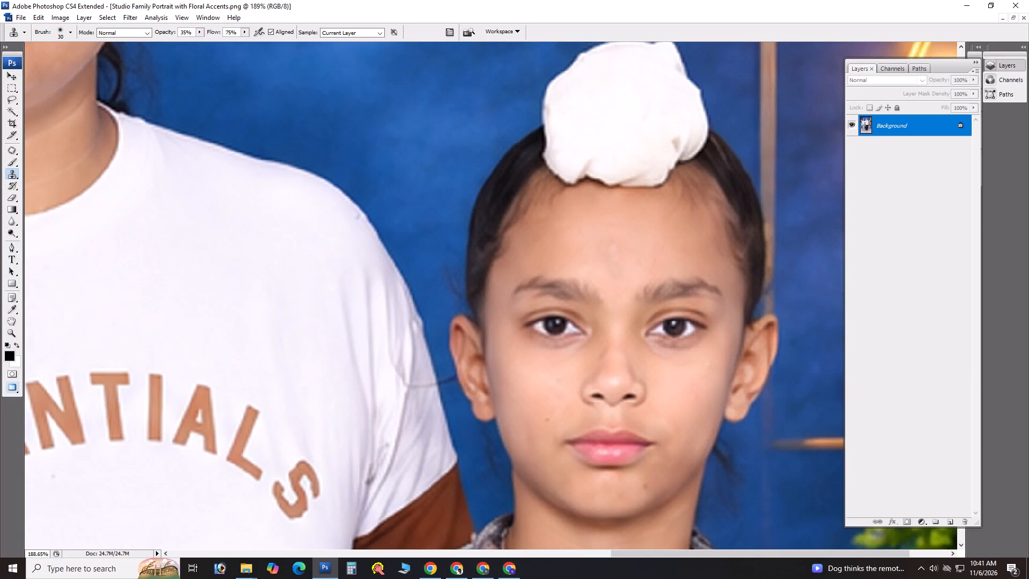
pyautogui.rightClick(248, 334)
pyautogui.click(255, 339)
pyautogui.keyDown('ctrl'); pyautogui.moveTo(392, 144); pyautogui.dragTo(468, 184); pyautogui.keyUp('ctrl')
pyautogui.moveTo(273, 168); pyautogui.dragTo(281, 374)
pyautogui.moveTo(180, 187); pyautogui.dragTo(205, 423)
pyautogui.keyDown('alt'); pyautogui.moveTo(204, 129); pyautogui.dragTo(226, 147); pyautogui.keyUp('alt')
pyautogui.moveTo(235, 154); pyautogui.dragTo(247, 168)
pyautogui.click(253, 171)
pyautogui.click(256, 174)
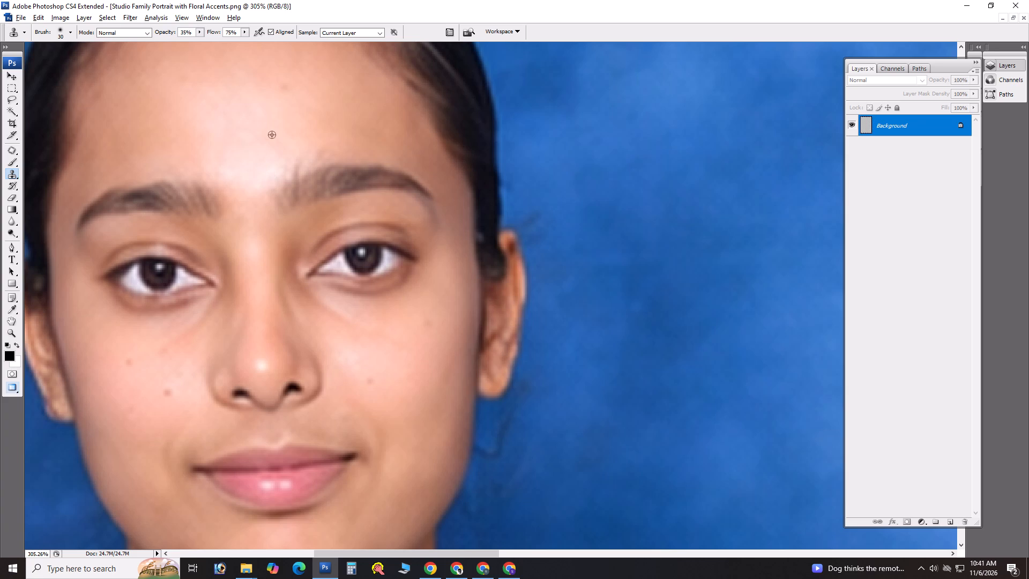
pyautogui.keyDown('alt'); pyautogui.moveTo(272, 135); pyautogui.dragTo(276, 157); pyautogui.keyUp('alt')
pyautogui.moveTo(276, 164); pyautogui.dragTo(277, 170)
pyautogui.keyDown('alt'); pyautogui.moveTo(198, 122); pyautogui.dragTo(204, 137); pyautogui.keyUp('alt')
pyautogui.moveTo(211, 146); pyautogui.dragTo(217, 162)
pyautogui.click(217, 162)
# Clone clean skin over the dark mole and marks on the girl's picture-left cheek, up to beneath the eye.
pyautogui.press('space')
pyautogui.press('space')
pyautogui.press('space')
pyautogui.press('space')
pyautogui.press('space')
pyautogui.press('space')
pyautogui.press('space')
pyautogui.press('space')
pyautogui.press('space')
pyautogui.press('space')
pyautogui.press('space')
pyautogui.press('space')
pyautogui.press('space')
pyautogui.press('space')
pyautogui.press('space')
pyautogui.press('space')
pyautogui.press('space')
pyautogui.press('space')
pyautogui.press('space')
pyautogui.press('space')
pyautogui.moveTo(180, 134); pyautogui.dragTo(213, 221)
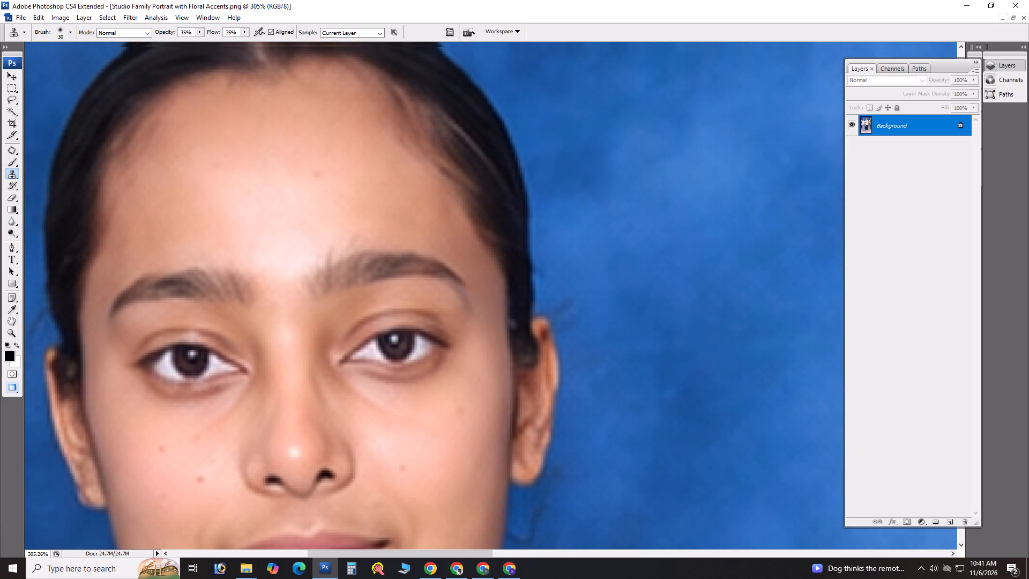
pyautogui.moveTo(271, 262); pyautogui.dragTo(316, 96)
pyautogui.keyDown('alt'); pyautogui.click(222, 296); pyautogui.keyUp('alt')
pyautogui.tripleClick(252, 313)
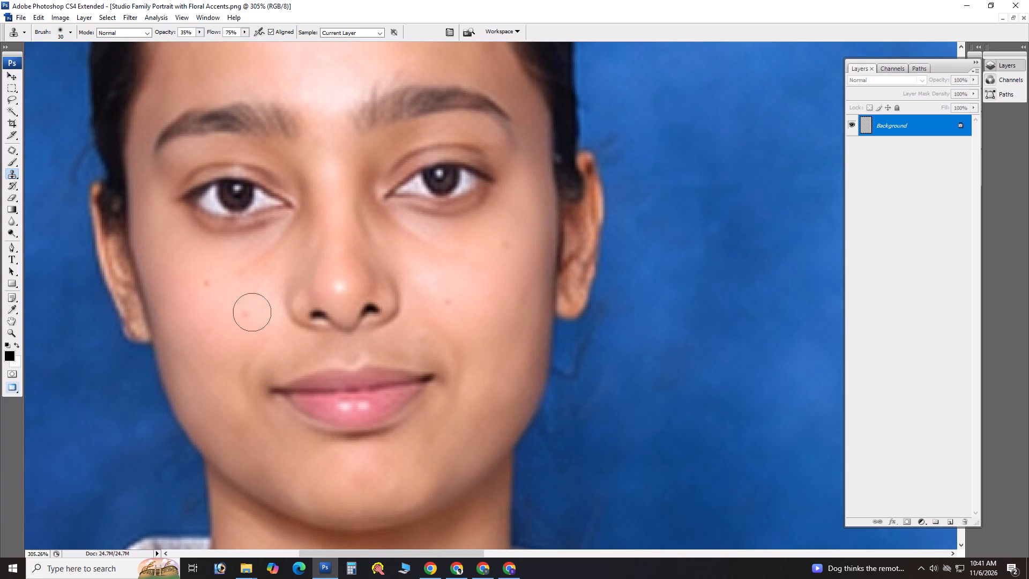
pyautogui.keyDown('alt'); pyautogui.moveTo(216, 303); pyautogui.dragTo(203, 289); pyautogui.keyUp('alt')
pyautogui.tripleClick(200, 285)
pyautogui.keyDown('alt'); pyautogui.moveTo(222, 306); pyautogui.dragTo(241, 289); pyautogui.keyUp('alt')
pyautogui.moveTo(256, 270); pyautogui.dragTo(262, 262)
pyautogui.click(273, 249)
# Smooth the bridge, sides and tip of the girl's nose with the Clone Stamp.
pyautogui.keyDown('alt'); pyautogui.moveTo(324, 237); pyautogui.dragTo(327, 242); pyautogui.keyUp('alt')
pyautogui.moveTo(328, 262); pyautogui.dragTo(330, 287)
pyautogui.click(331, 289)
pyautogui.keyDown('alt'); pyautogui.moveTo(339, 224); pyautogui.dragTo(345, 251); pyautogui.keyUp('alt')
pyautogui.moveTo(345, 258); pyautogui.dragTo(347, 274)
pyautogui.moveTo(345, 282); pyautogui.dragTo(342, 287)
pyautogui.click(342, 287)
pyautogui.keyDown('alt'); pyautogui.moveTo(348, 218); pyautogui.dragTo(357, 228); pyautogui.keyUp('alt')
pyautogui.keyDown('alt'); pyautogui.moveTo(357, 228); pyautogui.dragTo(363, 247); pyautogui.keyUp('alt')
pyautogui.moveTo(366, 256); pyautogui.dragTo(370, 276)
pyautogui.doubleClick(370, 280)
pyautogui.keyDown('alt'); pyautogui.moveTo(334, 229); pyautogui.dragTo(323, 242); pyautogui.keyUp('alt')
pyautogui.moveTo(317, 257); pyautogui.dragTo(315, 274)
pyautogui.moveTo(312, 278); pyautogui.dragTo(311, 286)
# Clone smooth skin over the spots on the girl's picture-right cheek and along the area under that eye.
pyautogui.press('space')
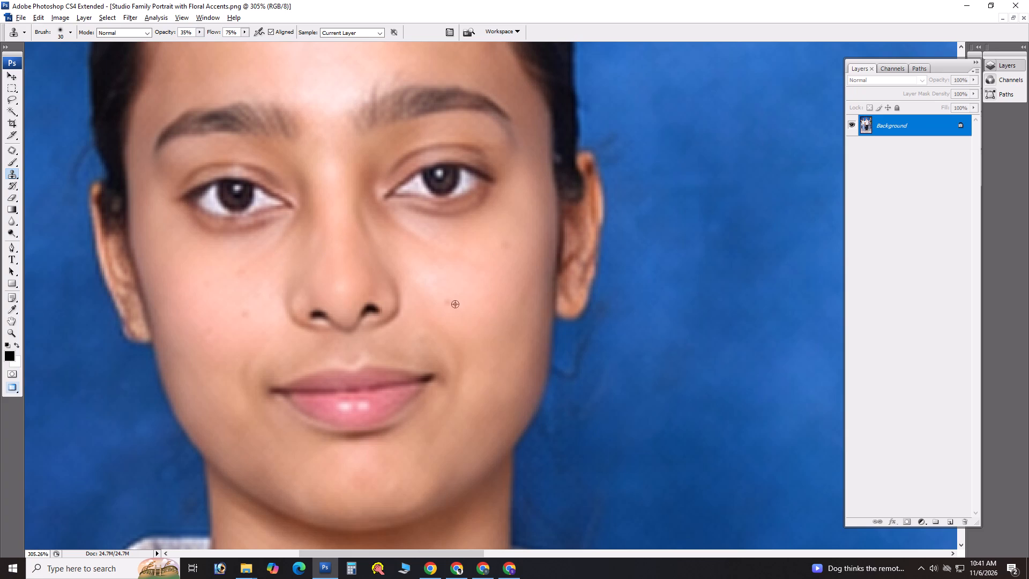
pyautogui.keyDown('alt'); pyautogui.moveTo(465, 313); pyautogui.dragTo(447, 298); pyautogui.keyUp('alt')
pyautogui.moveTo(427, 288); pyautogui.dragTo(420, 279)
pyautogui.click(418, 277)
pyautogui.keyDown('alt'); pyautogui.moveTo(472, 311); pyautogui.dragTo(460, 311); pyautogui.keyUp('alt')
pyautogui.click(454, 310)
pyautogui.click(451, 307)
pyautogui.doubleClick(446, 304)
pyautogui.keyDown('alt'); pyautogui.moveTo(493, 276); pyautogui.dragTo(502, 262); pyautogui.keyUp('alt')
pyautogui.moveTo(508, 250); pyautogui.dragTo(508, 243)
pyautogui.click(506, 241)
pyautogui.moveTo(506, 241); pyautogui.dragTo(504, 249)
pyautogui.keyDown('alt'); pyautogui.moveTo(466, 265); pyautogui.dragTo(434, 249); pyautogui.keyUp('alt')
pyautogui.moveTo(430, 246); pyautogui.dragTo(421, 242)
pyautogui.moveTo(418, 239); pyautogui.dragTo(412, 234)
pyautogui.moveTo(409, 232); pyautogui.dragTo(401, 226)
pyautogui.click(401, 226)
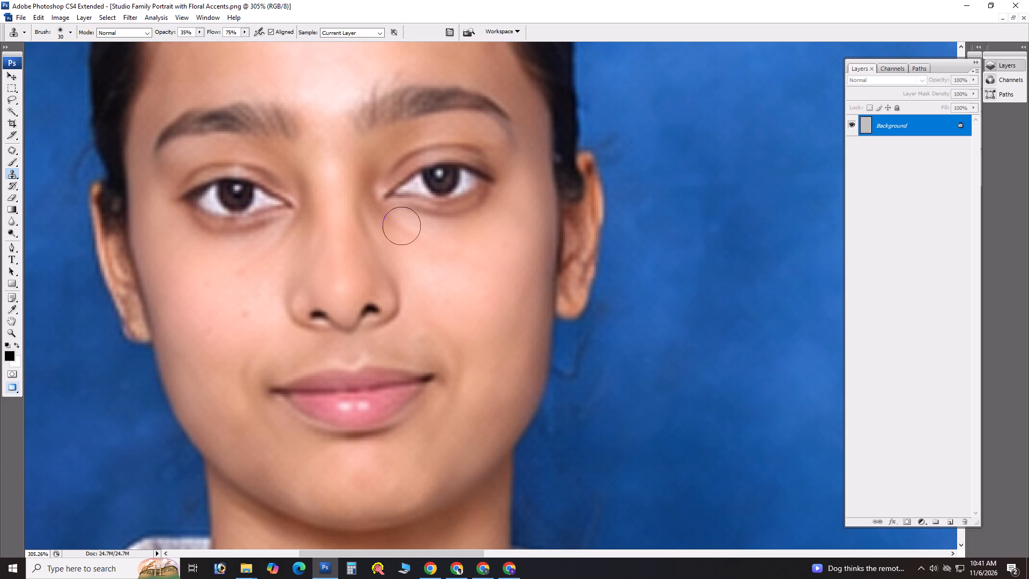
# Remove the small spot beside the nose on the girl's picture-left cheek with the Clone Stamp.
pyautogui.keyDown('alt'); pyautogui.moveTo(242, 333); pyautogui.dragTo(242, 326); pyautogui.keyUp('alt')
pyautogui.click(242, 317)
pyautogui.moveTo(242, 317); pyautogui.dragTo(242, 310)
# Clone smooth skin over the girl's forehead, from the centre down between the eyebrows and across the picture's left side.
pyautogui.press('space')
pyautogui.moveTo(298, 235); pyautogui.dragTo(277, 417)
pyautogui.keyDown('alt'); pyautogui.moveTo(323, 206); pyautogui.dragTo(327, 231); pyautogui.keyUp('alt')
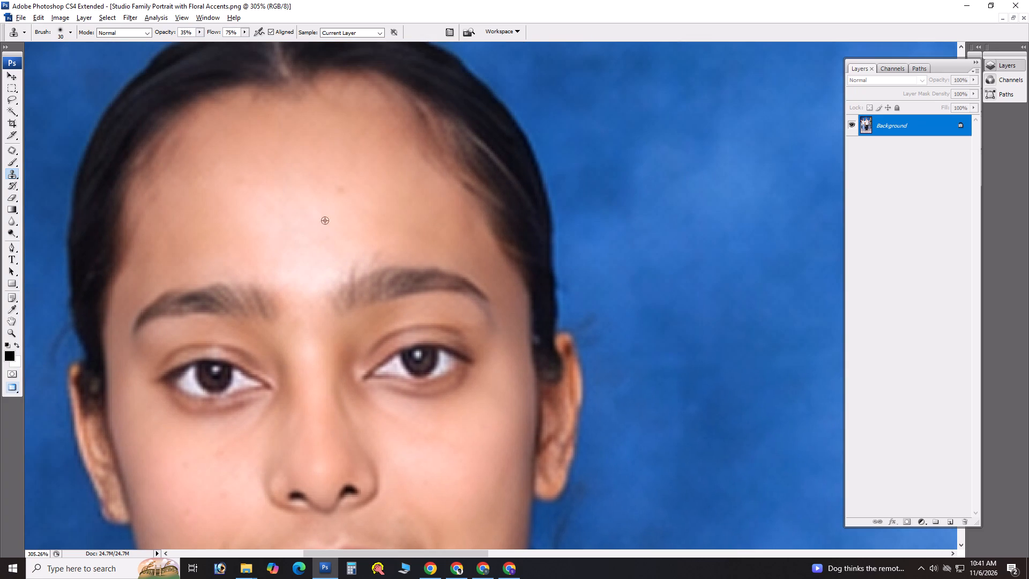
pyautogui.moveTo(326, 255); pyautogui.dragTo(320, 283)
pyautogui.click(320, 283)
pyautogui.keyDown('alt'); pyautogui.moveTo(236, 192); pyautogui.dragTo(240, 202); pyautogui.keyUp('alt')
pyautogui.moveTo(248, 216); pyautogui.dragTo(269, 244)
pyautogui.moveTo(270, 244); pyautogui.dragTo(278, 258)
pyautogui.press('space')
pyautogui.keyDown('alt'); pyautogui.moveTo(243, 199); pyautogui.dragTo(245, 225); pyautogui.keyUp('alt')
pyautogui.moveTo(245, 232); pyautogui.dragTo(241, 253)
pyautogui.moveTo(241, 253); pyautogui.dragTo(242, 258)
pyautogui.keyDown('alt'); pyautogui.moveTo(226, 205); pyautogui.dragTo(222, 223); pyautogui.keyUp('alt')
pyautogui.moveTo(220, 228); pyautogui.dragTo(212, 243)
pyautogui.moveTo(211, 246); pyautogui.dragTo(207, 251)
# Fit the whole family portrait in view to check the retouching.
pyautogui.press('space')
pyautogui.press('space')
pyautogui.press('space')
pyautogui.press('space')
pyautogui.press('space')
pyautogui.press('space')
pyautogui.press('space')
pyautogui.press('space')
pyautogui.press('space')
pyautogui.press('space')
pyautogui.press('space')
pyautogui.press('space')
pyautogui.press('space')
pyautogui.press('space')
pyautogui.press('space')
pyautogui.press('space')
pyautogui.press('space')
pyautogui.press('space')
pyautogui.press('space')
pyautogui.press('space')
pyautogui.moveTo(193, 206); pyautogui.dragTo(204, 211, button='right')
pyautogui.click(242, 217)
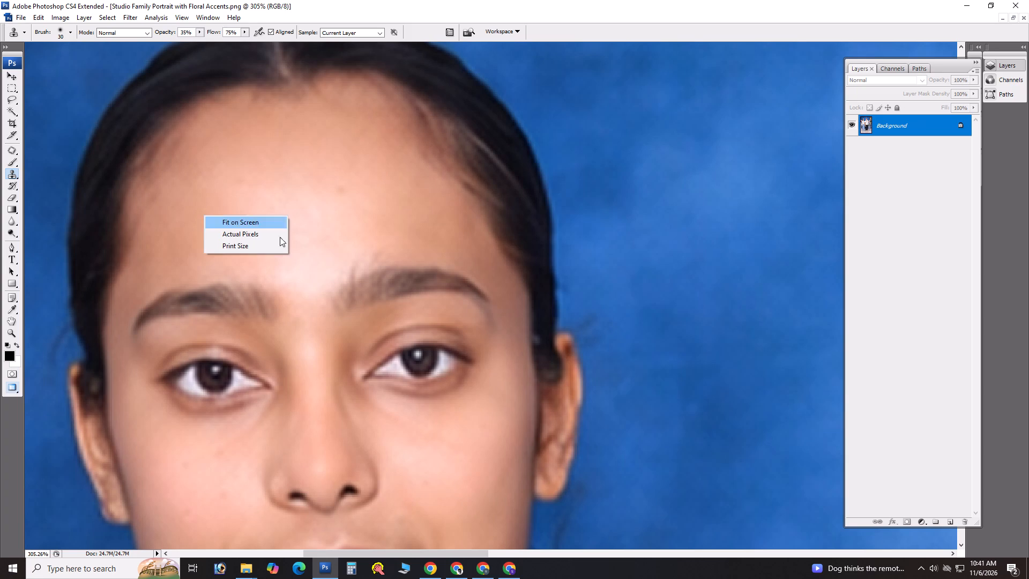
pyautogui.moveTo(295, 237); pyautogui.dragTo(290, 227)
pyautogui.rightClick(290, 227)
pyautogui.click(340, 229)
pyautogui.hotkey('ctrl', '0')
pyautogui.hotkey('ctrl', '0')
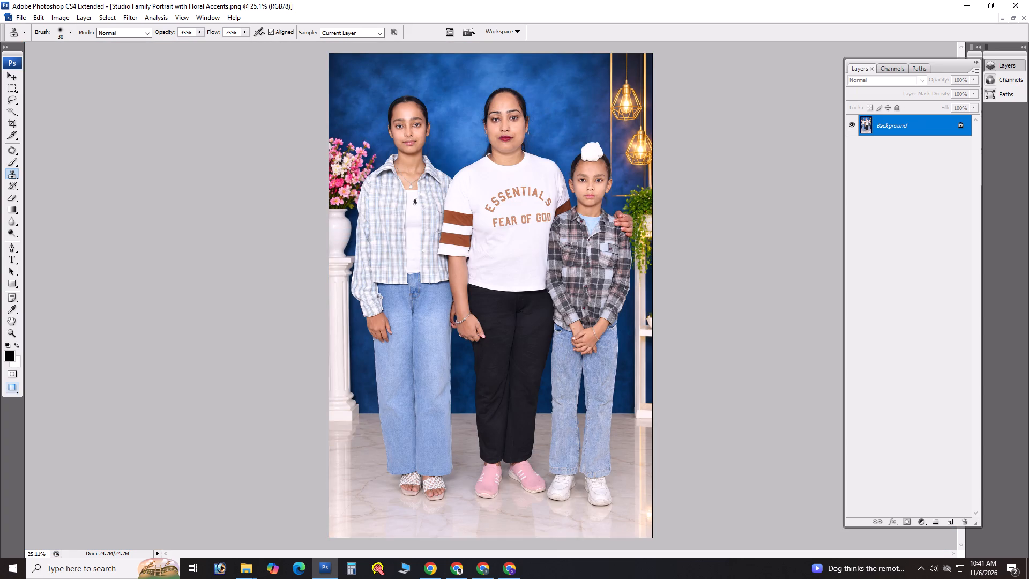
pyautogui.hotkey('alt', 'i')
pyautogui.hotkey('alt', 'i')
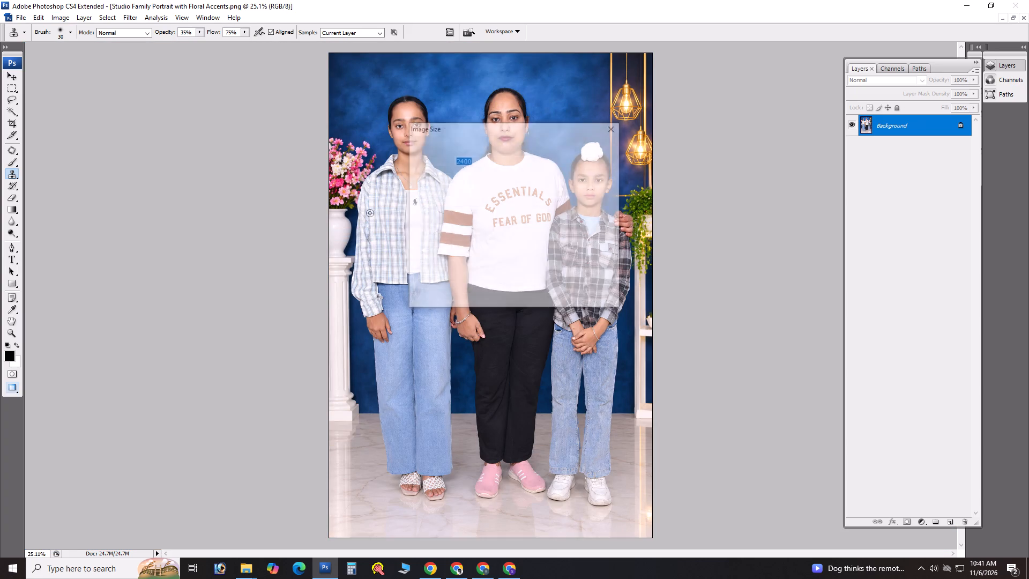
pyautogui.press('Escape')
# Merge the visible layers and run the frame action that adds a soft blurred border with a thin yellow outline.
pyautogui.hotkey('ctrl', 'shift', 'e')
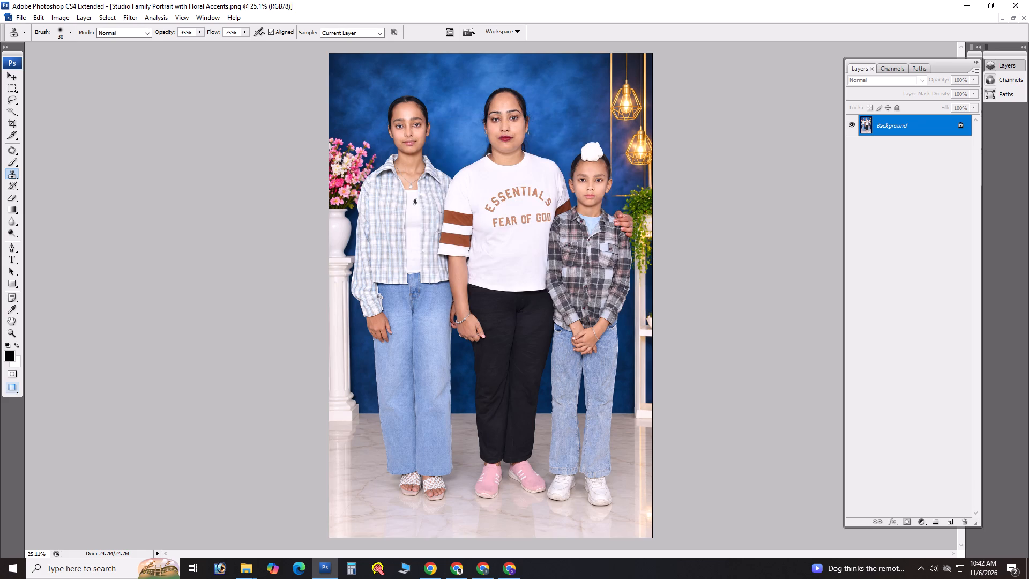
pyautogui.press('F4')
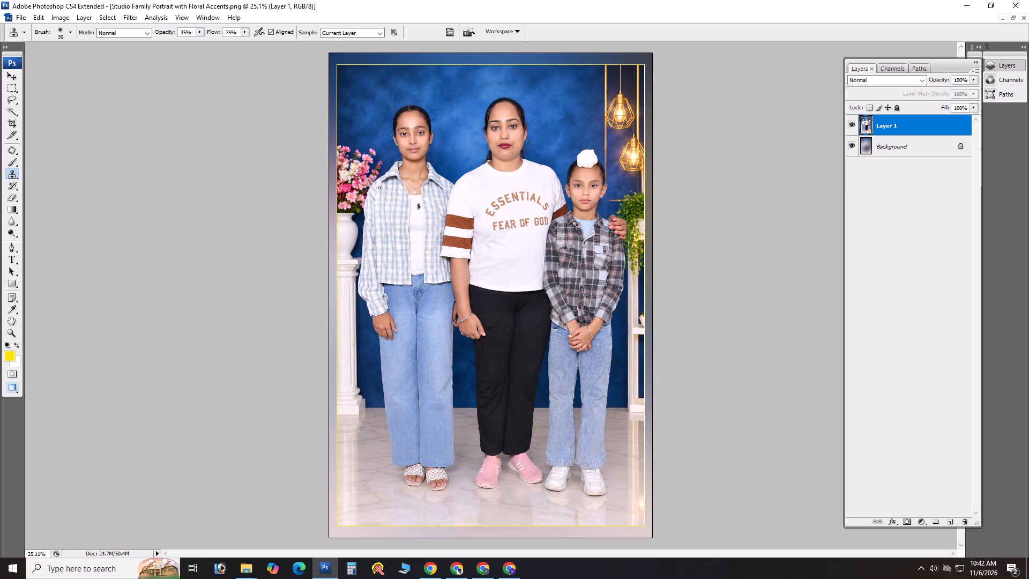
# Examine the faces and upper bodies in the framed family portrait up close.
pyautogui.hotkey('ctrl', 'space')
pyautogui.hotkey('ctrl', 'space')
pyautogui.hotkey('ctrl', 'space')
pyautogui.hotkey('ctrl', 'space')
pyautogui.hotkey('ctrl', 'space')
pyautogui.hotkey('ctrl', 'space')
pyautogui.hotkey('ctrl', 'space')
pyautogui.keyDown('ctrl'); pyautogui.moveTo(373, 110); pyautogui.dragTo(487, 195); pyautogui.keyUp('ctrl')
pyautogui.press('space')
pyautogui.press('space')
pyautogui.press('space')
pyautogui.press('space')
pyautogui.press('space')
pyautogui.press('space')
pyautogui.press('space')
pyautogui.press('space')
pyautogui.press('space')
pyautogui.press('space')
pyautogui.press('space')
pyautogui.press('space')
pyautogui.press('space')
pyautogui.press('space')
pyautogui.press('space')
pyautogui.press('space')
pyautogui.press('space')
pyautogui.press('space')
pyautogui.press('space')
pyautogui.press('space')
pyautogui.moveTo(414, 140); pyautogui.dragTo(409, 229)
pyautogui.rightClick(364, 177)
pyautogui.click(372, 187)
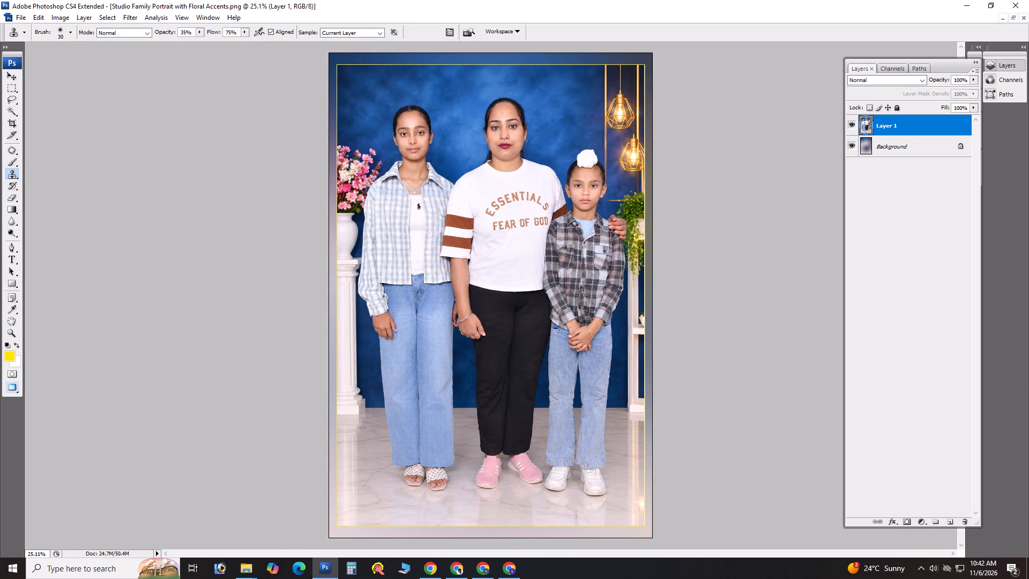
pyautogui.press('space')
pyautogui.keyDown('ctrl'); pyautogui.moveTo(325, 122); pyautogui.dragTo(1012, 286); pyautogui.keyUp('ctrl')
pyautogui.moveTo(624, 186); pyautogui.dragTo(609, 294)
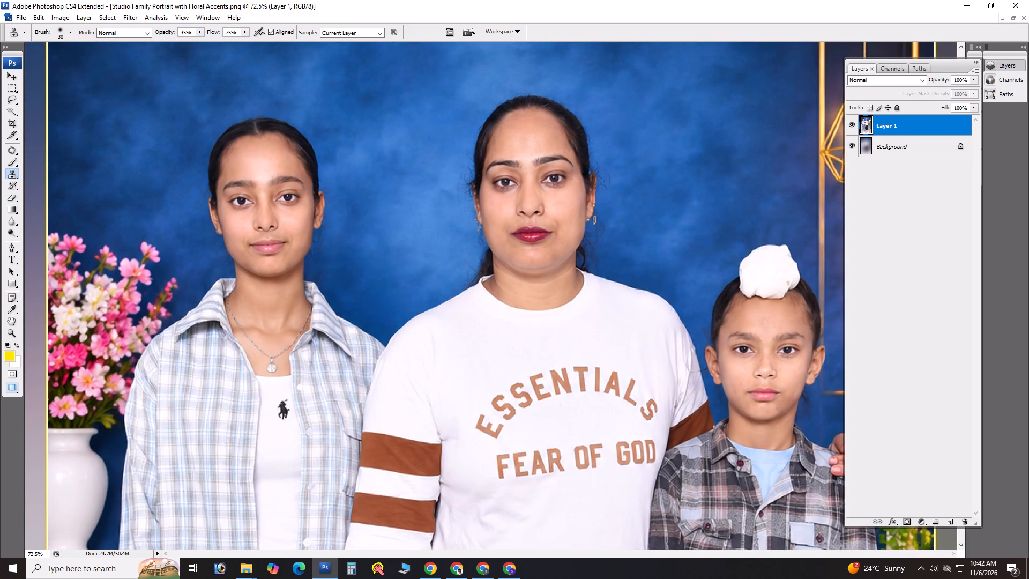
# Merge the visible layers of the framed family portrait into one background layer.
pyautogui.hotkey('ctrl', '0')
pyautogui.hotkey('ctrl', '0')
pyautogui.hotkey('ctrl', '0')
pyautogui.hotkey('ctrl', 'shift', 'e')
pyautogui.hotkey('ctrl', 'shift', 'e')
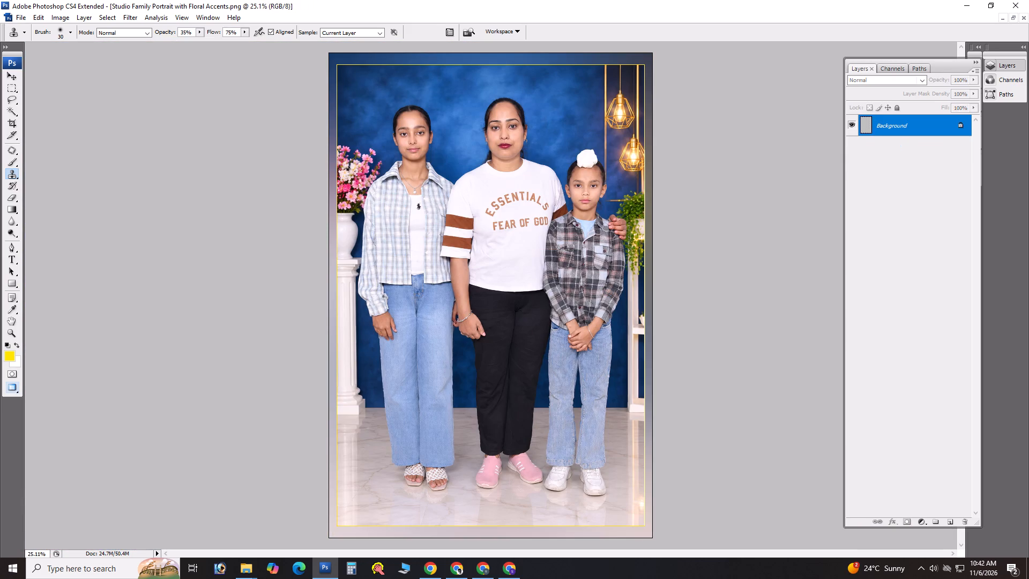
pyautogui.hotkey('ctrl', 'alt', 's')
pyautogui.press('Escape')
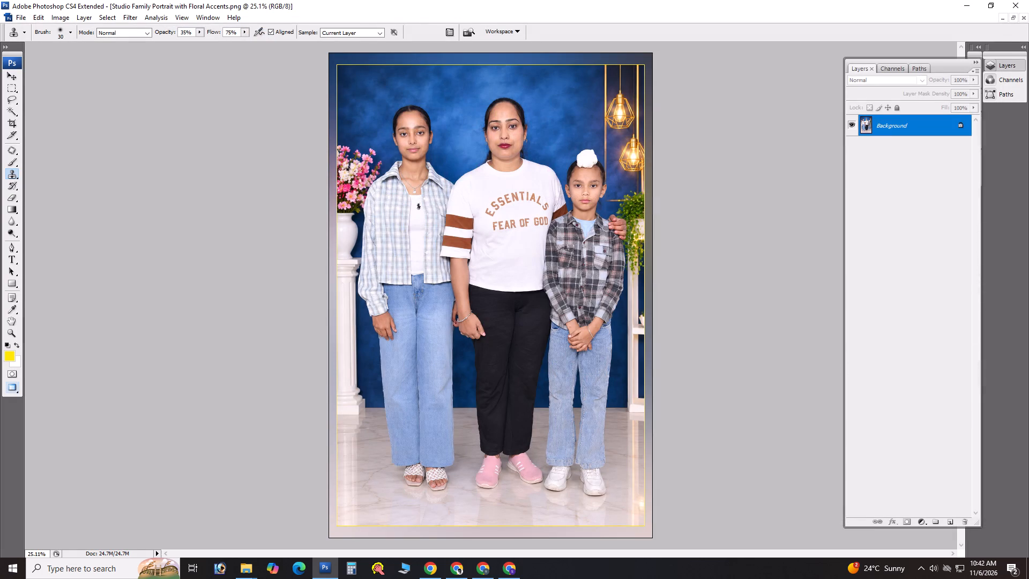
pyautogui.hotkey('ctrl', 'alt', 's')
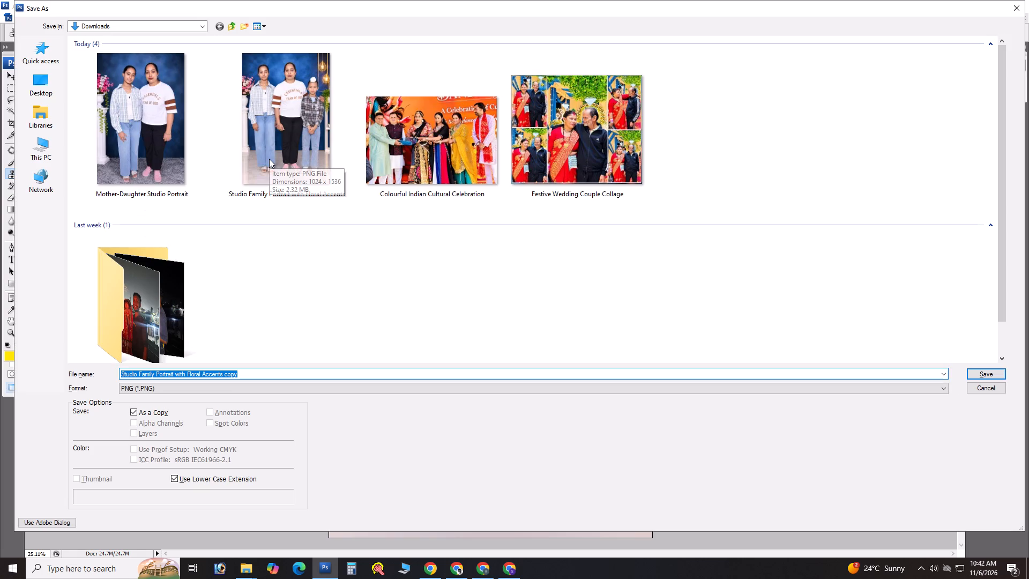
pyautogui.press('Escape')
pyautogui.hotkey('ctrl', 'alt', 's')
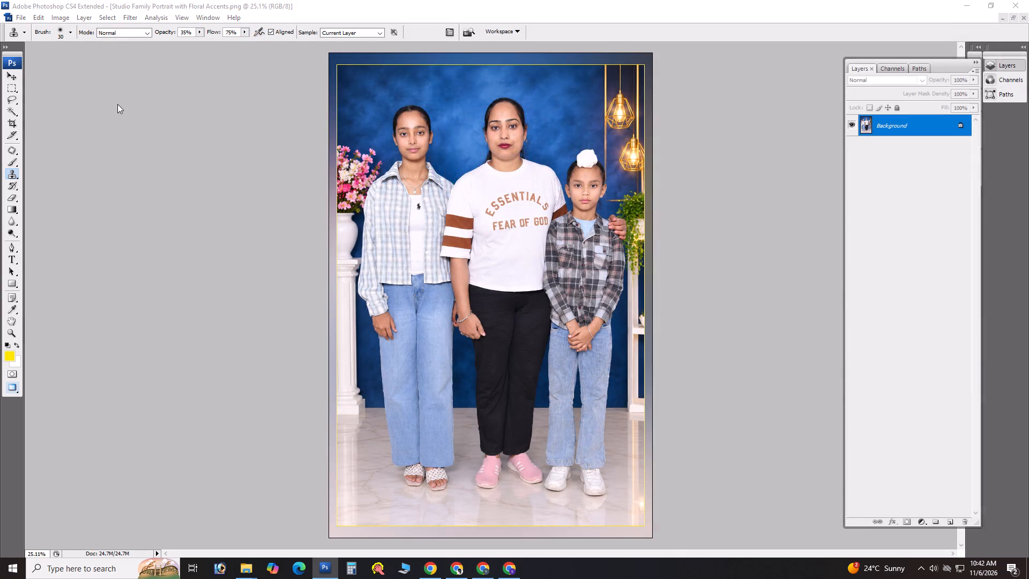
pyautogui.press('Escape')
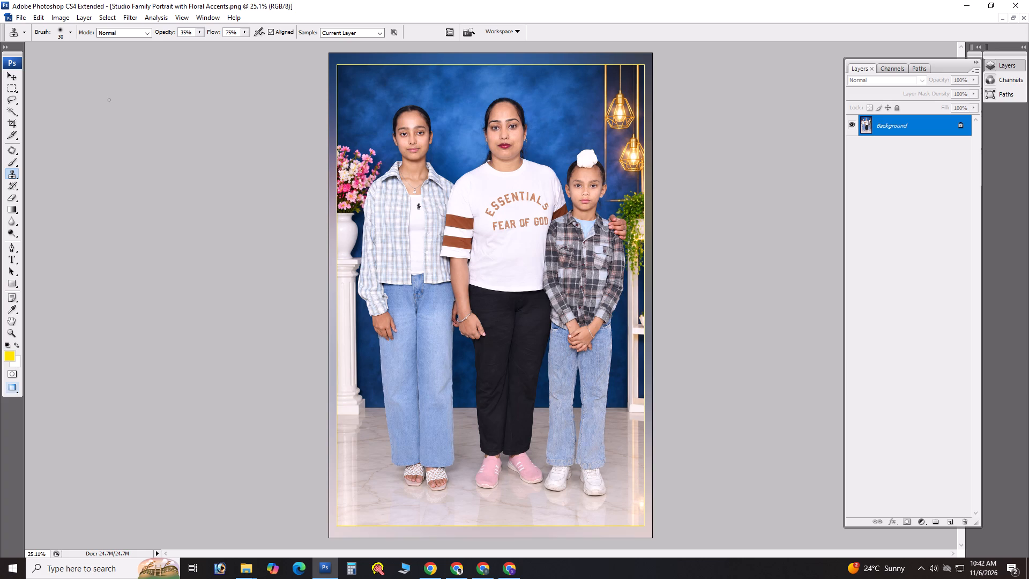
# Select the entire framed family portrait and cut it, leaving a blank canvas.
pyautogui.hotkey('ctrl', 'a')
pyautogui.hotkey('ctrl', 'x')
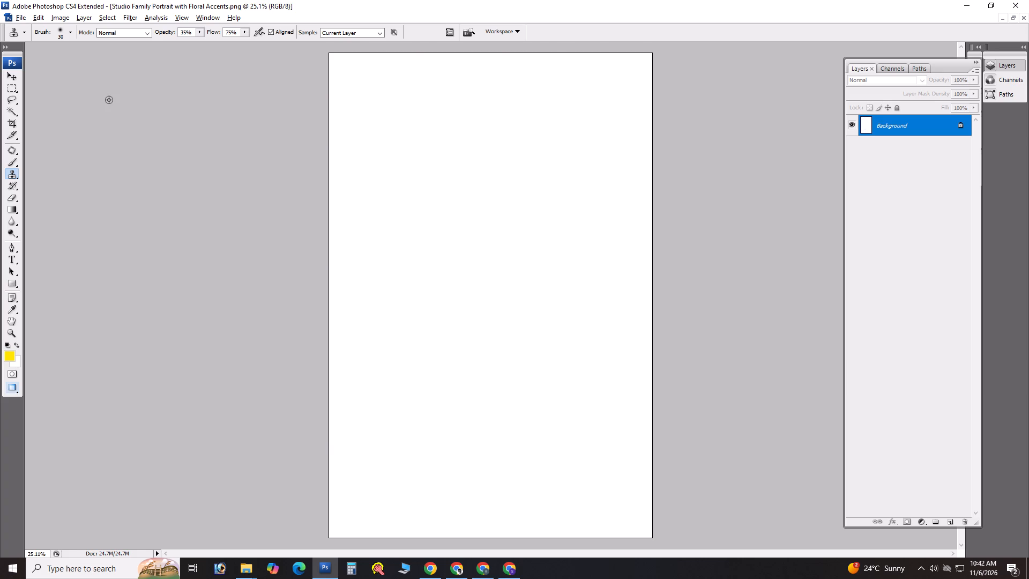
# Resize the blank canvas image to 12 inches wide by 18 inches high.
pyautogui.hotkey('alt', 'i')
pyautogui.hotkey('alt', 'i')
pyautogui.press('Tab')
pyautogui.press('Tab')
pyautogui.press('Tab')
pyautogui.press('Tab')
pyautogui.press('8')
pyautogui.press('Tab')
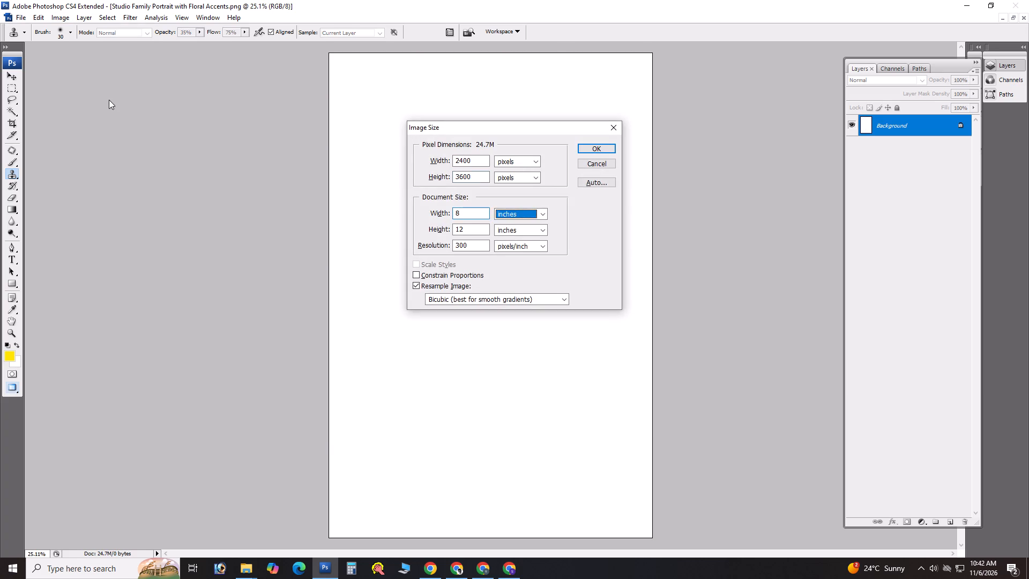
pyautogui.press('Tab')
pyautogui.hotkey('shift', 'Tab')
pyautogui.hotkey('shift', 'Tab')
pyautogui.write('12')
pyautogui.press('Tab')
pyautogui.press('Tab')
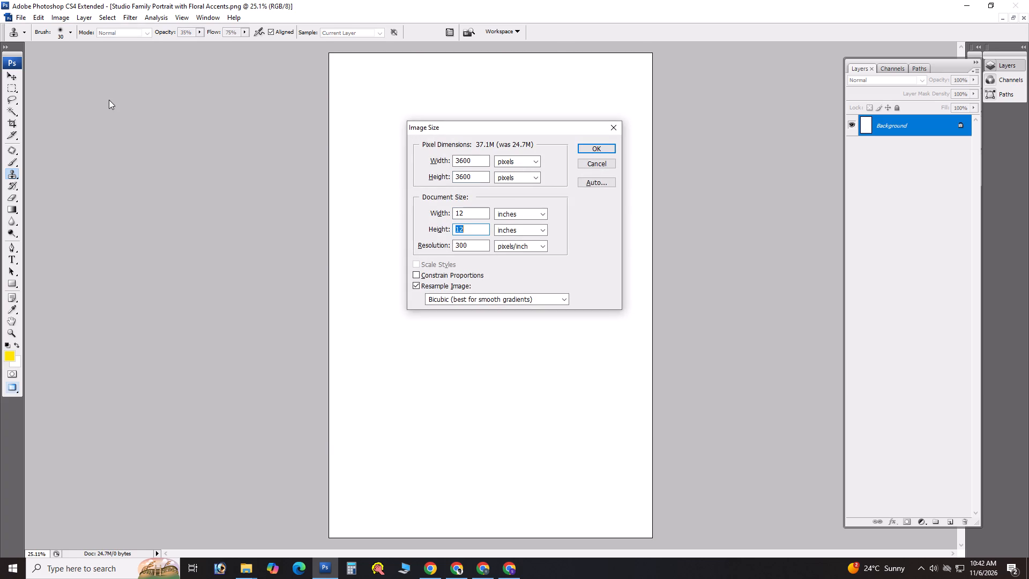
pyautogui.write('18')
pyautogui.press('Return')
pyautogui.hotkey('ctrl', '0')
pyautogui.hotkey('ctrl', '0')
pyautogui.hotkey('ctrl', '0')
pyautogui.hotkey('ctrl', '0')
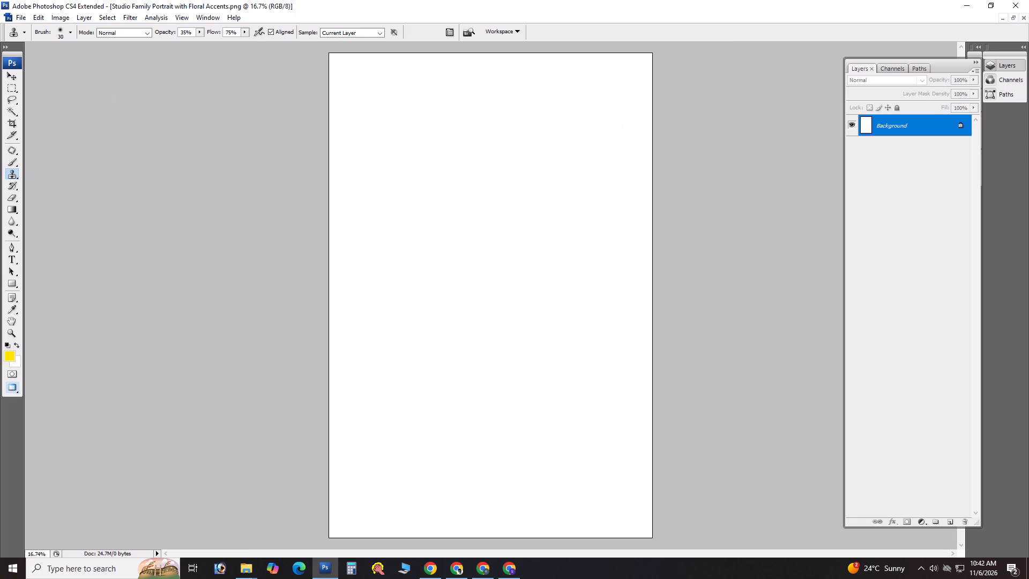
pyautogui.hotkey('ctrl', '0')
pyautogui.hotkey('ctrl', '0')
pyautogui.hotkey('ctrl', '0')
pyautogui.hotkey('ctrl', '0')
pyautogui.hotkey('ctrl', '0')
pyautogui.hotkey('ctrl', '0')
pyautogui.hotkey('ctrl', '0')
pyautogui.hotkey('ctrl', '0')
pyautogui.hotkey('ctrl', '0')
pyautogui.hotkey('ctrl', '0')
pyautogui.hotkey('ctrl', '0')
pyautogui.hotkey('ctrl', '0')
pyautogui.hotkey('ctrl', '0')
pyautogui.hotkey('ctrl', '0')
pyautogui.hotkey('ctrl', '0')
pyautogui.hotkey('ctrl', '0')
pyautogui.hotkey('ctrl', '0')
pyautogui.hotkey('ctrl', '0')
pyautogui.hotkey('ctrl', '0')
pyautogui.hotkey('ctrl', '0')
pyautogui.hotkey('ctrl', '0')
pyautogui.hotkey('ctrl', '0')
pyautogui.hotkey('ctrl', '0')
# Set the blank image's document size to 18 inches wide by 12 inches high.
pyautogui.hotkey('alt', 'i')
pyautogui.hotkey('alt', 'i')
pyautogui.press('Tab')
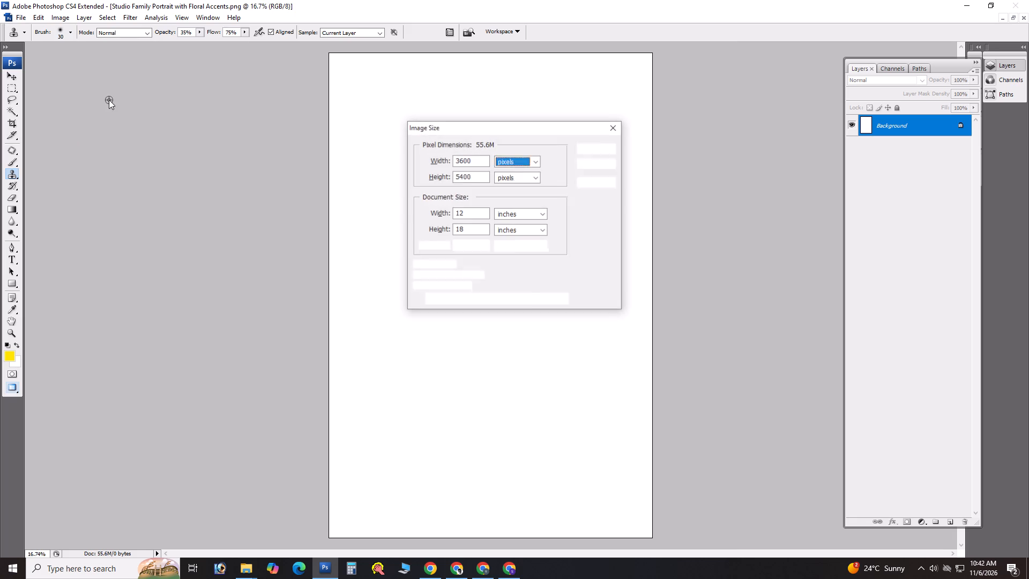
pyautogui.press('Tab')
pyautogui.press('Tab')
pyautogui.press('Tab')
pyautogui.write('18')
pyautogui.press('Tab')
pyautogui.press('Tab')
pyautogui.write('12')
pyautogui.press('Return')
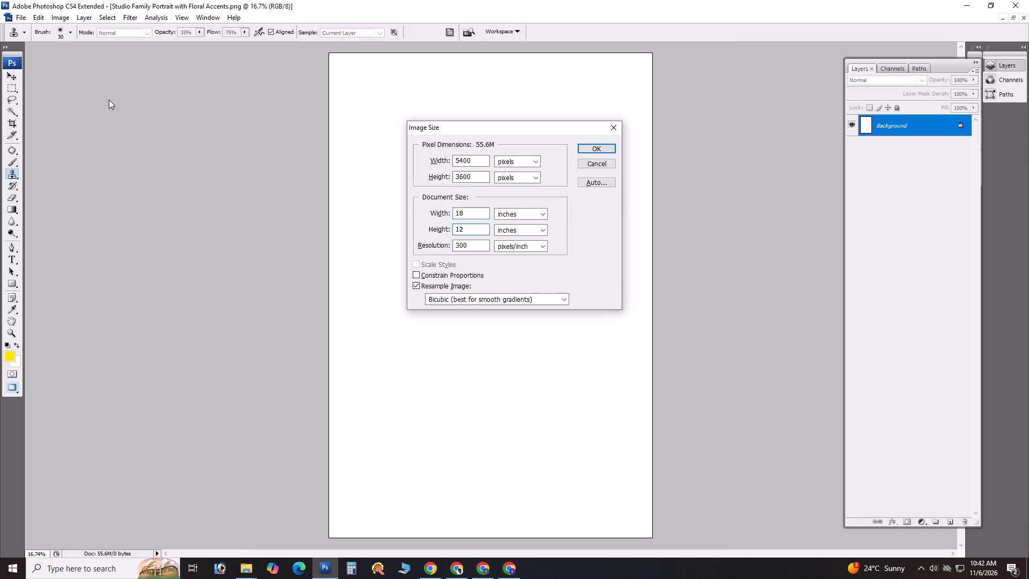
pyautogui.hotkey('ctrl', '0')
pyautogui.hotkey('ctrl', '0')
pyautogui.hotkey('ctrl', '0')
pyautogui.hotkey('ctrl', '0')
pyautogui.hotkey('ctrl', '0')
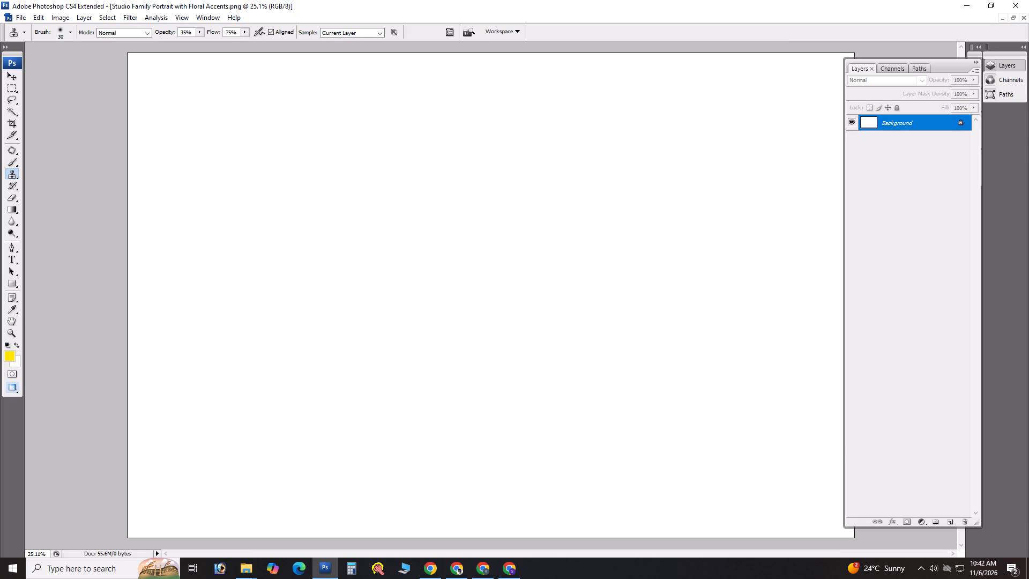
# Paste the framed family portrait and move it near the left edge of the landscape canvas.
pyautogui.hotkey('ctrl', 'v')
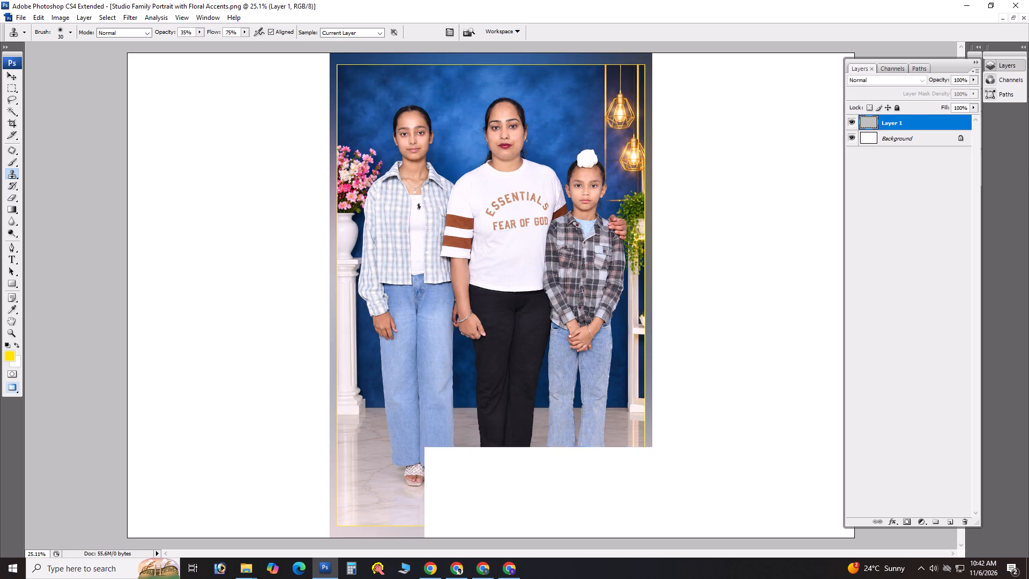
pyautogui.press('v')
pyautogui.press('v')
pyautogui.keyDown('shift'); pyautogui.moveTo(444, 206); pyautogui.dragTo(271, 192); pyautogui.keyUp('shift')
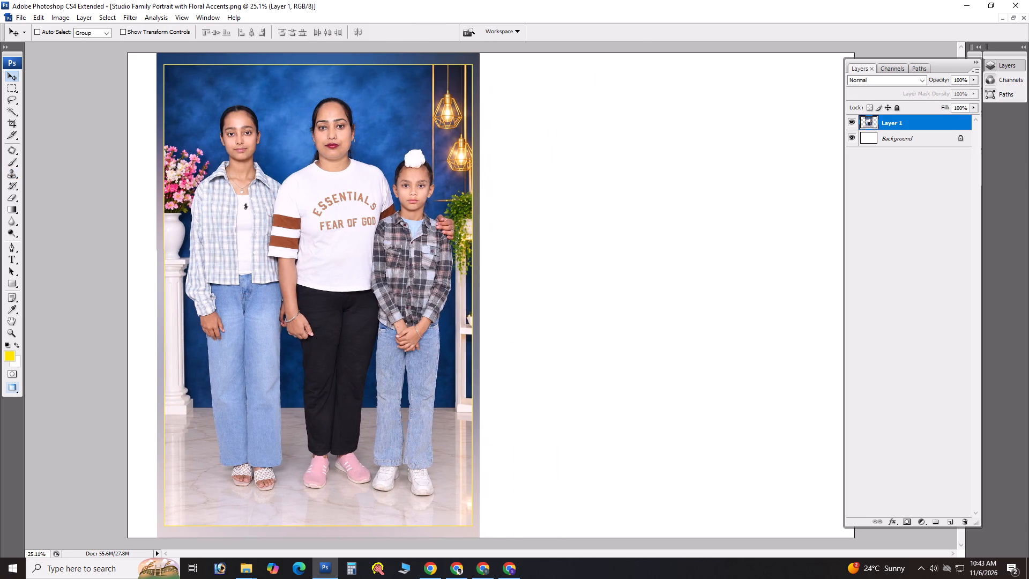
pyautogui.keyDown('shift'); pyautogui.moveTo(271, 192); pyautogui.dragTo(269, 188); pyautogui.keyUp('shift')
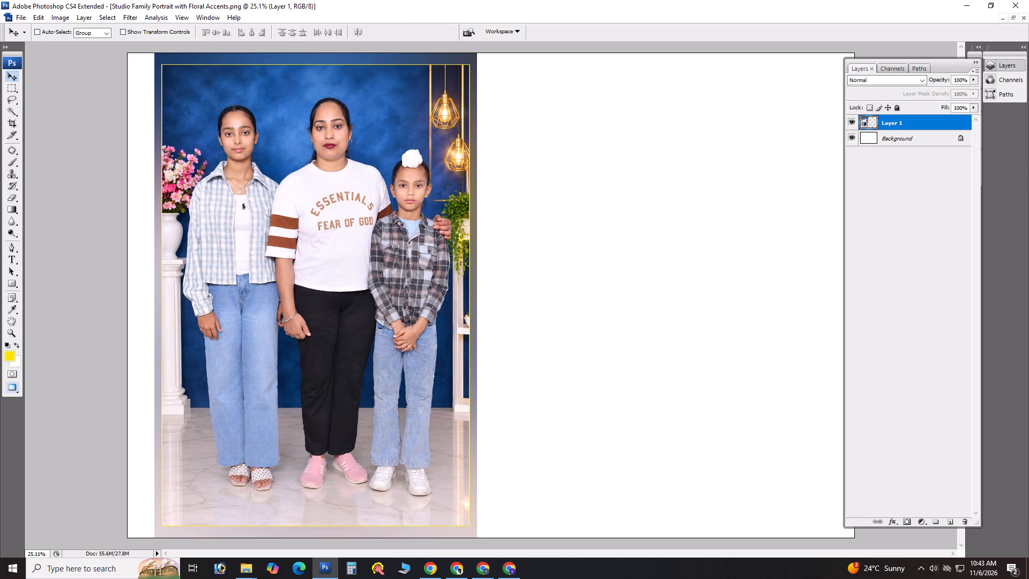
# Switch to Mother-Daughter Studio Portrait.png and crop the whole picture to 8 x 12 inches at 300 pixels/inch.
pyautogui.hotkey('ctrl', 'Tab')
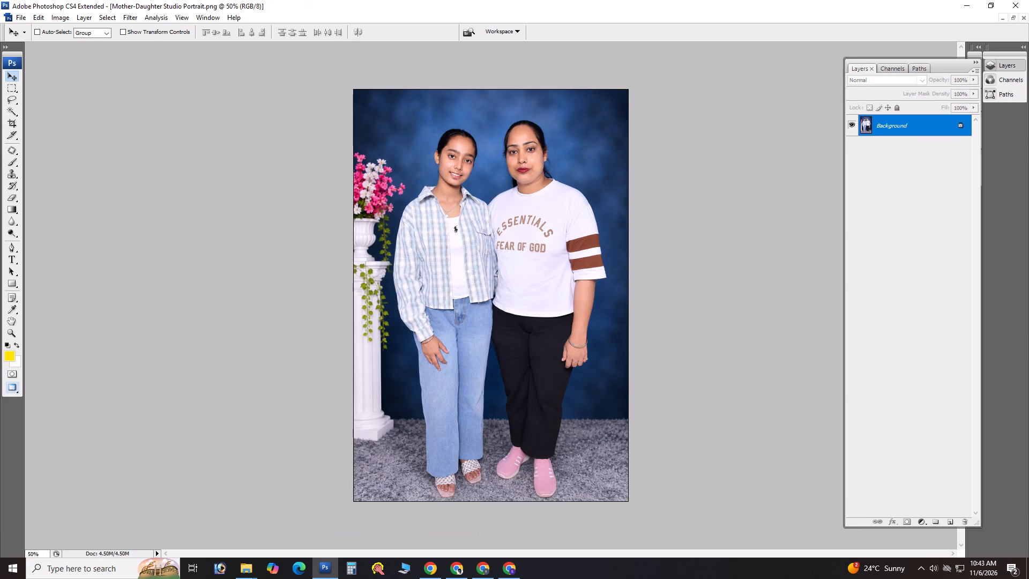
pyautogui.press('c')
pyautogui.press('c')
pyautogui.press('c')
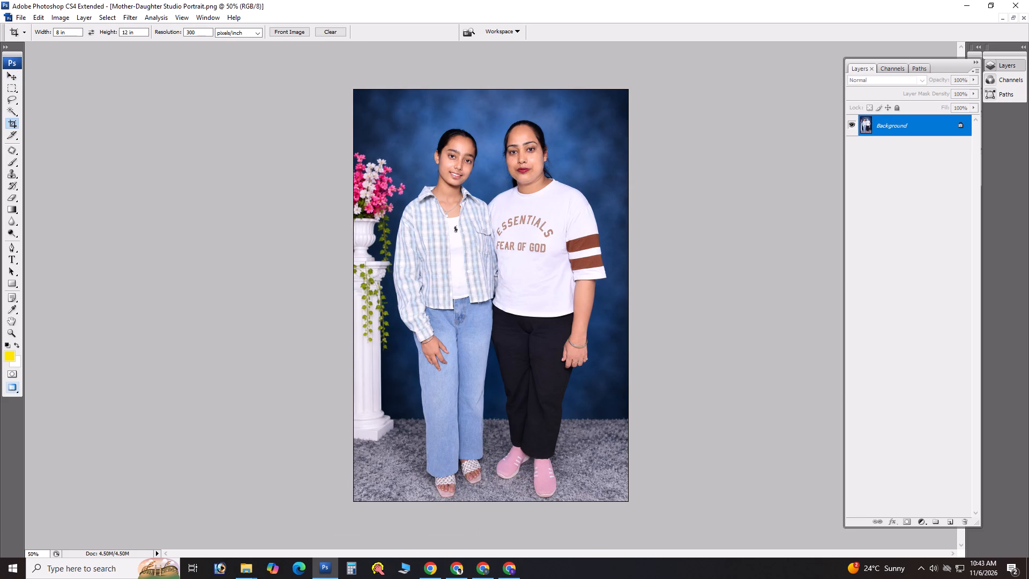
pyautogui.moveTo(333, 76); pyautogui.dragTo(1027, 569)
pyautogui.press('Return')
pyautogui.hotkey('ctrl', '0')
pyautogui.hotkey('ctrl', '0')
pyautogui.hotkey('ctrl', '0')
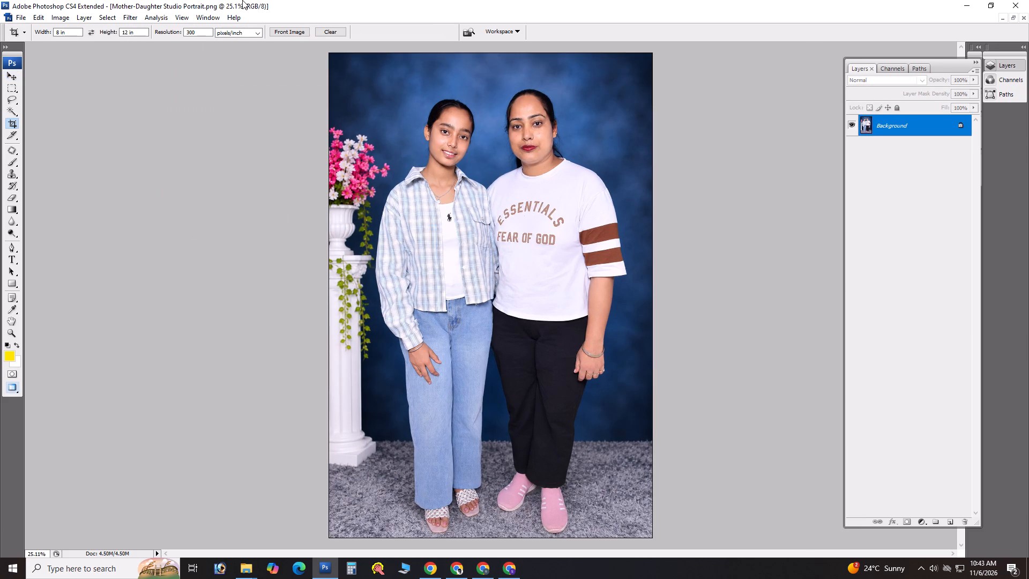
# Run the tone-correction action on the mother-daughter portrait, apply Fade with its current settings, and clear the selection.
pyautogui.press('F6')
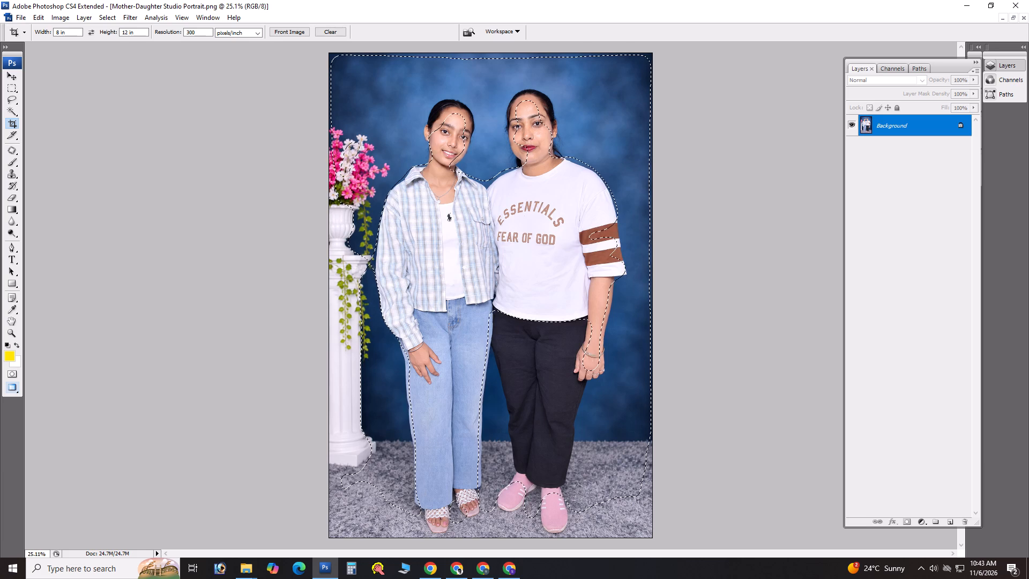
pyautogui.hotkey('ctrl', 'shift', 'f')
pyautogui.press('Return')
pyautogui.hotkey('ctrl', 'd')
# Enlarge the Clone Stamp brush to 50 and smooth the blemishes on the mother's cheek on the nose-ring side.
pyautogui.hotkey('ctrl', '0')
pyautogui.hotkey('ctrl', '0')
pyautogui.hotkey('ctrl', 'space')
pyautogui.hotkey('ctrl', 'space')
pyautogui.hotkey('ctrl', 'space')
pyautogui.hotkey('ctrl', 'space')
pyautogui.hotkey('ctrl', 'space')
pyautogui.hotkey('ctrl', 'space')
pyautogui.hotkey('ctrl', 'space')
pyautogui.hotkey('ctrl', 'space')
pyautogui.hotkey('ctrl', 'space')
pyautogui.hotkey('ctrl', 'space')
pyautogui.hotkey('ctrl', 'space')
pyautogui.hotkey('ctrl', 'space')
pyautogui.hotkey('ctrl', 'space')
pyautogui.hotkey('ctrl', 'space')
pyautogui.hotkey('ctrl', 'space')
pyautogui.hotkey('ctrl', 'space')
pyautogui.hotkey('ctrl', 'space')
pyautogui.hotkey('ctrl', 'space')
pyautogui.hotkey('ctrl', 'space')
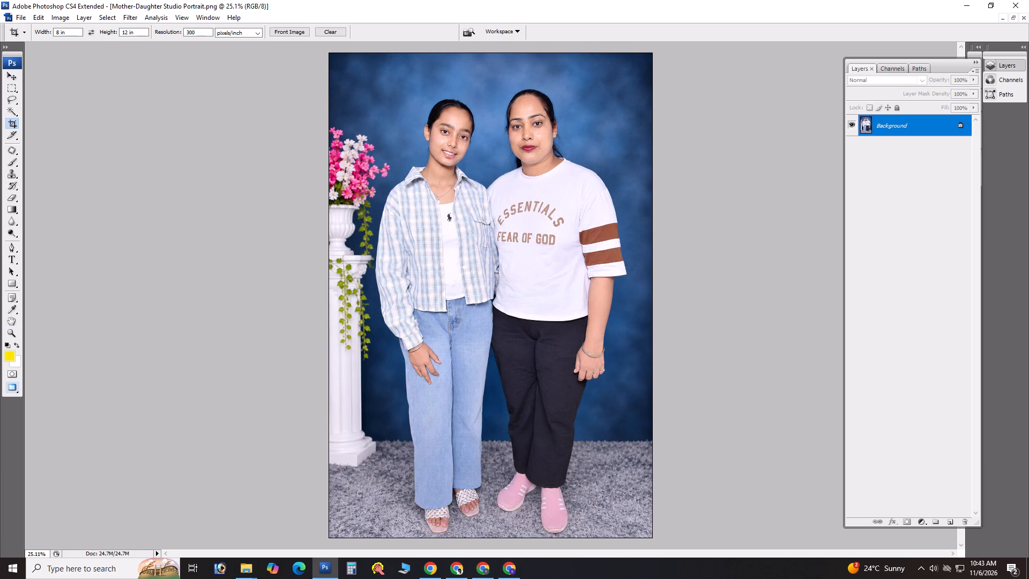
pyautogui.keyDown('ctrl'); pyautogui.moveTo(460, 83); pyautogui.dragTo(659, 161); pyautogui.keyUp('ctrl')
pyautogui.press('s')
pyautogui.press('space')
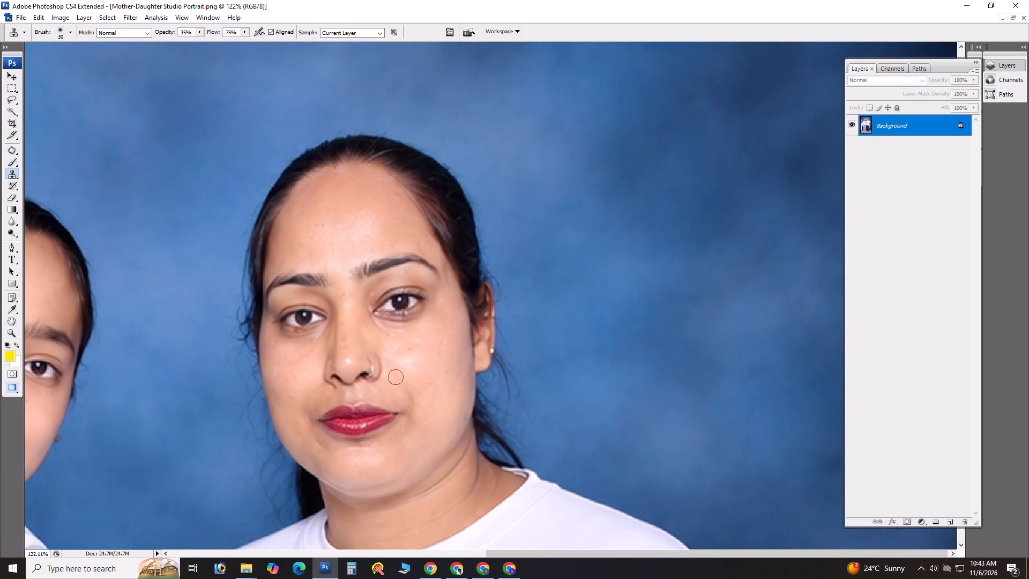
pyautogui.write(']]')
pyautogui.press(']')
pyautogui.press(']')
pyautogui.press('space')
pyautogui.keyDown('ctrl'); pyautogui.moveTo(269, 209); pyautogui.dragTo(475, 494); pyautogui.keyUp('ctrl')
pyautogui.keyDown('ctrl'); pyautogui.moveTo(475, 494); pyautogui.dragTo(584, 501); pyautogui.keyUp('ctrl')
pyautogui.moveTo(286, 336); pyautogui.dragTo(298, 413)
pyautogui.keyDown('alt'); pyautogui.moveTo(499, 382); pyautogui.dragTo(495, 369); pyautogui.keyUp('alt')
pyautogui.moveTo(488, 363); pyautogui.dragTo(480, 358)
pyautogui.moveTo(474, 354); pyautogui.dragTo(464, 351)
pyautogui.moveTo(459, 350); pyautogui.dragTo(449, 347)
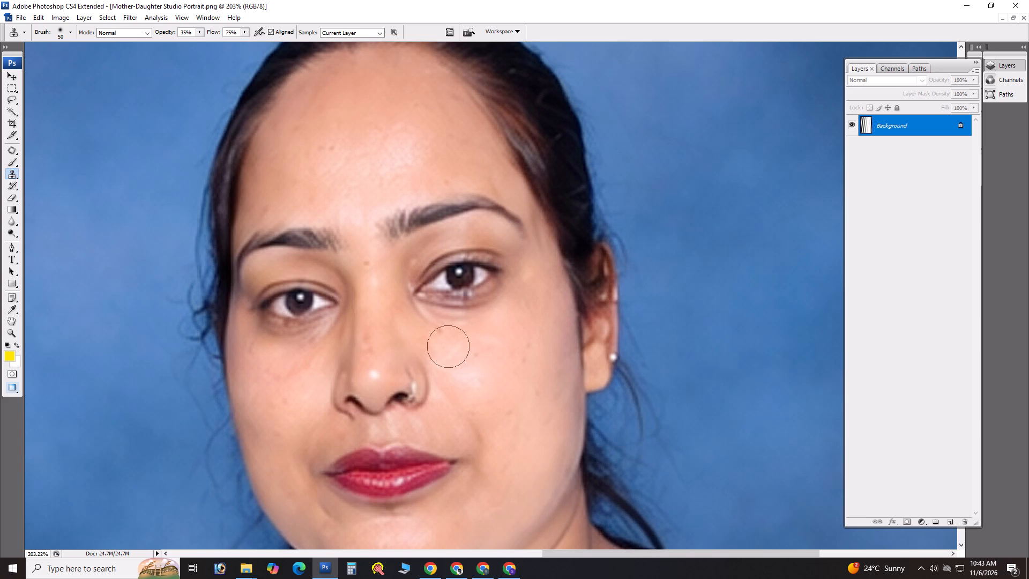
pyautogui.click(448, 346)
pyautogui.keyDown('alt'); pyautogui.moveTo(511, 396); pyautogui.dragTo(490, 385); pyautogui.keyUp('alt')
pyautogui.moveTo(487, 384); pyautogui.dragTo(468, 381)
pyautogui.click(466, 380)
pyautogui.moveTo(460, 368); pyautogui.dragTo(452, 364)
pyautogui.click(452, 364)
pyautogui.keyDown('alt'); pyautogui.moveTo(501, 380); pyautogui.dragTo(498, 367); pyautogui.keyUp('alt')
pyautogui.moveTo(496, 362); pyautogui.dragTo(493, 357)
pyautogui.moveTo(492, 354); pyautogui.dragTo(488, 348)
pyautogui.click(488, 345)
# Clone clean skin over the spots and uneven patches across the mother's forehead, down to the eyebrows.
pyautogui.press('space')
pyautogui.moveTo(473, 357); pyautogui.dragTo(486, 478)
pyautogui.keyDown('alt'); pyautogui.moveTo(378, 243); pyautogui.dragTo(394, 250); pyautogui.keyUp('alt')
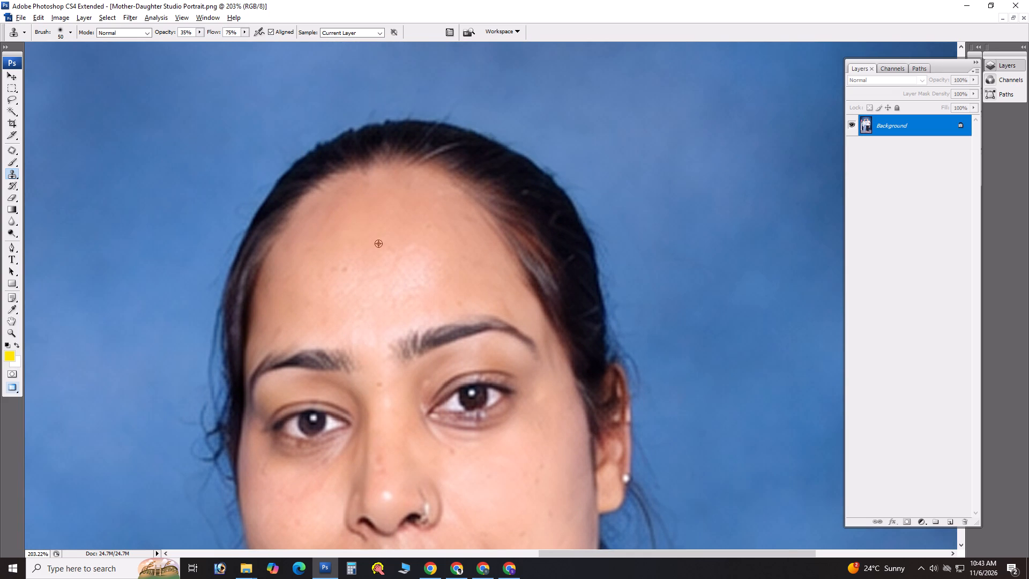
pyautogui.keyDown('alt'); pyautogui.moveTo(394, 250); pyautogui.dragTo(391, 249); pyautogui.keyUp('alt')
pyautogui.moveTo(398, 254); pyautogui.dragTo(420, 267)
pyautogui.click(421, 268)
pyautogui.moveTo(423, 275); pyautogui.dragTo(426, 285)
pyautogui.keyDown('alt'); pyautogui.moveTo(393, 257); pyautogui.dragTo(397, 283); pyautogui.keyUp('alt')
pyautogui.moveTo(402, 287); pyautogui.dragTo(407, 293)
pyautogui.click(407, 293)
pyautogui.keyDown('alt'); pyautogui.moveTo(351, 244); pyautogui.dragTo(347, 254); pyautogui.keyUp('alt')
pyautogui.moveTo(346, 261); pyautogui.dragTo(344, 267)
pyautogui.moveTo(344, 267); pyautogui.dragTo(340, 275)
pyautogui.moveTo(338, 281); pyautogui.dragTo(331, 296)
pyautogui.moveTo(329, 301); pyautogui.dragTo(323, 310)
pyautogui.moveTo(320, 313); pyautogui.dragTo(310, 327)
pyautogui.click(308, 331)
pyautogui.keyDown('alt'); pyautogui.click(369, 323); pyautogui.keyUp('alt')
pyautogui.moveTo(375, 333); pyautogui.dragTo(375, 342)
pyautogui.click(375, 342)
pyautogui.keyDown('alt'); pyautogui.moveTo(349, 293); pyautogui.dragTo(347, 313); pyautogui.keyUp('alt')
pyautogui.moveTo(348, 316); pyautogui.dragTo(351, 324)
pyautogui.click(353, 326)
pyautogui.keyDown('alt'); pyautogui.moveTo(381, 289); pyautogui.dragTo(387, 299); pyautogui.keyUp('alt')
pyautogui.moveTo(392, 308); pyautogui.dragTo(394, 318)
pyautogui.click(394, 318)
# Clone out the spots on the mother's other cheek, away from the nose ring, and beneath that eye.
pyautogui.press('space')
pyautogui.press('space')
pyautogui.press('space')
pyautogui.moveTo(368, 330); pyautogui.dragTo(487, 118)
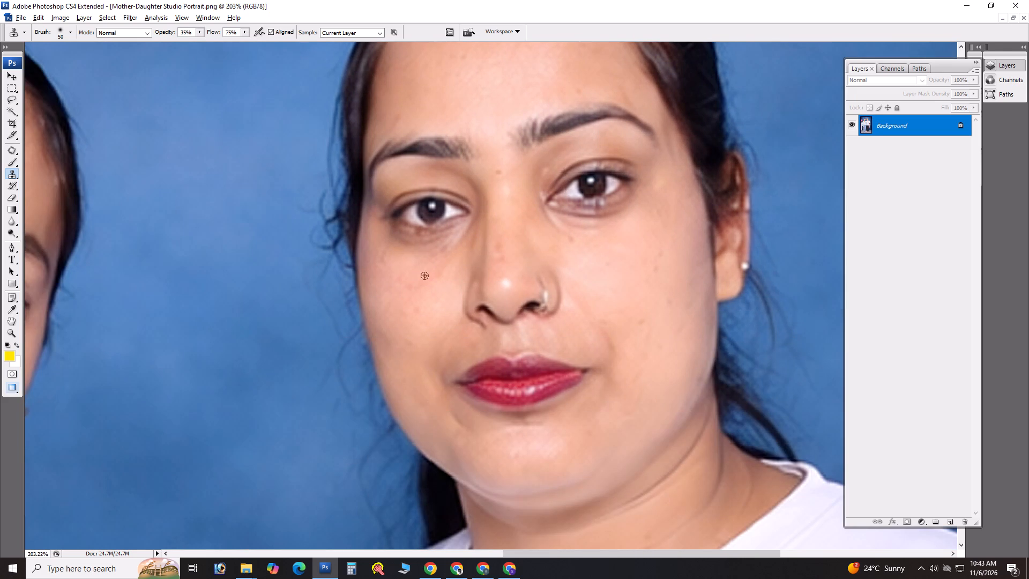
pyautogui.keyDown('alt'); pyautogui.moveTo(413, 276); pyautogui.dragTo(412, 288); pyautogui.keyUp('alt')
pyautogui.moveTo(412, 302); pyautogui.dragTo(410, 311)
pyautogui.moveTo(410, 320); pyautogui.dragTo(408, 335)
pyautogui.keyDown('alt'); pyautogui.moveTo(414, 309); pyautogui.dragTo(414, 284); pyautogui.keyUp('alt')
pyautogui.moveTo(414, 281); pyautogui.dragTo(407, 270)
pyautogui.moveTo(400, 269); pyautogui.dragTo(392, 264)
pyautogui.moveTo(389, 262); pyautogui.dragTo(387, 257)
pyautogui.click(386, 255)
pyautogui.keyDown('alt'); pyautogui.moveTo(409, 299); pyautogui.dragTo(420, 284); pyautogui.keyUp('alt')
pyautogui.moveTo(430, 266); pyautogui.dragTo(448, 253)
pyautogui.doubleClick(459, 248)
# Clone over the marks along the mother's nose, from the bridge between the eyes to the tip.
pyautogui.keyDown('alt'); pyautogui.moveTo(511, 207); pyautogui.dragTo(502, 224); pyautogui.keyUp('alt')
pyautogui.moveTo(498, 248); pyautogui.dragTo(498, 270)
pyautogui.moveTo(502, 279); pyautogui.dragTo(503, 284)
pyautogui.click(503, 286)
pyautogui.keyDown('alt'); pyautogui.moveTo(505, 218); pyautogui.dragTo(505, 234); pyautogui.keyUp('alt')
pyautogui.moveTo(505, 247); pyautogui.dragTo(505, 263)
pyautogui.moveTo(506, 270); pyautogui.dragTo(506, 281)
pyautogui.click(506, 283)
pyautogui.keyDown('alt'); pyautogui.moveTo(511, 218); pyautogui.dragTo(506, 205); pyautogui.keyUp('alt')
pyautogui.click(504, 198)
pyautogui.click(503, 194)
# Clone out the spots on the daughter's cheek on the visible-ear side and smooth her nose.
pyautogui.press('space')
pyautogui.press('space')
pyautogui.press('space')
pyautogui.press('space')
pyautogui.press('space')
pyautogui.press('space')
pyautogui.press('space')
pyautogui.press('space')
pyautogui.press('space')
pyautogui.press('space')
pyautogui.press('space')
pyautogui.press('space')
pyautogui.press('space')
pyautogui.press('space')
pyautogui.press('space')
pyautogui.moveTo(352, 271); pyautogui.dragTo(815, 289)
pyautogui.moveTo(406, 285); pyautogui.dragTo(491, 281)
pyautogui.keyDown('alt'); pyautogui.moveTo(326, 320); pyautogui.dragTo(354, 321); pyautogui.keyUp('alt')
pyautogui.moveTo(372, 328); pyautogui.dragTo(380, 338)
pyautogui.click(380, 338)
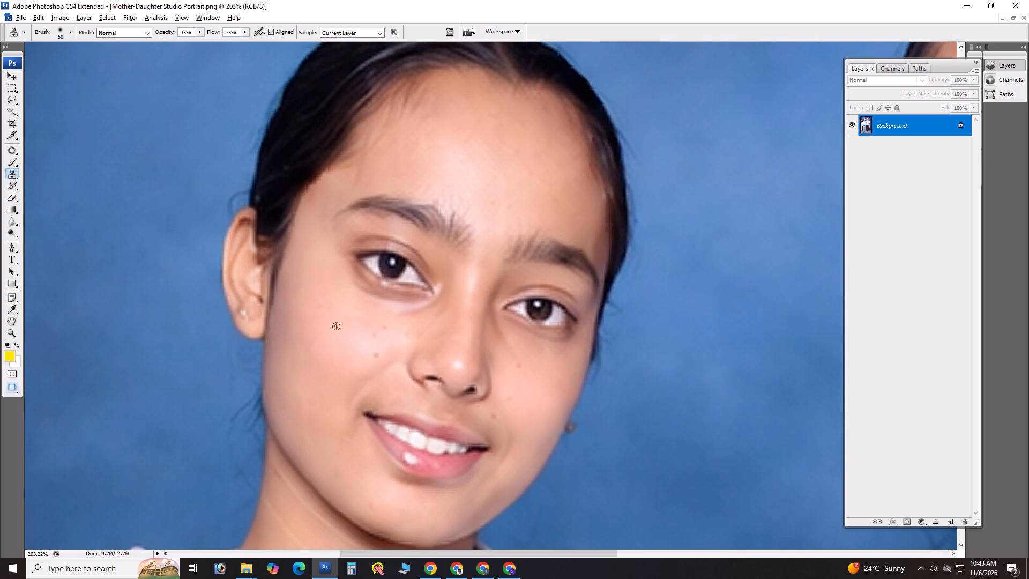
pyautogui.keyDown('alt'); pyautogui.moveTo(320, 316); pyautogui.dragTo(334, 332); pyautogui.keyUp('alt')
pyautogui.moveTo(351, 338); pyautogui.dragTo(363, 347)
pyautogui.doubleClick(368, 347)
pyautogui.click(371, 351)
pyautogui.keyDown('alt'); pyautogui.moveTo(355, 331); pyautogui.dragTo(374, 330); pyautogui.keyUp('alt')
pyautogui.click(384, 330)
pyautogui.moveTo(393, 330); pyautogui.dragTo(399, 330)
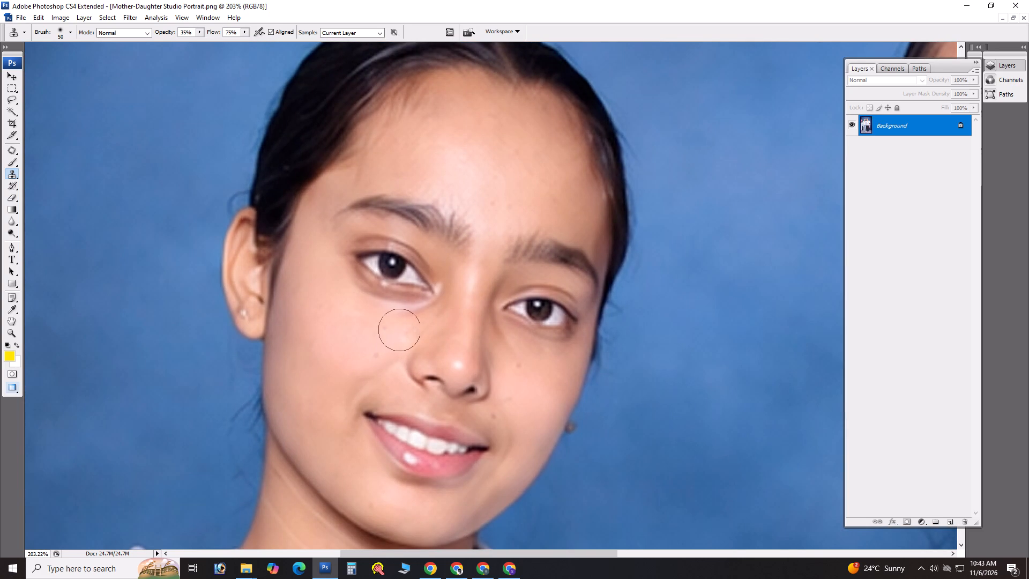
pyautogui.click(404, 328)
pyautogui.keyDown('alt'); pyautogui.moveTo(459, 324); pyautogui.dragTo(459, 334); pyautogui.keyUp('alt')
pyautogui.moveTo(455, 345); pyautogui.dragTo(453, 358)
pyautogui.tripleClick(453, 358)
# Clone clean skin over the spots and uneven tones across the daughter's forehead, down to between the eyebrows.
pyautogui.press('space')
pyautogui.moveTo(458, 258); pyautogui.dragTo(453, 367)
pyautogui.keyDown('alt'); pyautogui.moveTo(415, 228); pyautogui.dragTo(429, 257); pyautogui.keyUp('alt')
pyautogui.click(447, 266)
pyautogui.moveTo(456, 277); pyautogui.dragTo(462, 292)
pyautogui.keyDown('alt'); pyautogui.moveTo(491, 266); pyautogui.dragTo(475, 286); pyautogui.keyUp('alt')
pyautogui.moveTo(472, 297); pyautogui.dragTo(469, 310)
pyautogui.moveTo(470, 321); pyautogui.dragTo(471, 333)
pyautogui.keyDown('alt'); pyautogui.moveTo(465, 295); pyautogui.dragTo(449, 302); pyautogui.keyUp('alt')
pyautogui.click(448, 303)
pyautogui.moveTo(442, 303); pyautogui.dragTo(421, 298)
pyautogui.moveTo(414, 292); pyautogui.dragTo(404, 289)
pyautogui.keyDown('alt'); pyautogui.moveTo(433, 282); pyautogui.dragTo(420, 270); pyautogui.keyUp('alt')
pyautogui.click(411, 265)
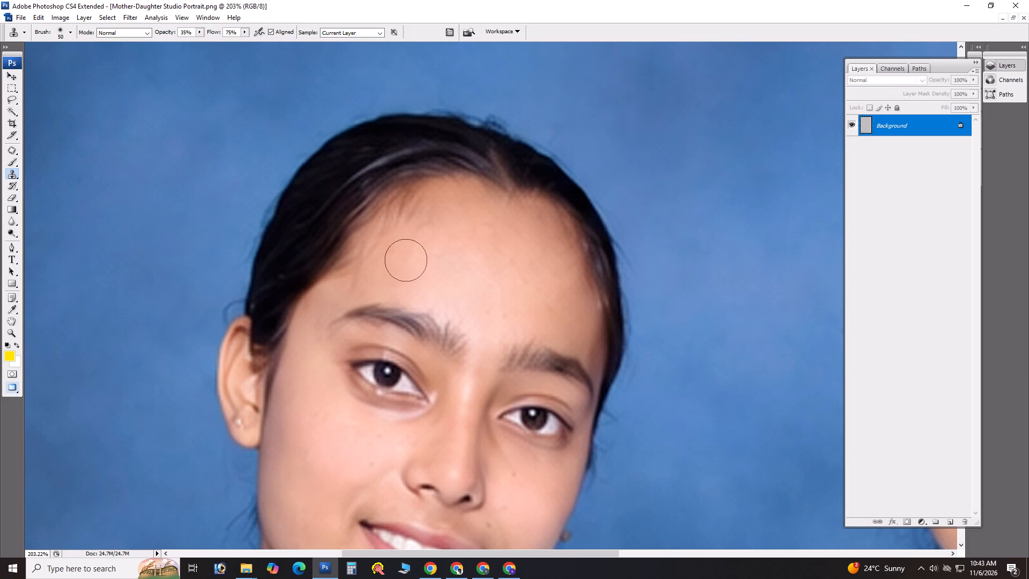
pyautogui.click(404, 258)
# Clone clean skin over the bridge of the daughter's nose and the cheek area beside it, below the inner eye corner.
pyautogui.press('space')
pyautogui.moveTo(442, 361); pyautogui.dragTo(449, 330)
pyautogui.keyDown('alt'); pyautogui.moveTo(463, 382); pyautogui.dragTo(467, 368); pyautogui.keyUp('alt')
pyautogui.click(472, 352)
pyautogui.click(472, 348)
pyautogui.keyDown('alt'); pyautogui.click(428, 412); pyautogui.keyUp('alt')
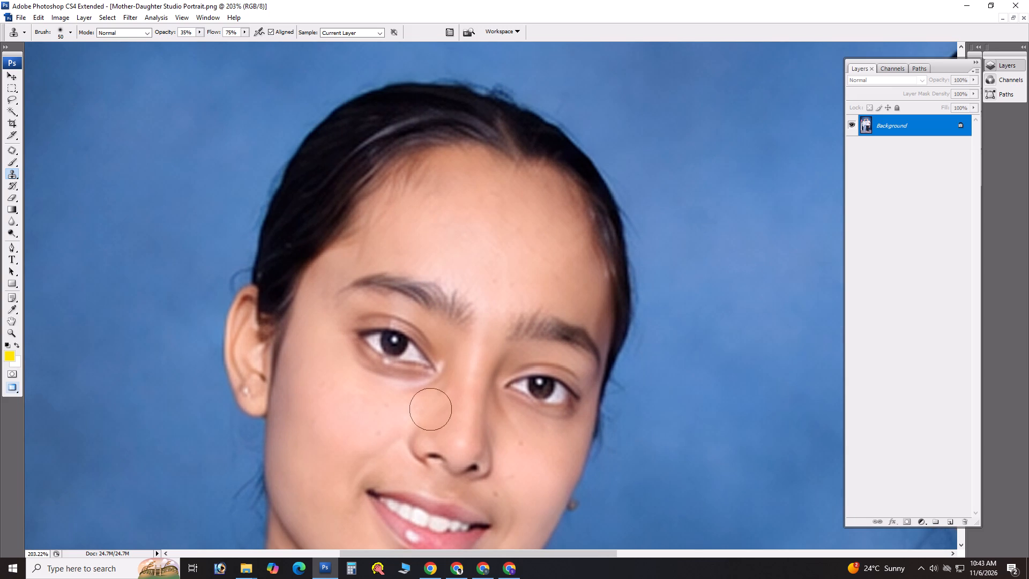
pyautogui.click(431, 407)
pyautogui.moveTo(434, 395); pyautogui.dragTo(440, 388)
pyautogui.doubleClick(446, 385)
# Frame the two-person portrait with a blurred border of itself and a thin yellow outline, merged into a single layer.
pyautogui.press('space')
pyautogui.press('space')
pyautogui.press('space')
pyautogui.press('space')
pyautogui.press('space')
pyautogui.press('space')
pyautogui.press('space')
pyautogui.press('space')
pyautogui.press('space')
pyautogui.press('space')
pyautogui.press('space')
pyautogui.press('space')
pyautogui.press('space')
pyautogui.press('space')
pyautogui.press('space')
pyautogui.press('space')
pyautogui.press('space')
pyautogui.press('space')
pyautogui.press('space')
pyautogui.press('space')
pyautogui.rightClick(417, 371)
pyautogui.click(451, 380)
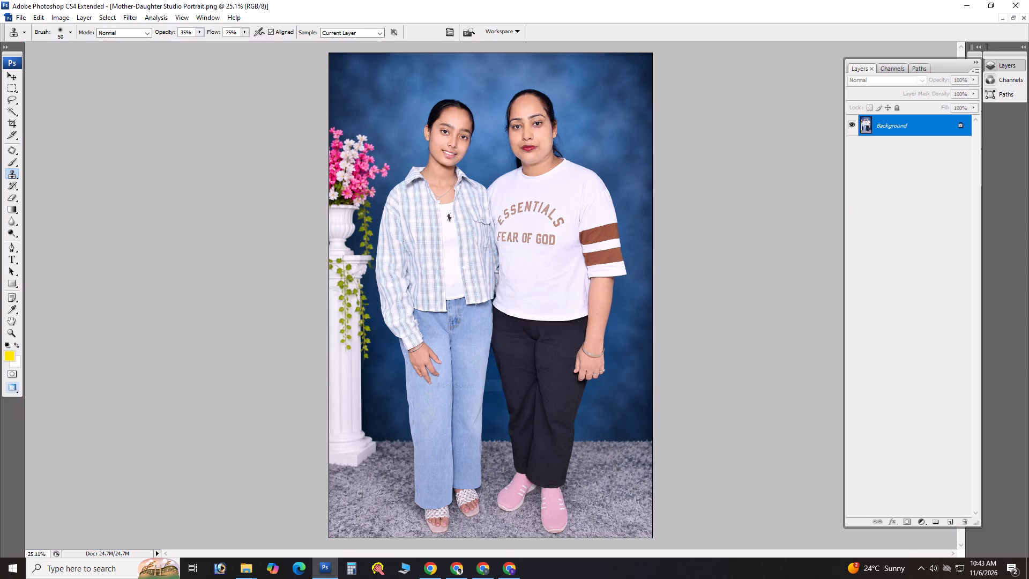
pyautogui.keyDown('ctrl'); pyautogui.moveTo(459, 105); pyautogui.dragTo(544, 253); pyautogui.keyUp('ctrl')
pyautogui.hotkey('ctrl', '0')
pyautogui.hotkey('ctrl', '0')
pyautogui.press('F4')
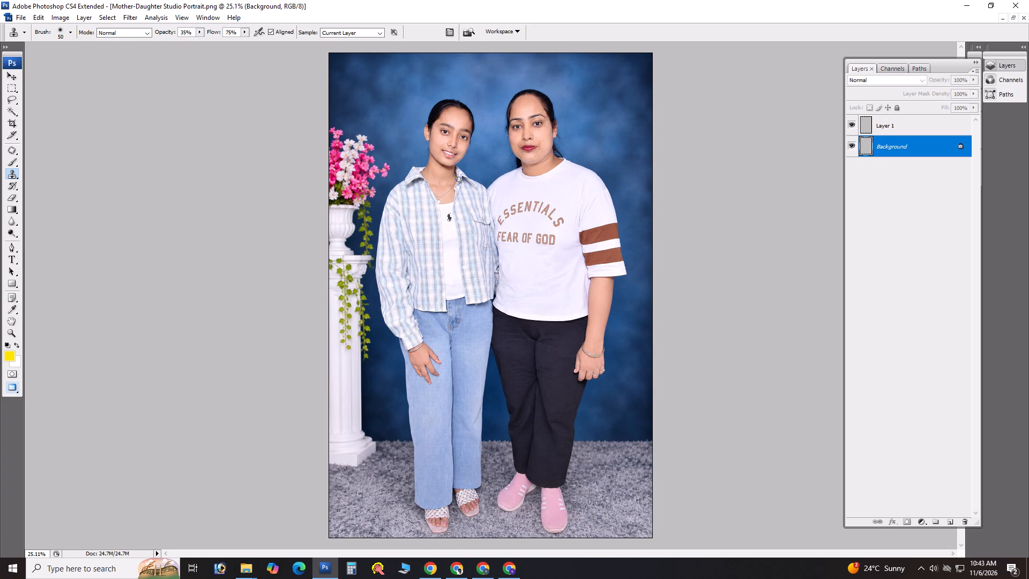
pyautogui.hotkey('ctrl', 'a')
pyautogui.hotkey('ctrl', 'x')
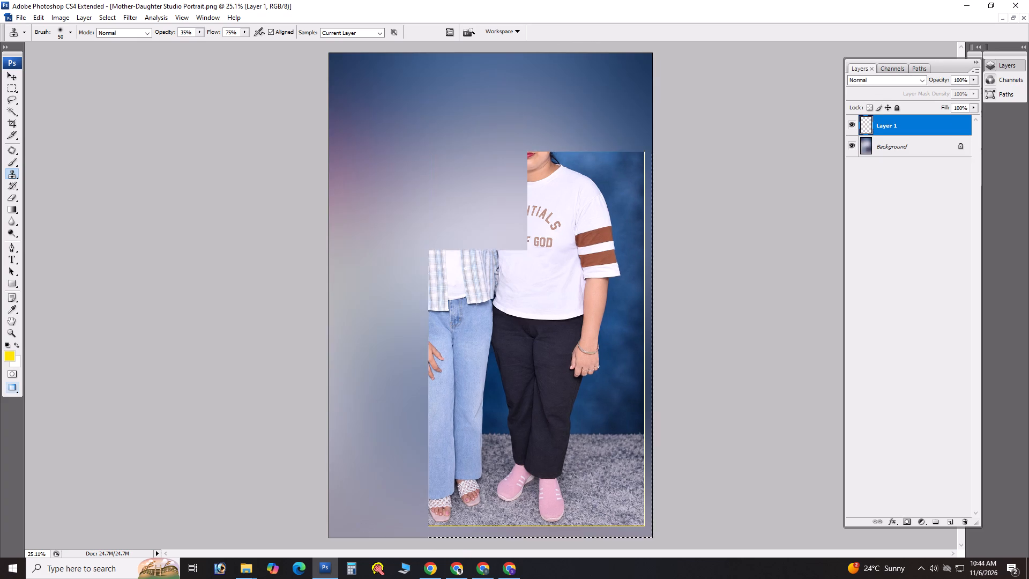
pyautogui.hotkey('ctrl', 'alt', 'z')
pyautogui.hotkey('ctrl', 'd')
pyautogui.hotkey('ctrl', 'shift', 'e')
# Smooth the portrait's skin with the Portraiture filter using the Default preset, and fade the effect to 40%.
pyautogui.hotkey('ctrl', 'space')
pyautogui.keyDown('ctrl'); pyautogui.moveTo(337, 112); pyautogui.dragTo(339, 112); pyautogui.keyUp('ctrl')
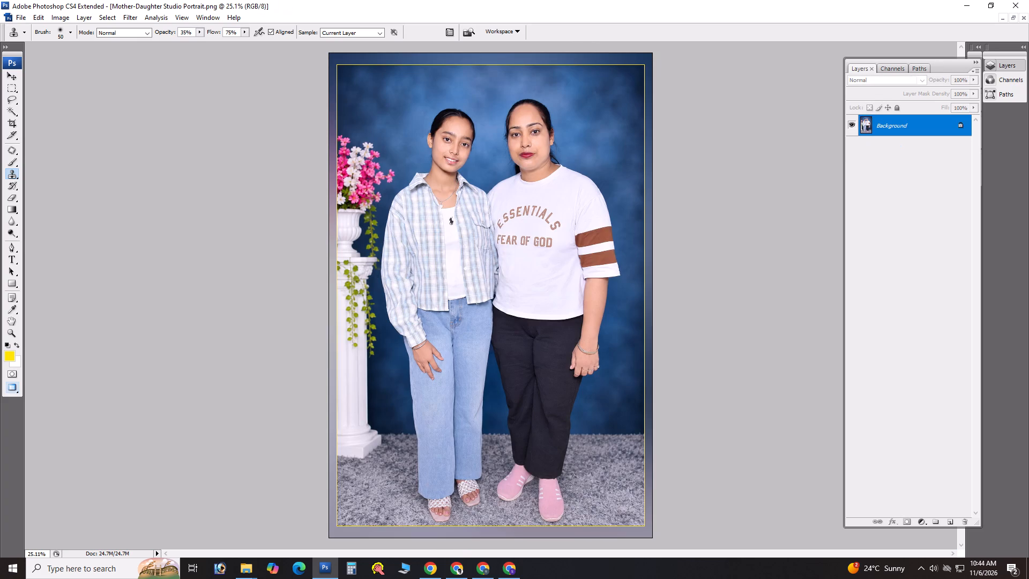
pyautogui.keyDown('ctrl'); pyautogui.moveTo(339, 112); pyautogui.dragTo(662, 225); pyautogui.keyUp('ctrl')
pyautogui.hotkey('ctrl', '0')
pyautogui.hotkey('ctrl', '0')
pyautogui.hotkey('alt', 't')
pyautogui.write('ii')
pyautogui.press('Return')
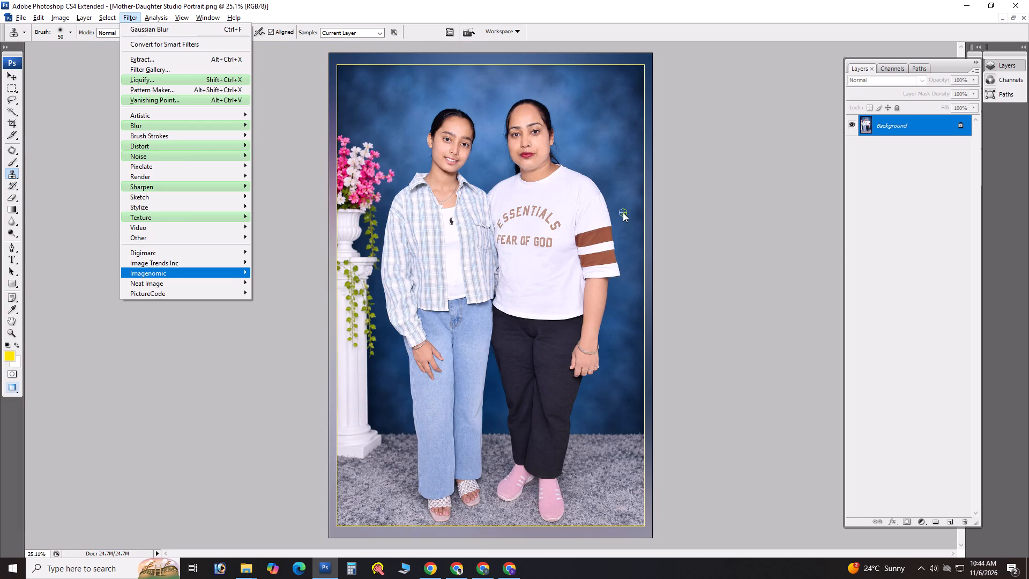
pyautogui.press('.')
pyautogui.press('Return')
pyautogui.tripleClick(623, 212)
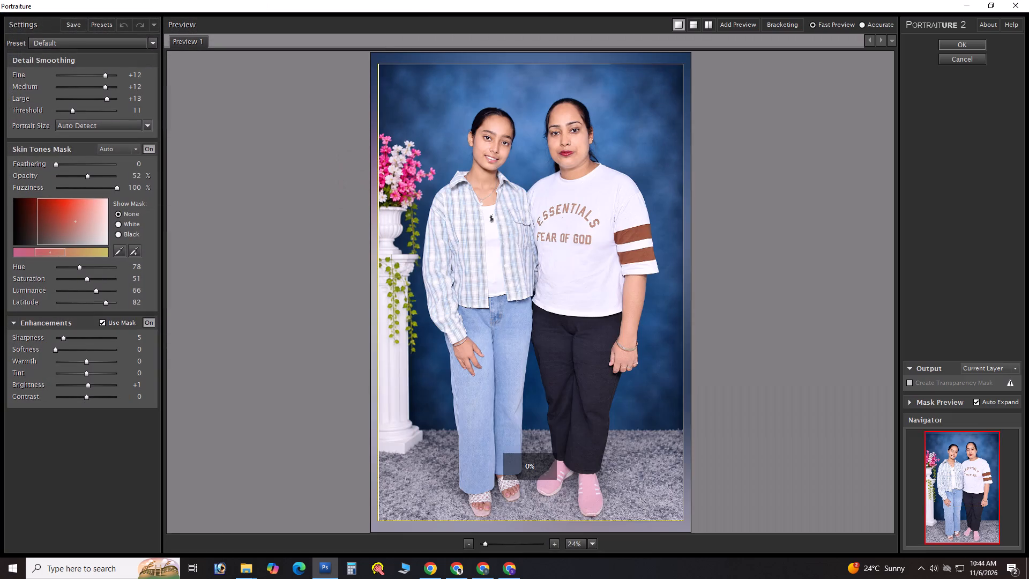
pyautogui.tripleClick(623, 212)
pyautogui.tripleClick(623, 212)
pyautogui.tripleClick(623, 212)
pyautogui.tripleClick(623, 212)
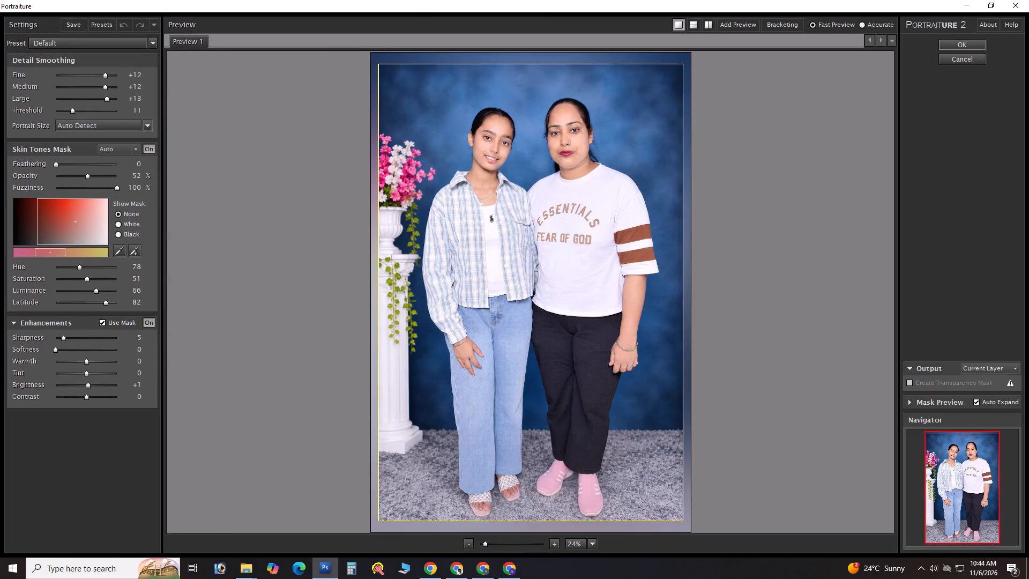
pyautogui.click(623, 212)
pyautogui.press('Return')
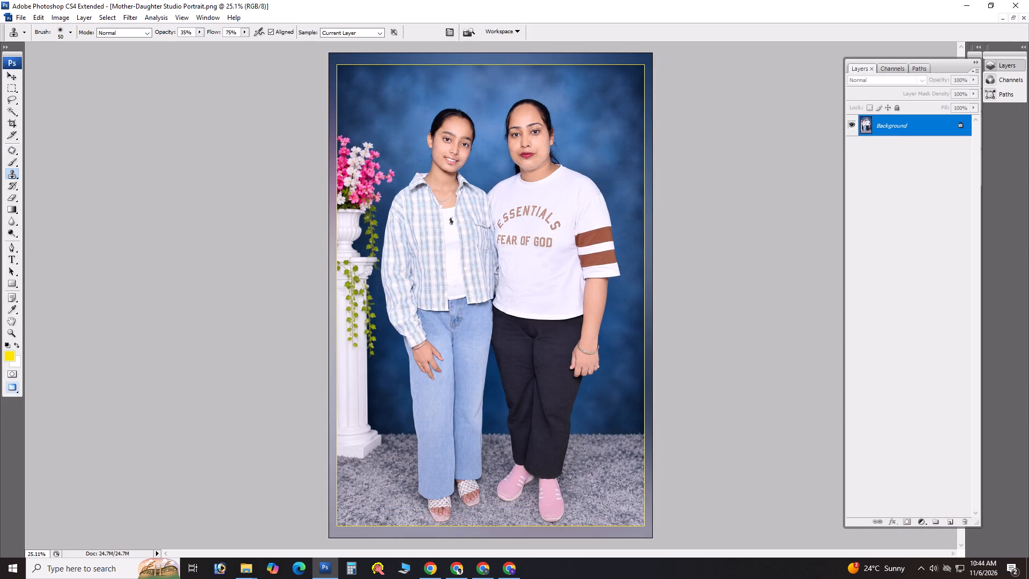
pyautogui.hotkey('ctrl', 'shift', 'f')
pyautogui.write('40')
pyautogui.press('Return')
# Reduce the portrait's noise with the Neat Image filter and fade the effect to 40%.
pyautogui.hotkey('alt', 't')
pyautogui.press('Up')
pyautogui.press('Up')
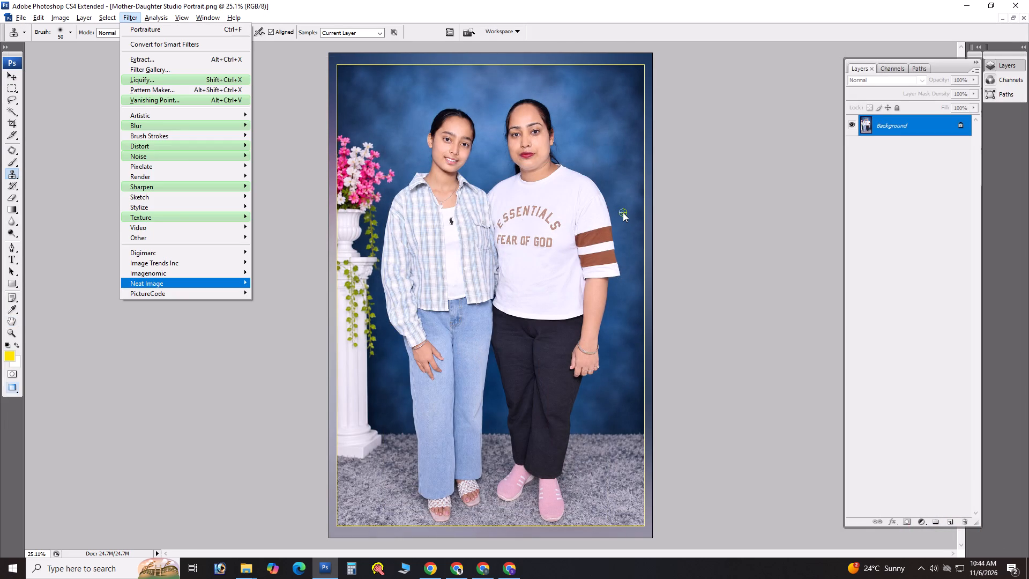
pyautogui.press('Return')
pyautogui.press('Return')
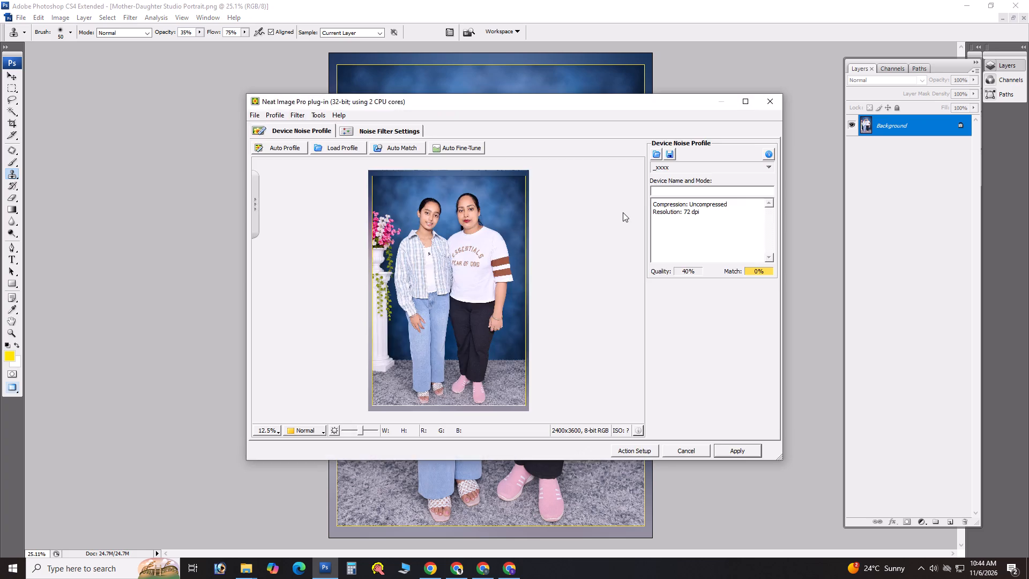
pyautogui.press('Return')
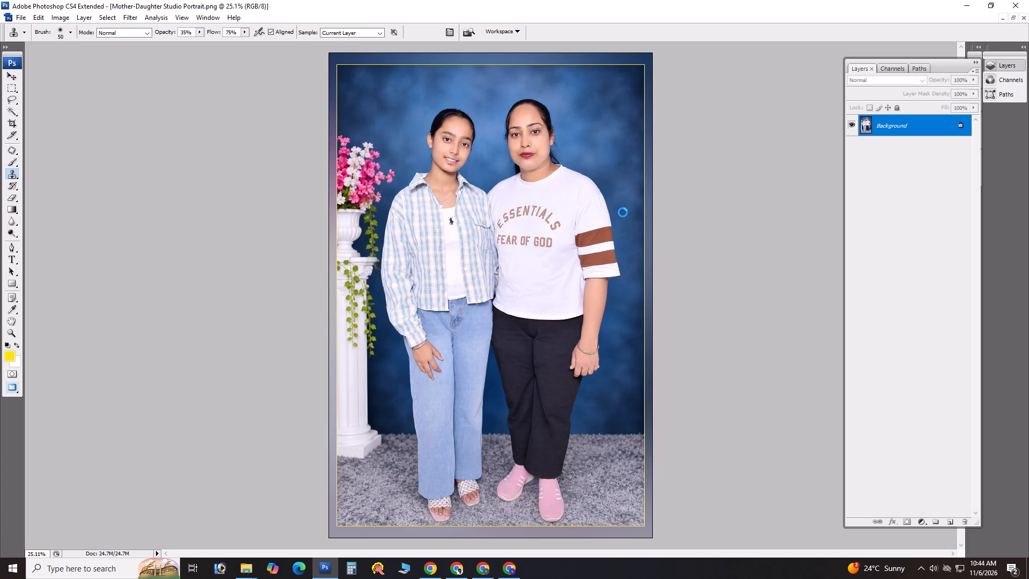
pyautogui.hotkey('ctrl', 'shift', 'f')
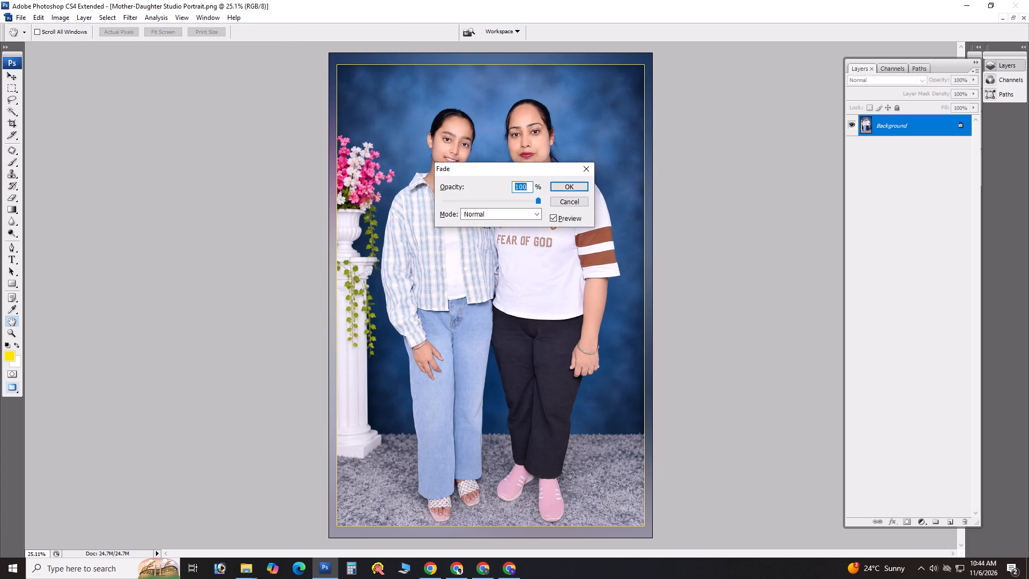
pyautogui.write('40')
pyautogui.press('Return')
# Run the Noise Ninja filter on the portrait and fade the effect to 50%.
pyautogui.hotkey('alt', 't')
pyautogui.press('Up')
pyautogui.press('Return')
pyautogui.press('Return')
pyautogui.press('Tab')
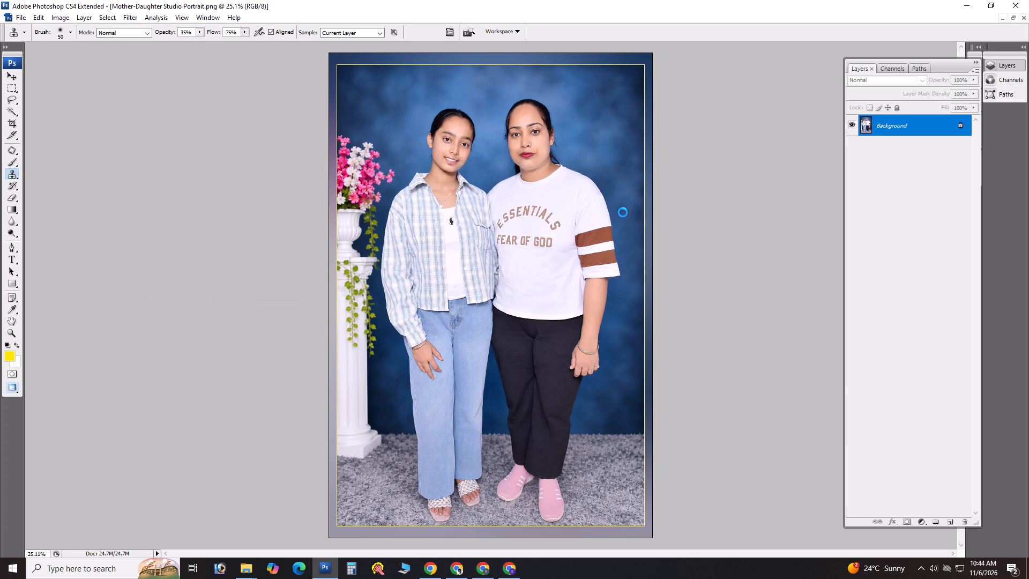
pyautogui.press('Tab')
pyautogui.hotkey('shift', 'Tab')
pyautogui.press('Return')
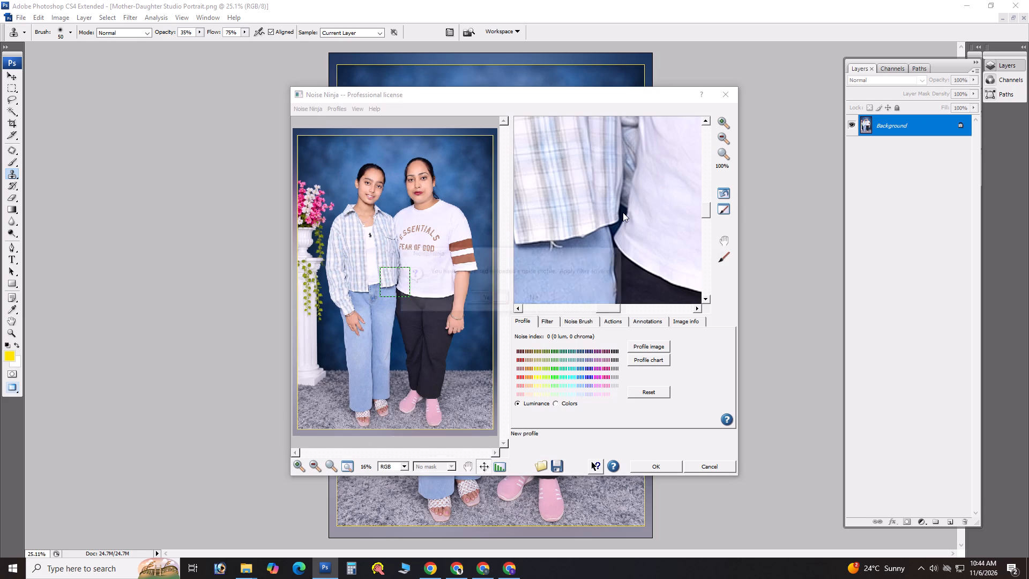
pyautogui.press('Return')
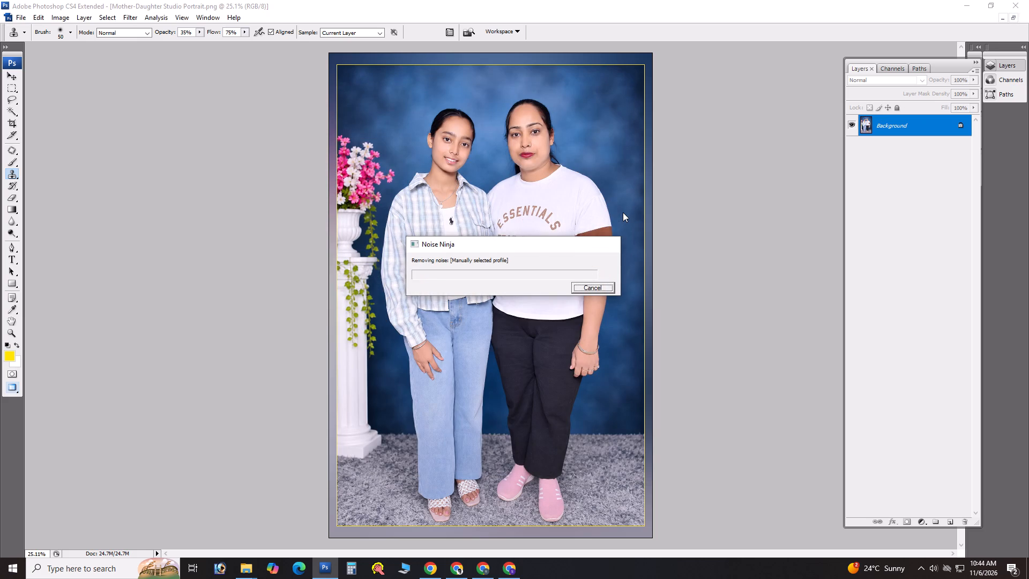
pyautogui.hotkey('ctrl', 'shift', 'f')
pyautogui.write('50')
pyautogui.hotkey('ctrl', '0')
pyautogui.hotkey('ctrl', 'Return')
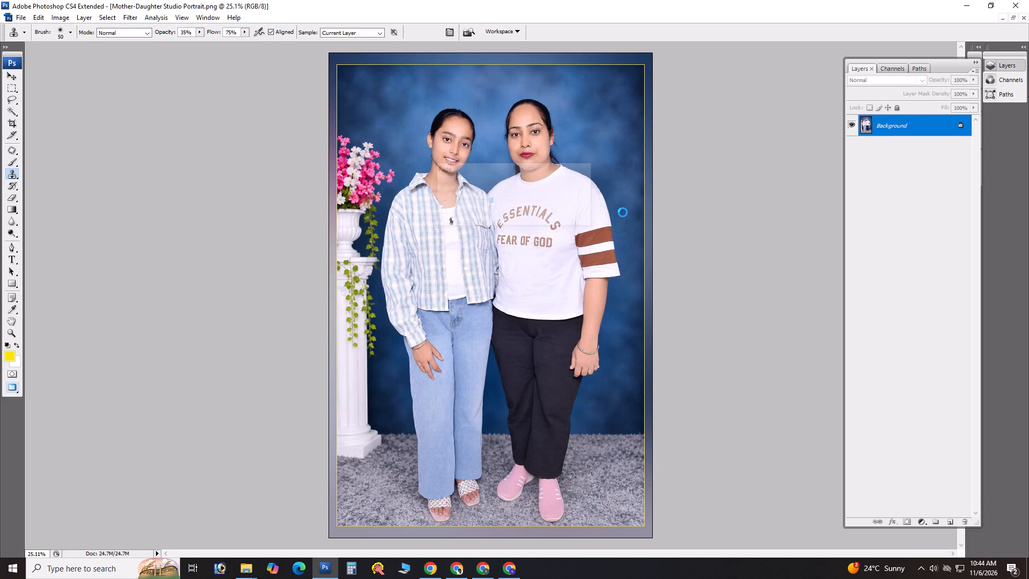
# Cut the whole finished two-person portrait and close its file without saving.
pyautogui.hotkey('ctrl', 'a')
pyautogui.hotkey('ctrl', 'x')
pyautogui.hotkey('ctrl', 'w')
pyautogui.press('Tab')
pyautogui.press('space')
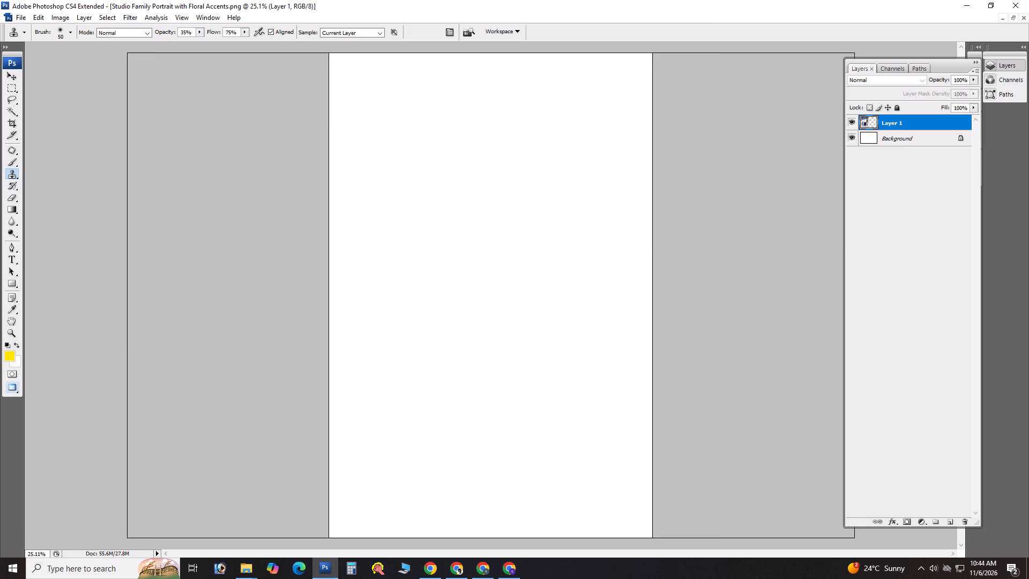
# Paste the two-person portrait into the layout sheet and place it against the right edge, beside the three-person portrait.
pyautogui.hotkey('ctrl', 'v')
pyautogui.hotkey('ctrl', 't')
pyautogui.keyDown('shift'); pyautogui.moveTo(469, 202); pyautogui.dragTo(625, 192); pyautogui.keyUp('shift')
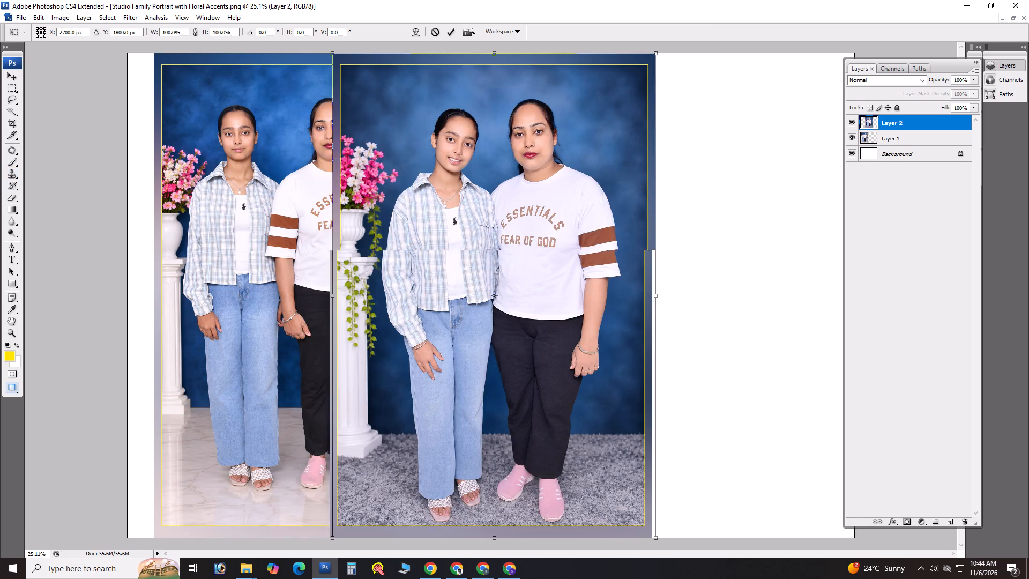
pyautogui.keyDown('shift'); pyautogui.moveTo(625, 192); pyautogui.dragTo(673, 190); pyautogui.keyUp('shift')
pyautogui.press('space')
pyautogui.press('space')
pyautogui.press('space')
pyautogui.press('space')
pyautogui.press('space')
pyautogui.press('space')
pyautogui.press('space')
pyautogui.rightClick(519, 182)
pyautogui.click(528, 188)
pyautogui.press('Return')
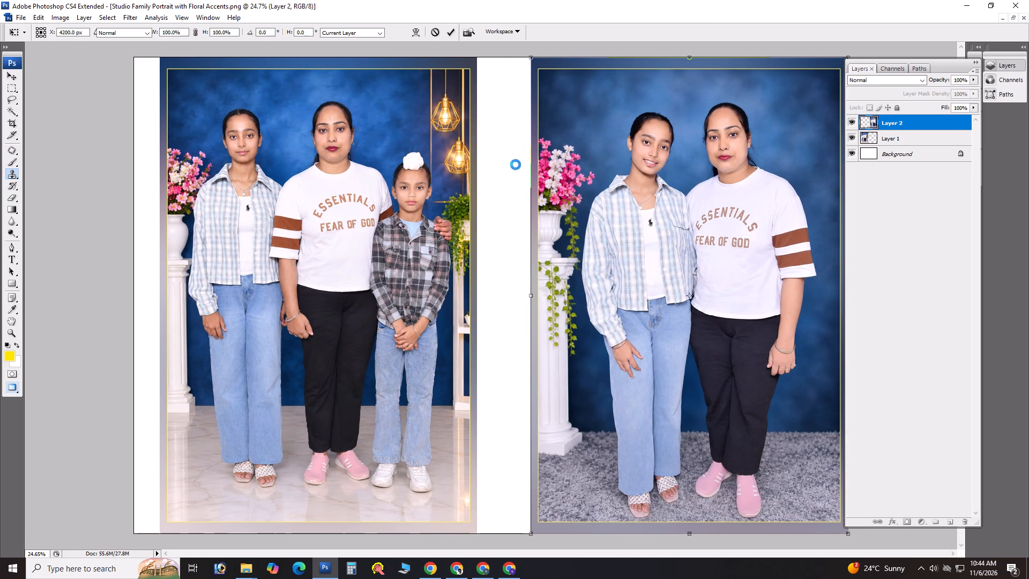
# Shift the two-person portrait slightly inward, leaving a narrow white margin at the sheet's right edge.
pyautogui.press('space')
pyautogui.press('space')
pyautogui.press('space')
pyautogui.press('space')
pyautogui.press('space')
pyautogui.press('space')
pyautogui.press('space')
pyautogui.press('space')
pyautogui.press('space')
pyautogui.press('space')
pyautogui.press('space')
pyautogui.press('space')
pyautogui.press('space')
pyautogui.press('space')
pyautogui.press('space')
pyautogui.press('space')
pyautogui.press('space')
pyautogui.press('space')
pyautogui.press('space')
pyautogui.press('space')
pyautogui.moveTo(568, 261); pyautogui.dragTo(520, 259)
pyautogui.moveTo(606, 253); pyautogui.dragTo(551, 253)
pyautogui.press('Tab')
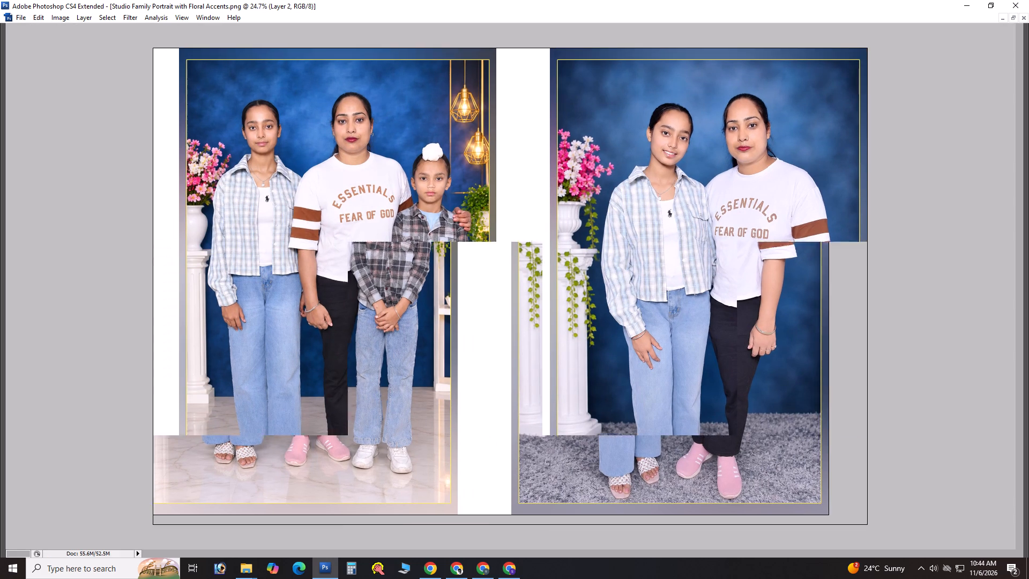
pyautogui.press('v')
pyautogui.keyDown('shift'); pyautogui.moveTo(722, 210); pyautogui.dragTo(715, 210); pyautogui.keyUp('shift')
pyautogui.hotkey('ctrl', 'alt', 's')
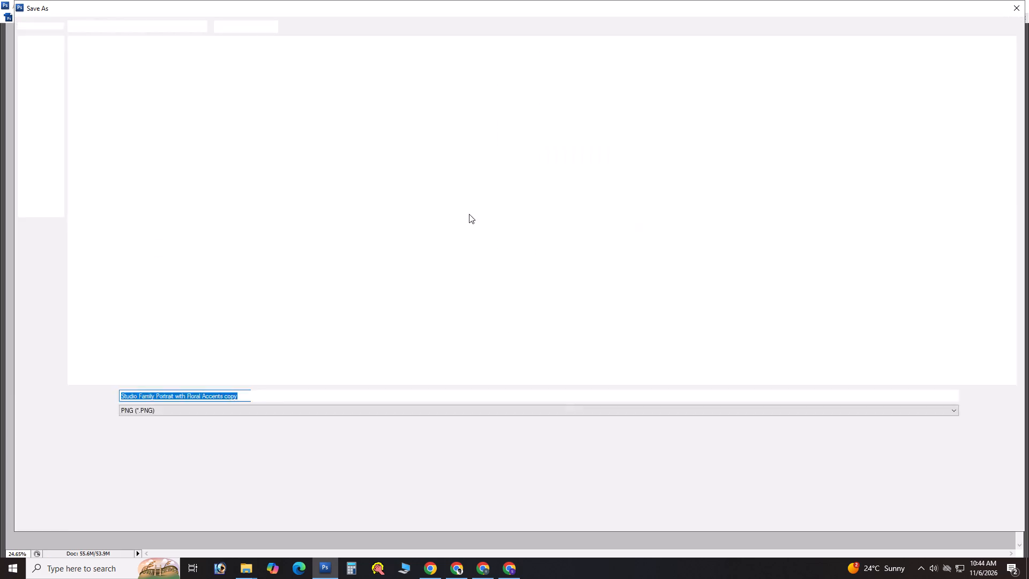
pyautogui.press('Escape')
# Activate the three-person portrait's layer, run the saved action that selects the bright areas, and clear the selection.
pyautogui.rightClick(280, 151)
pyautogui.click(293, 153)
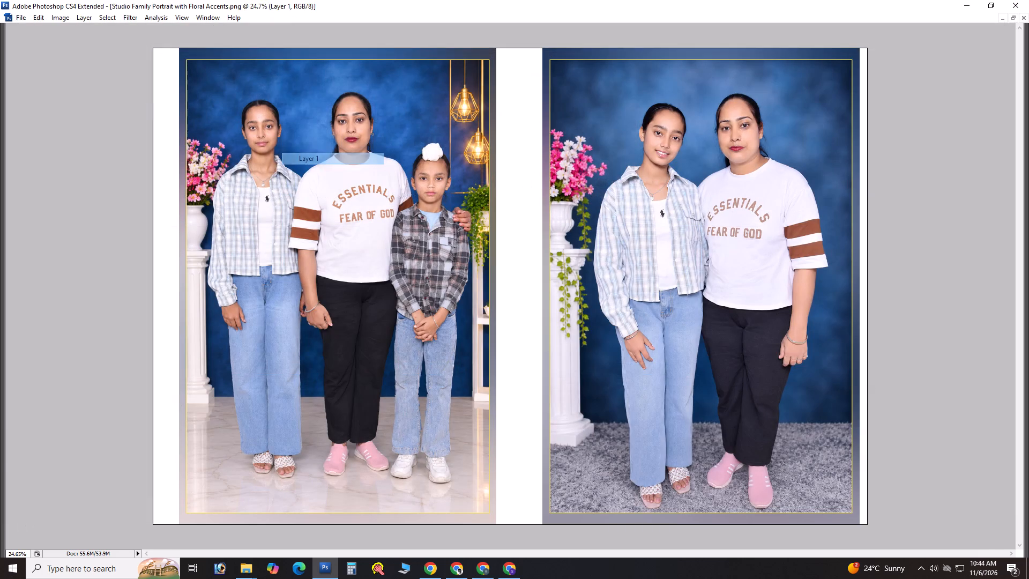
pyautogui.press('F6')
pyautogui.hotkey('ctrl', 'd')
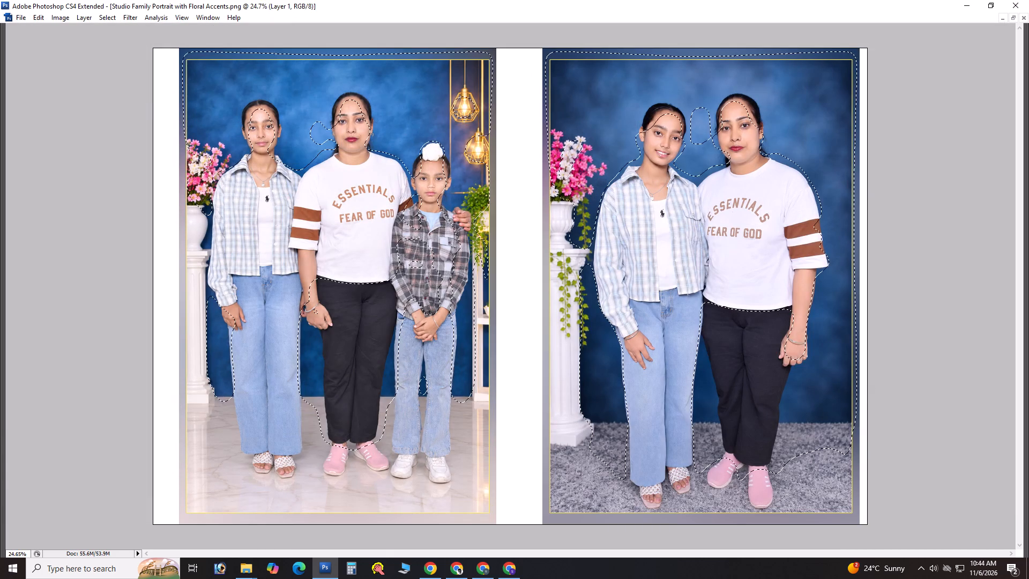
# Select the bright patch on the daughter's forehead in the three-person portrait, feather it by 12, and fill it with the foreground colour at 50% opacity.
pyautogui.press('space')
pyautogui.keyDown('ctrl'); pyautogui.moveTo(237, 96); pyautogui.dragTo(297, 176); pyautogui.keyUp('ctrl')
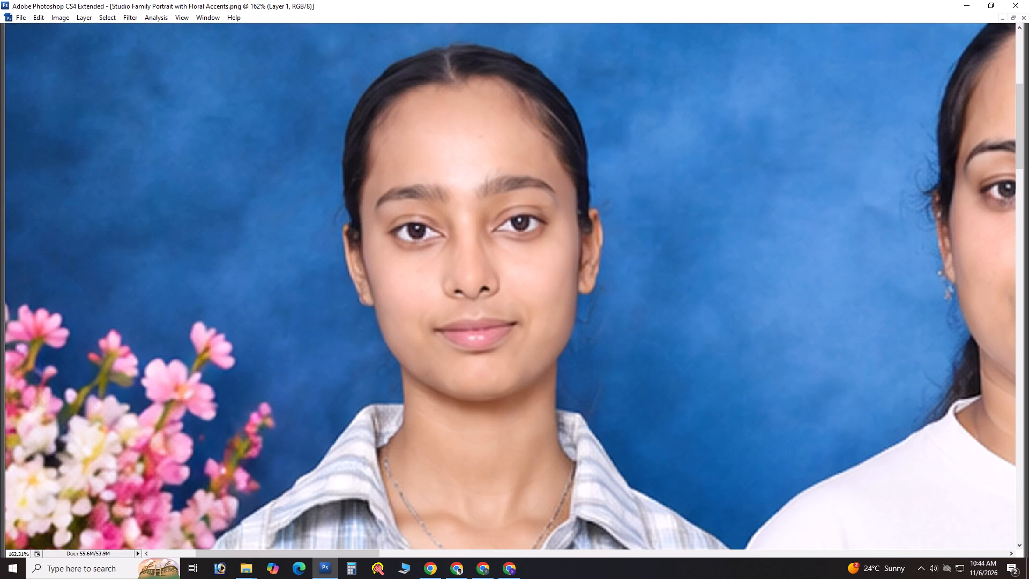
pyautogui.press('w')
pyautogui.keyDown('shift'); pyautogui.click(472, 171); pyautogui.keyUp('shift')
pyautogui.hotkey('ctrl', 'alt', 'd')
pyautogui.write('12')
pyautogui.press('Return')
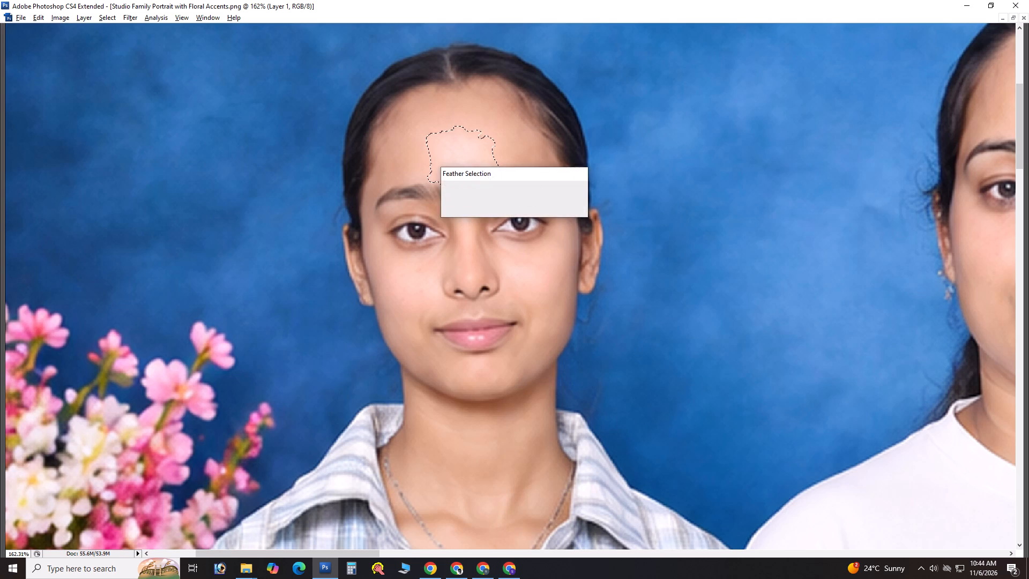
pyautogui.hotkey('shift', 'BackSpace')
pyautogui.click(465, 118)
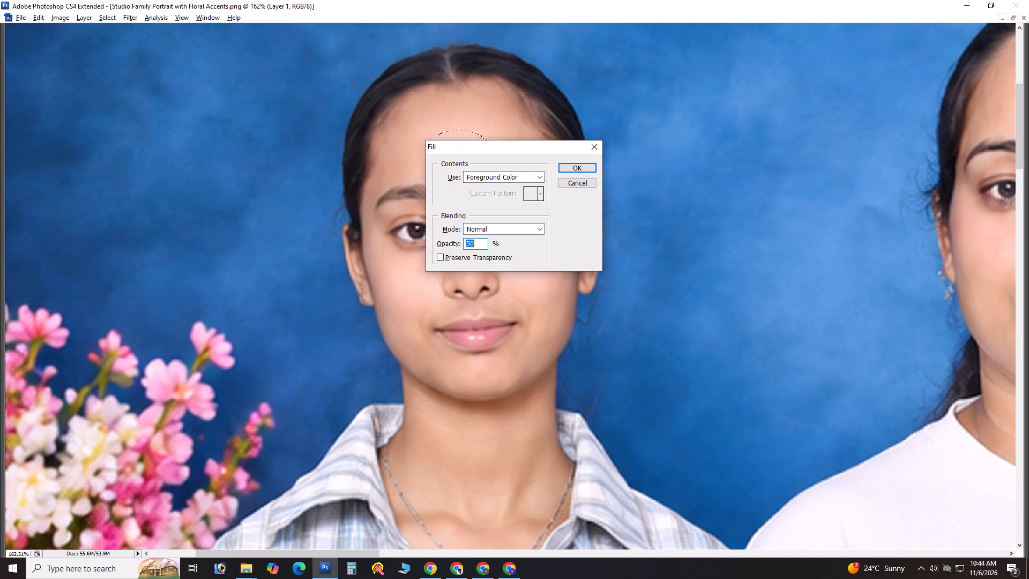
pyautogui.press('Return')
pyautogui.hotkey('ctrl', '0')
pyautogui.hotkey('ctrl', 'd')
pyautogui.hotkey('ctrl', '0')
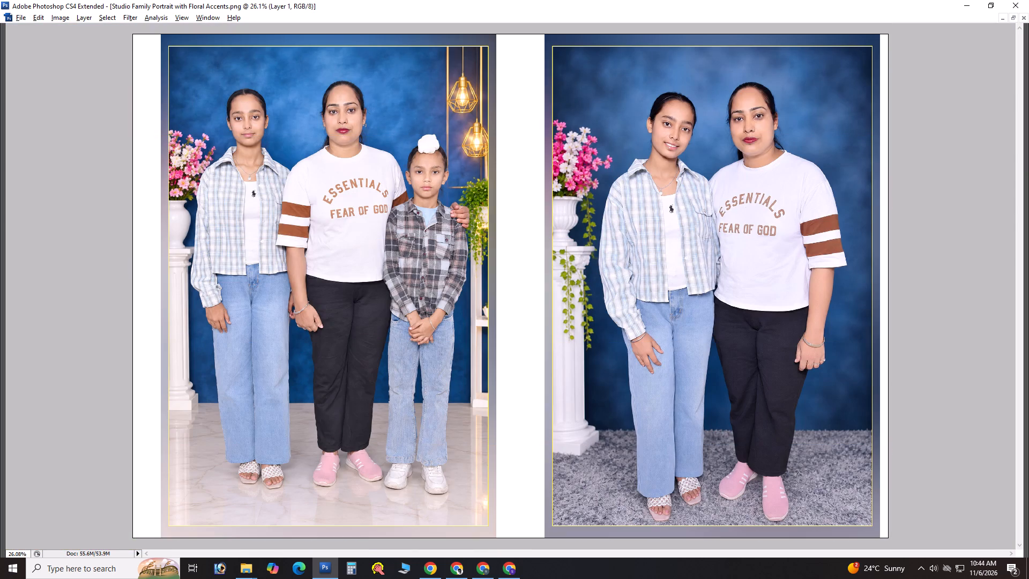
# Save the portrait layout sheet to the Desktop as a JPEG named 12x18---01---.
pyautogui.hotkey('ctrl', 'alt', 's')
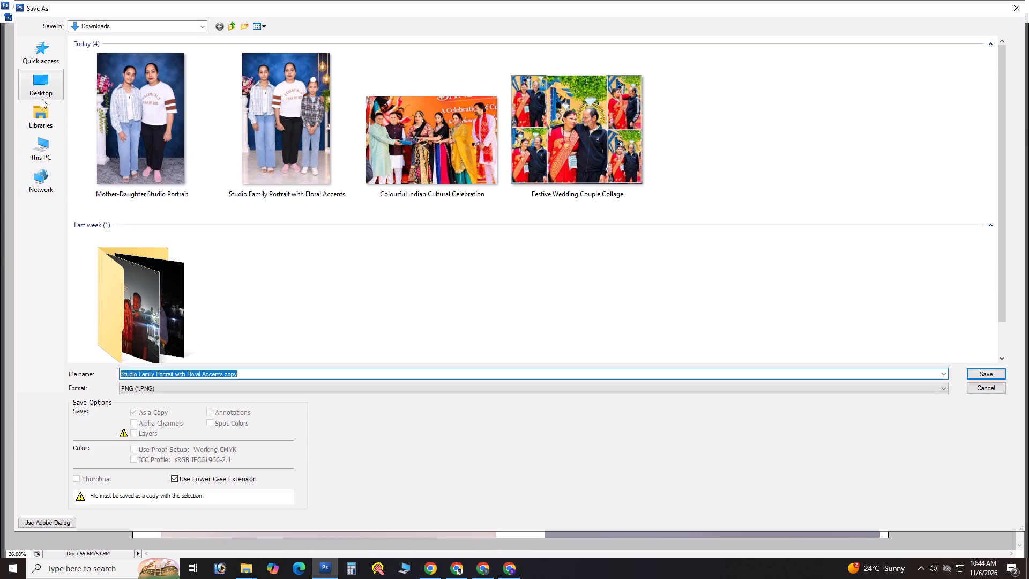
pyautogui.click(42, 98)
pyautogui.press('Tab')
pyautogui.press('k')
pyautogui.hotkey('shift', 'Tab')
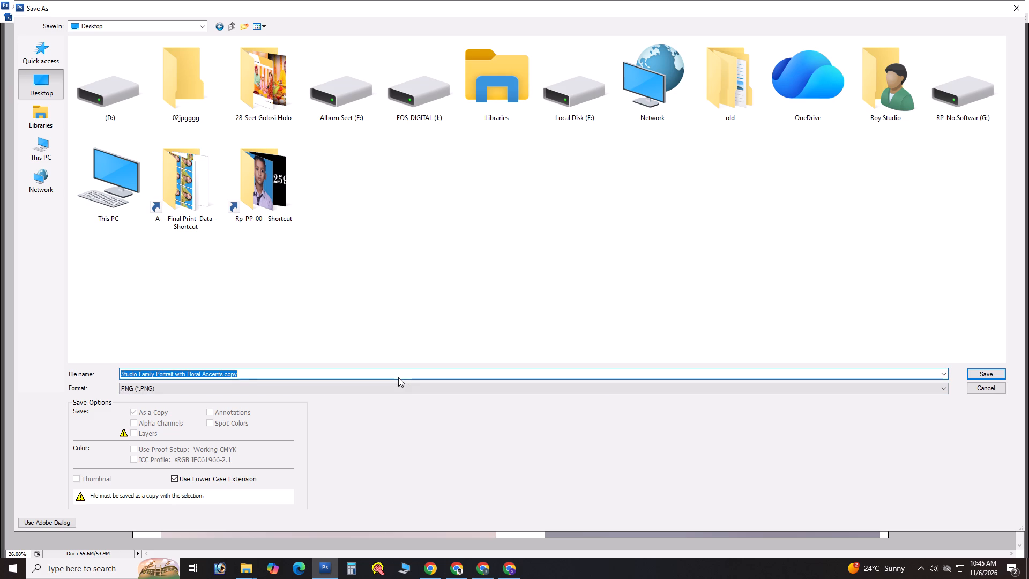
pyautogui.press('Tab')
pyautogui.press('j')
pyautogui.hotkey('shift', 'Tab')
pyautogui.write('12x18---01')
pyautogui.write('---')
pyautogui.press('Return')
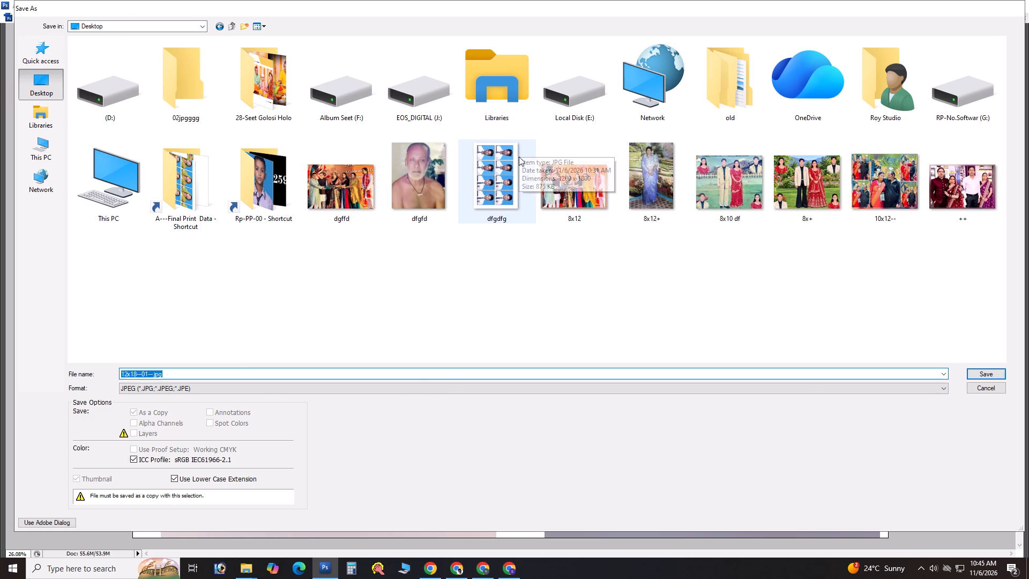
pyautogui.press('.')
pyautogui.press('Return')
pyautogui.press('space')
pyautogui.press('Return')
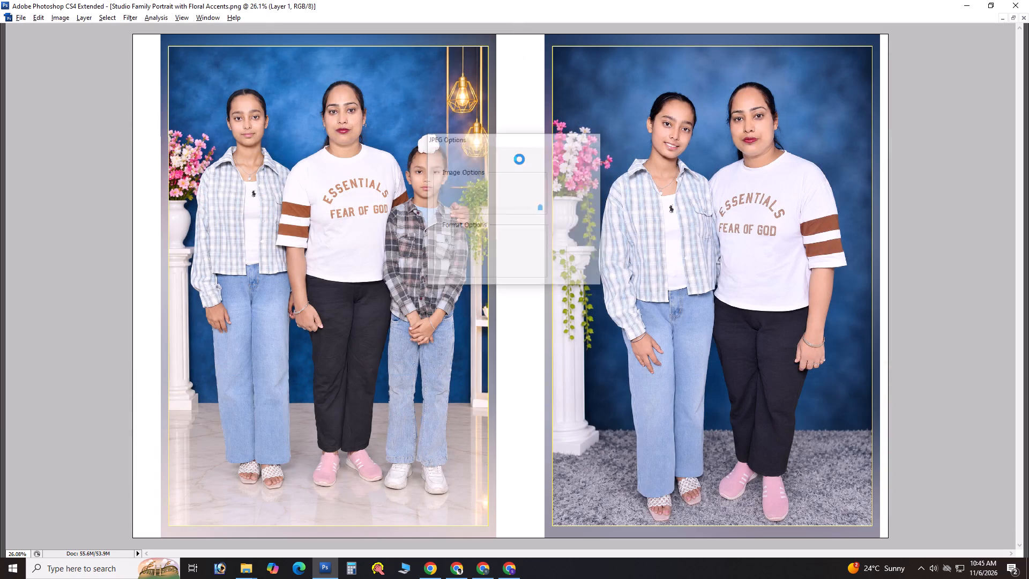
# Close the portrait layout document without saving changes to the original PNG.
pyautogui.hotkey('ctrl', 'w')
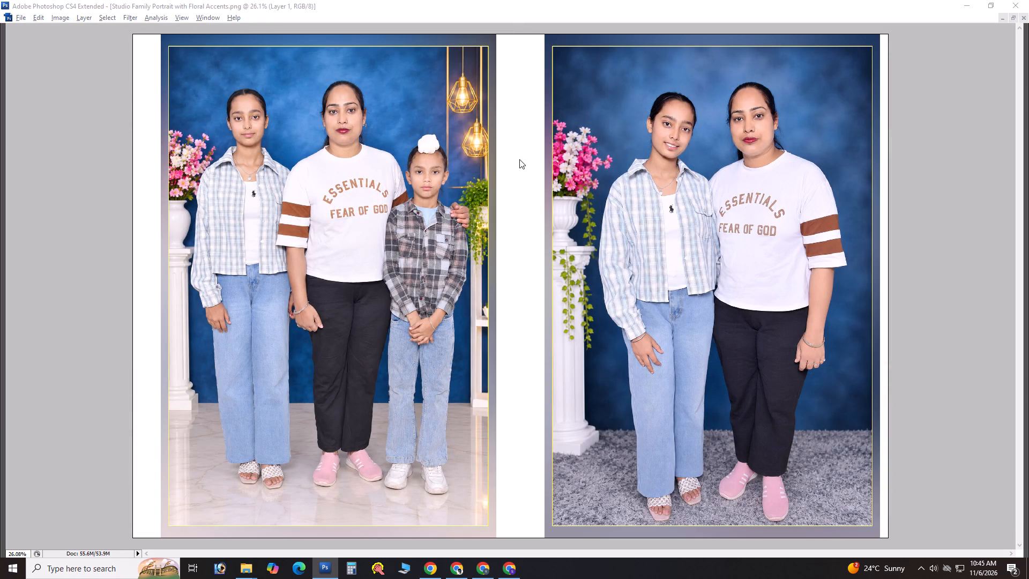
pyautogui.press('Tab')
pyautogui.press('space')
# Open the desktop images 8x12 and 10x12-- together in Photoshop.
pyautogui.press('super+d')
pyautogui.click(253, 196)
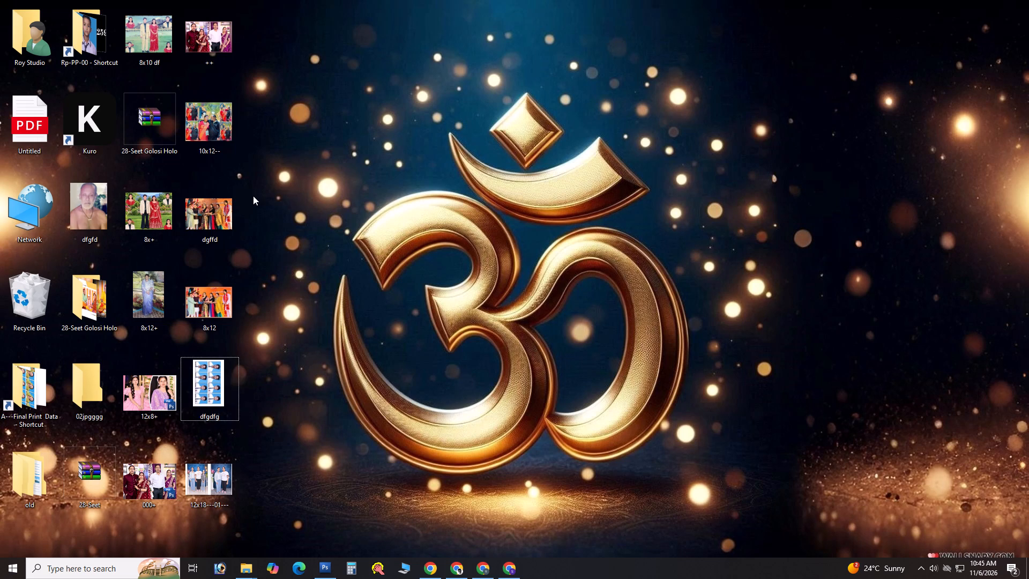
pyautogui.click(222, 295)
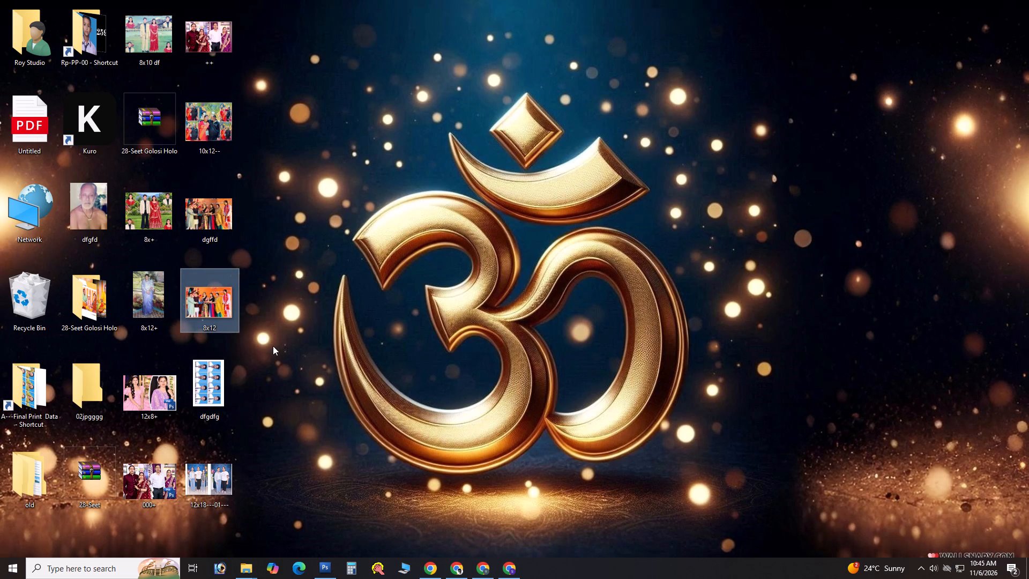
pyautogui.keyDown('ctrl'); pyautogui.click(218, 118); pyautogui.keyUp('ctrl')
pyautogui.moveTo(212, 120); pyautogui.dragTo(274, 220)
pyautogui.hotkey('alt', 'Tab')
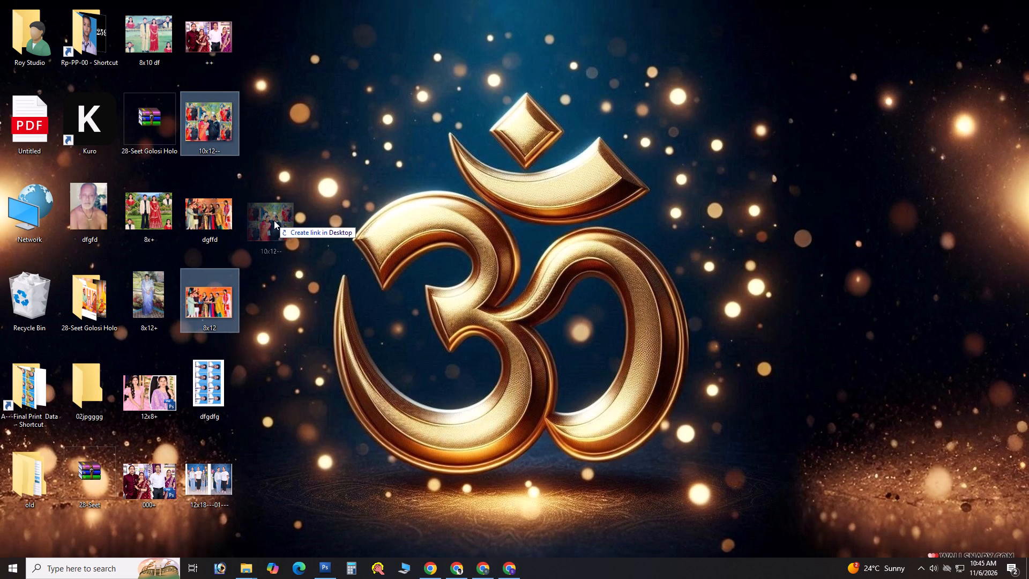
pyautogui.moveTo(274, 220); pyautogui.dragTo(403, 276)
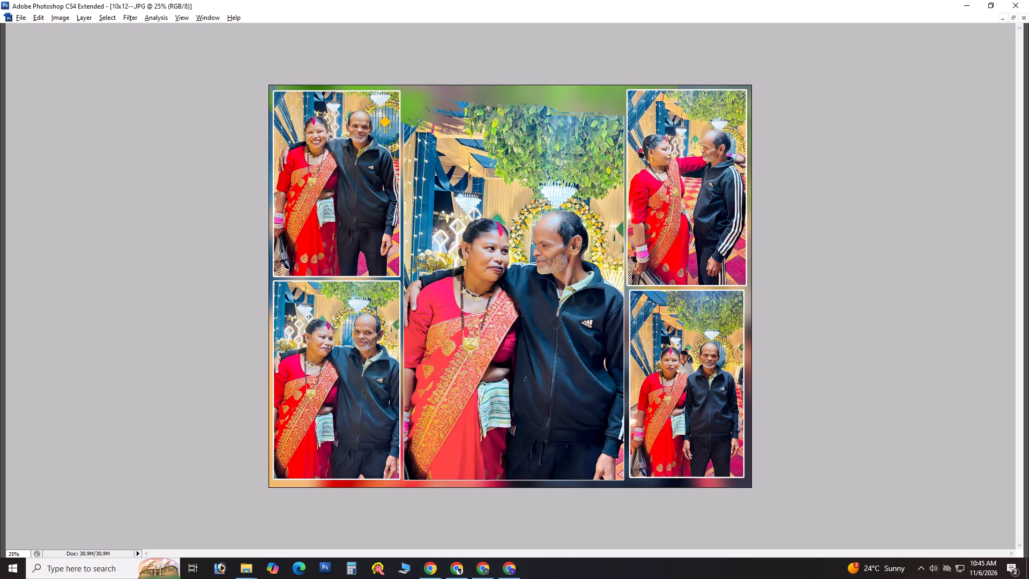
# Cut the whole group picture out of 8x12.jpg and resize the emptied document to 18 x 12 inches.
pyautogui.hotkey('ctrl', 'a')
pyautogui.hotkey('ctrl', 'x')
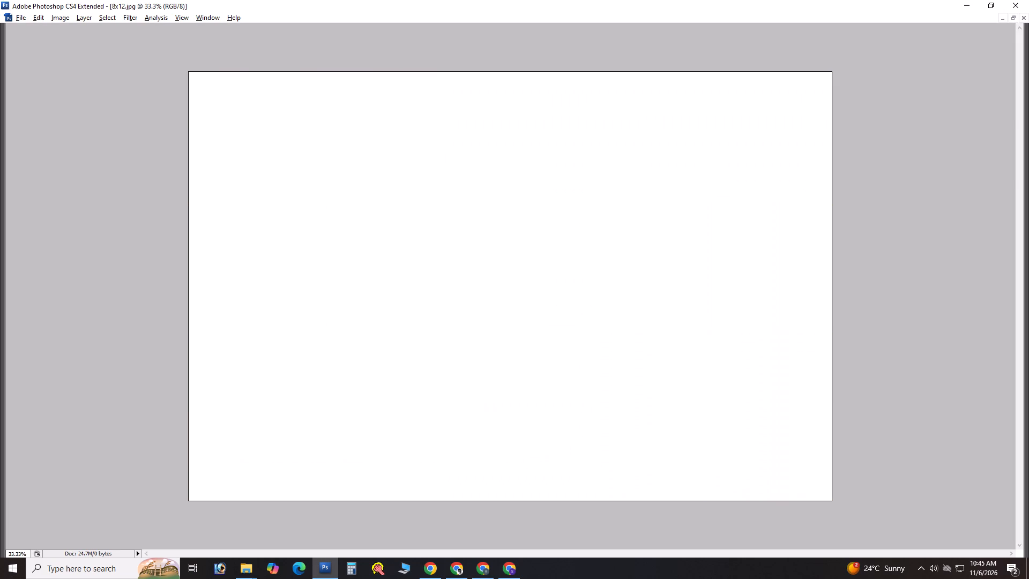
pyautogui.hotkey('alt', 'i')
pyautogui.hotkey('alt', 'i')
pyautogui.press('Tab')
pyautogui.press('Tab')
pyautogui.press('Tab')
pyautogui.press('Tab')
pyautogui.write('18')
pyautogui.press('Tab')
pyautogui.press('Tab')
pyautogui.write('12')
pyautogui.press('Return')
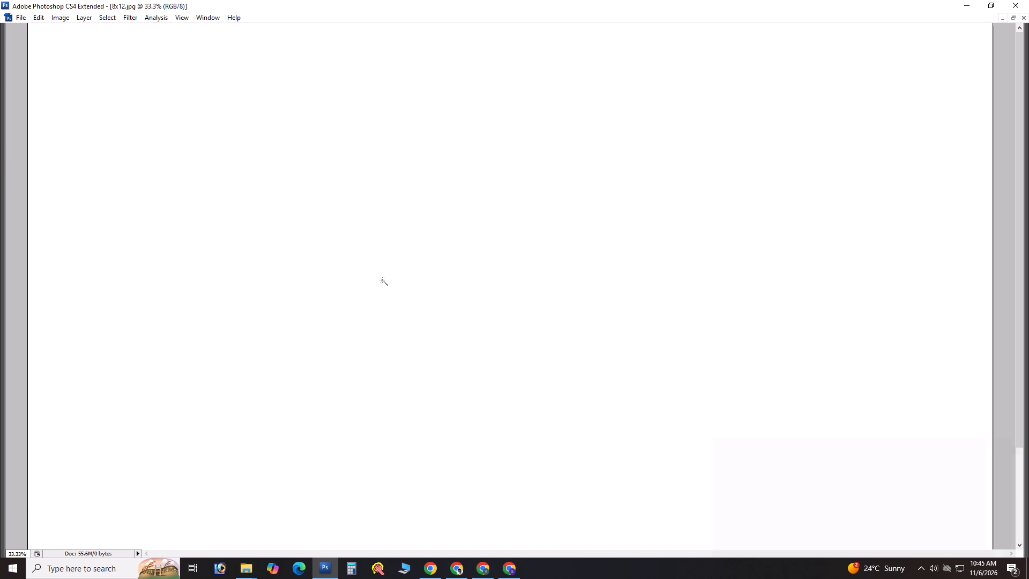
# Paste the group picture into the 18x12 sheet, rotate it 90° clockwise and place it flush with the sheet's right edge.
pyautogui.hotkey('ctrl', '0')
pyautogui.hotkey('ctrl', 'v')
pyautogui.hotkey('ctrl', 't')
pyautogui.rightClick(509, 317)
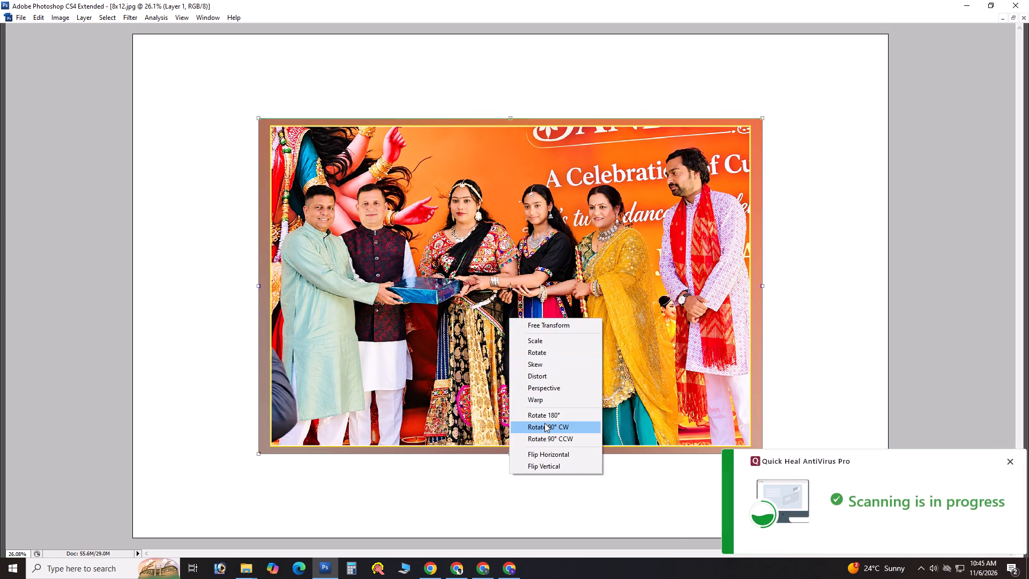
pyautogui.click(545, 427)
pyautogui.press('Return')
pyautogui.press('v')
pyautogui.keyDown('shift'); pyautogui.moveTo(517, 309); pyautogui.dragTo(707, 315); pyautogui.keyUp('shift')
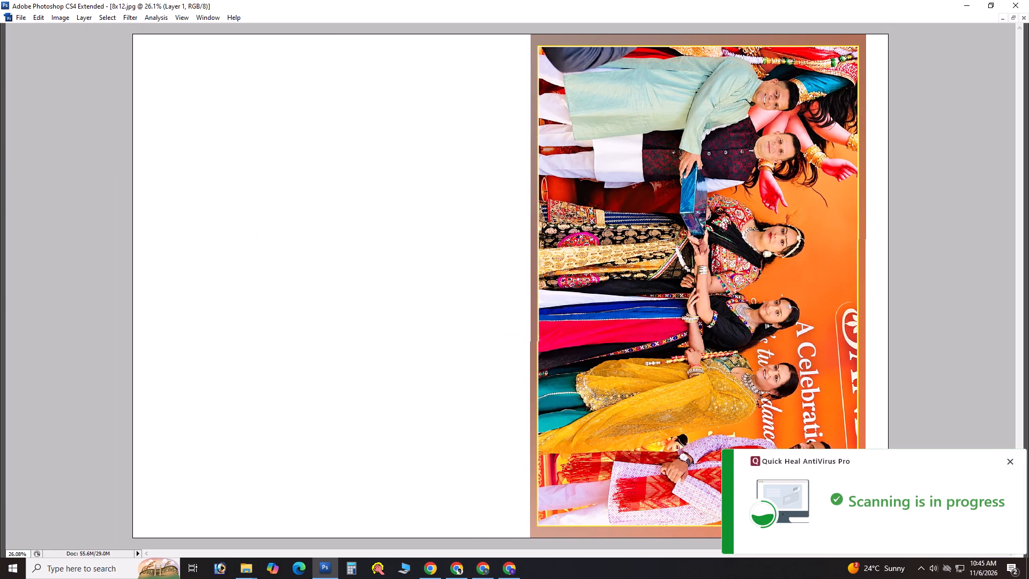
pyautogui.keyDown('shift'); pyautogui.moveTo(707, 315); pyautogui.dragTo(726, 312); pyautogui.keyUp('shift')
# Cut the couple collage from 10x12--.JPG, close that file without saving, and paste the collage into the 18x12 sheet.
pyautogui.press('super+d')
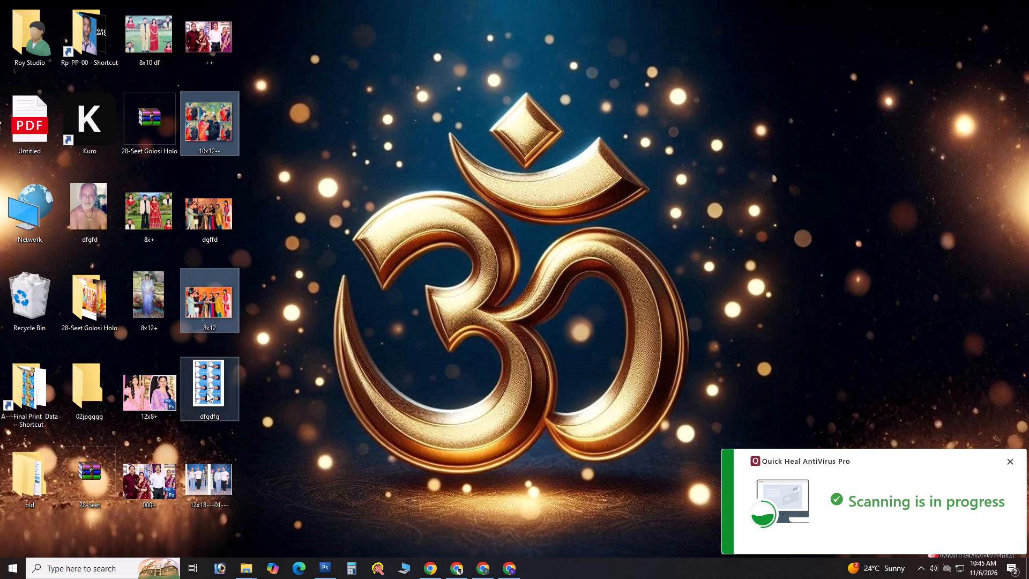
pyautogui.hotkey('alt', 'Tab')
pyautogui.hotkey('ctrl', 'Tab')
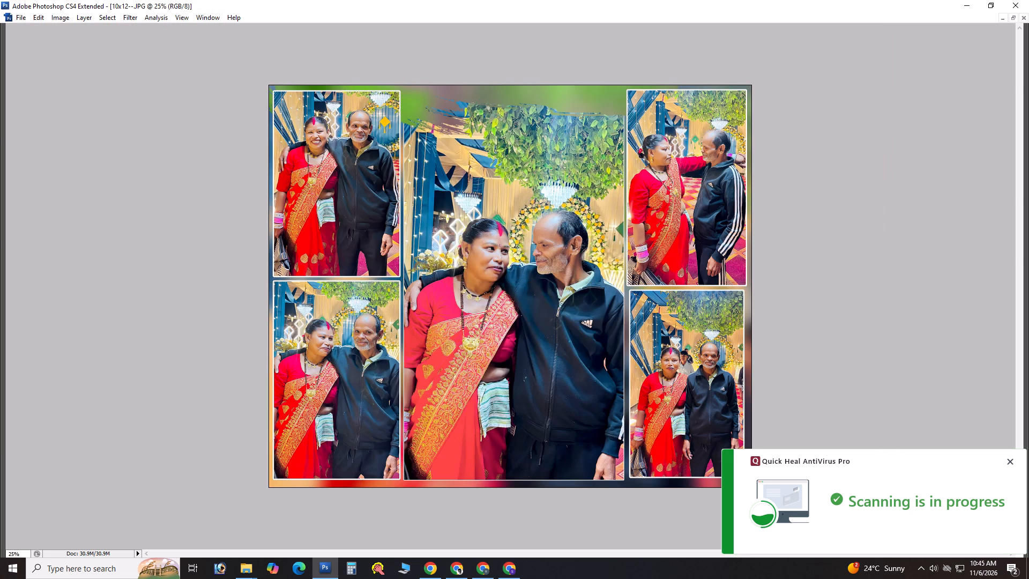
pyautogui.hotkey('ctrl', 'a')
pyautogui.hotkey('ctrl', 'x')
pyautogui.hotkey('ctrl', 'w')
pyautogui.press('Tab')
pyautogui.press('space')
pyautogui.hotkey('ctrl', 'v')
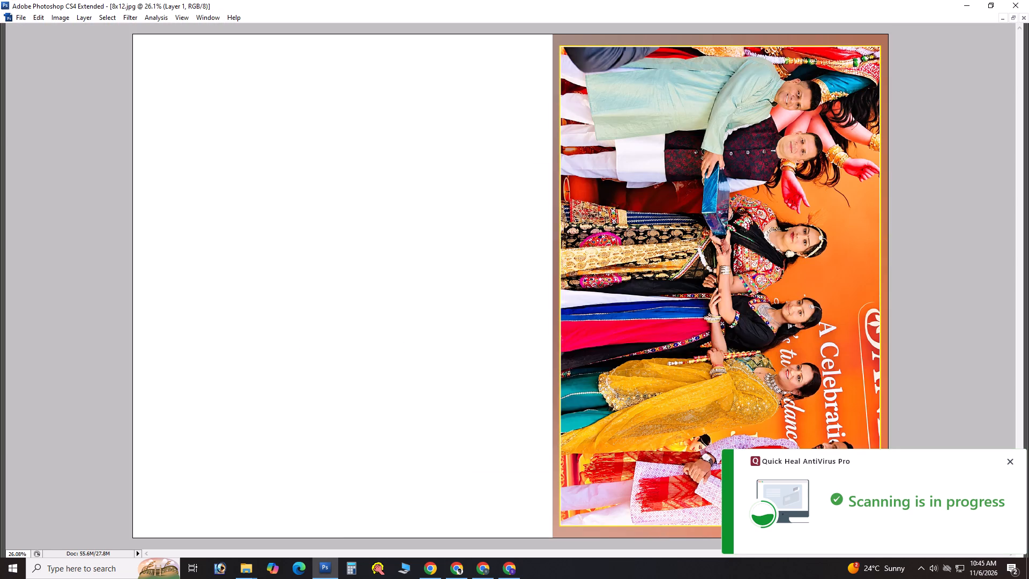
# Rotate the couple collage 90° clockwise and place it against the sheet's left edge, beside the group picture.
pyautogui.hotkey('ctrl', 't')
pyautogui.rightClick(405, 303)
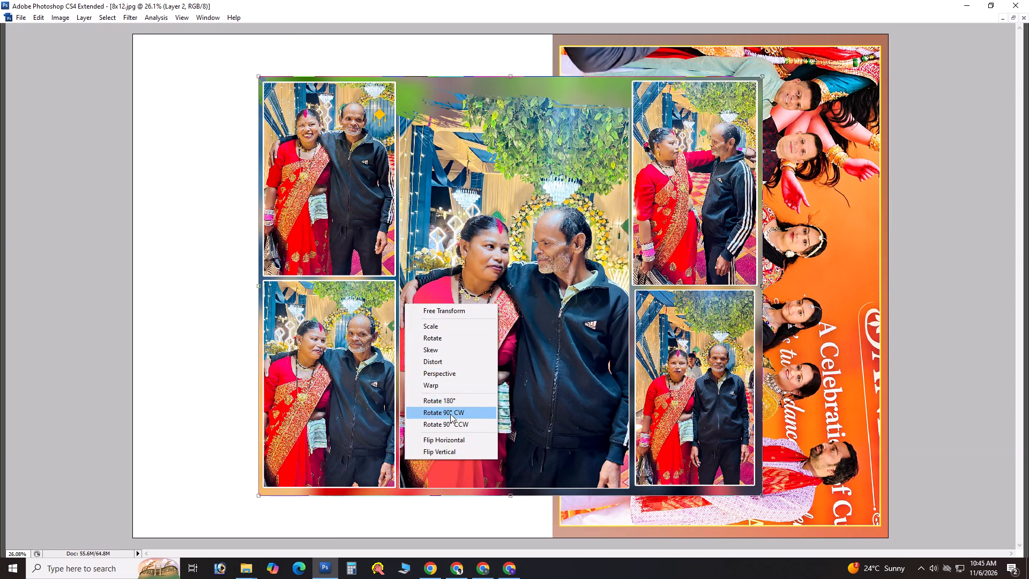
pyautogui.click(450, 415)
pyautogui.keyDown('shift'); pyautogui.moveTo(525, 306); pyautogui.dragTo(367, 313); pyautogui.keyUp('shift')
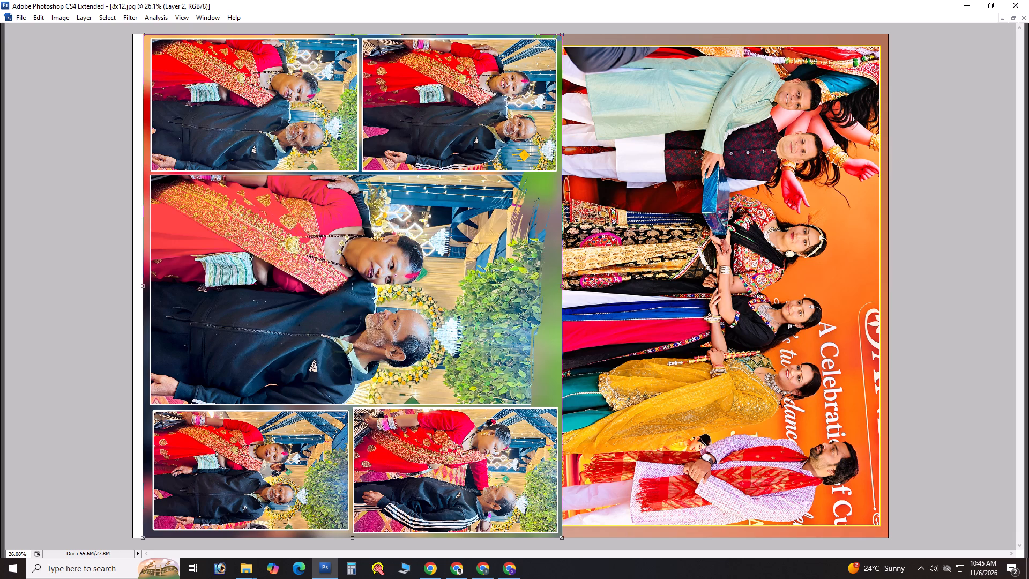
pyautogui.keyDown('shift'); pyautogui.moveTo(367, 313); pyautogui.dragTo(357, 312); pyautogui.keyUp('shift')
pyautogui.press('Return')
pyautogui.hotkey('ctrl', '0')
pyautogui.hotkey('ctrl', '0')
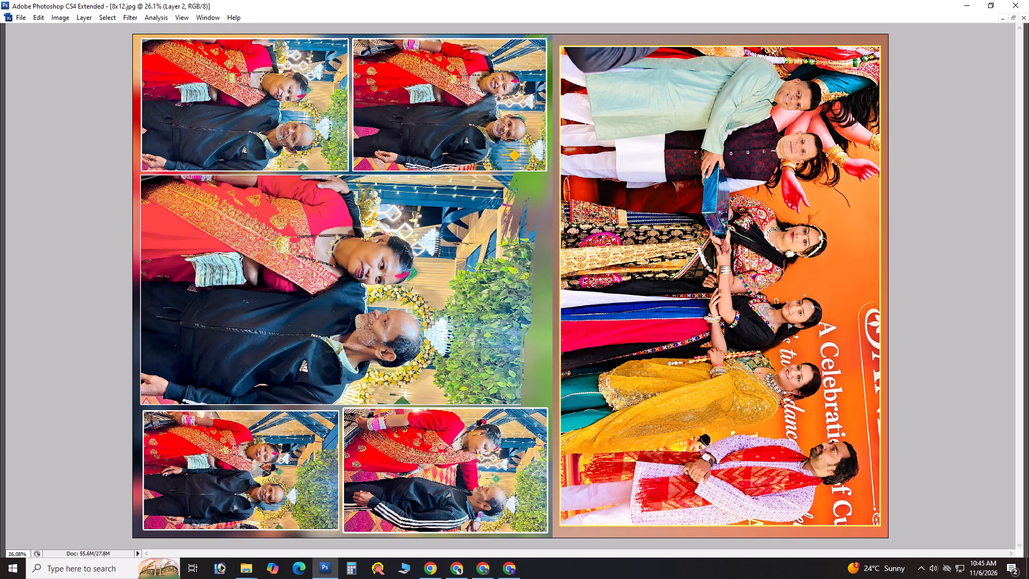
# Save the combined sheet to the Desktop as a JPEG named 12x18---022.
pyautogui.hotkey('ctrl', 'alt', 's')
pyautogui.click(42, 85)
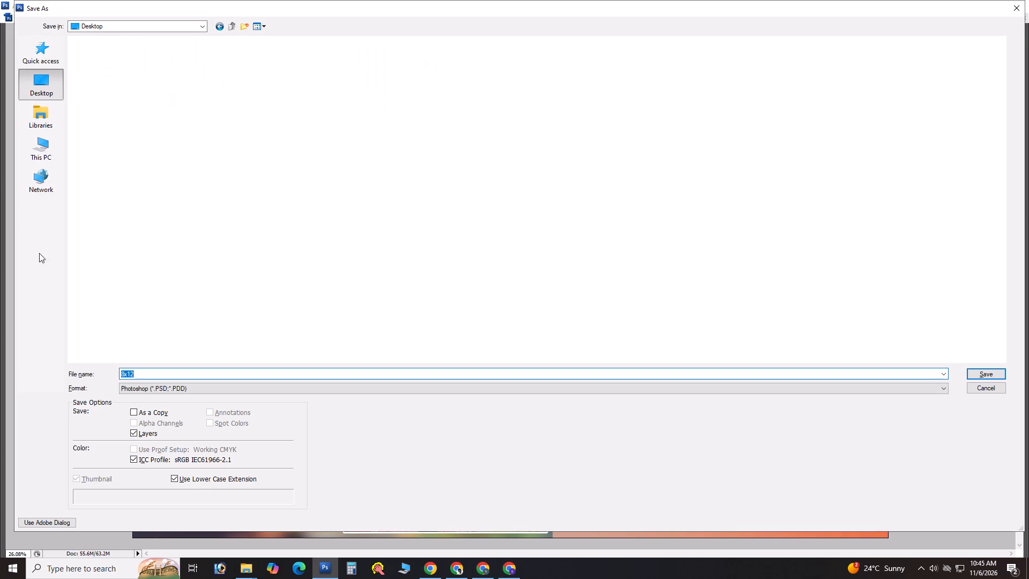
pyautogui.press('Tab')
pyautogui.press('j')
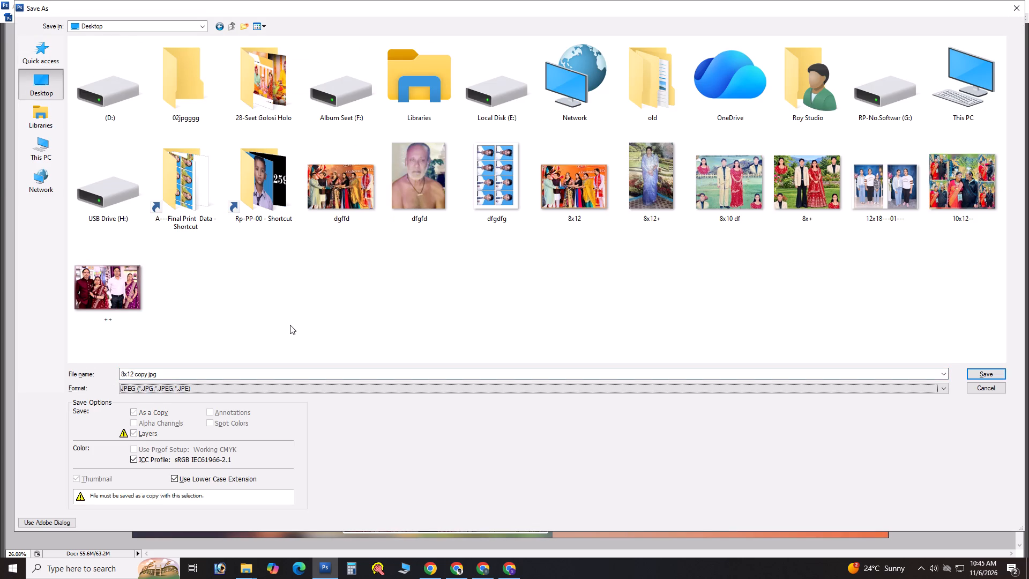
pyautogui.hotkey('shift', 'Tab')
pyautogui.write('121x')
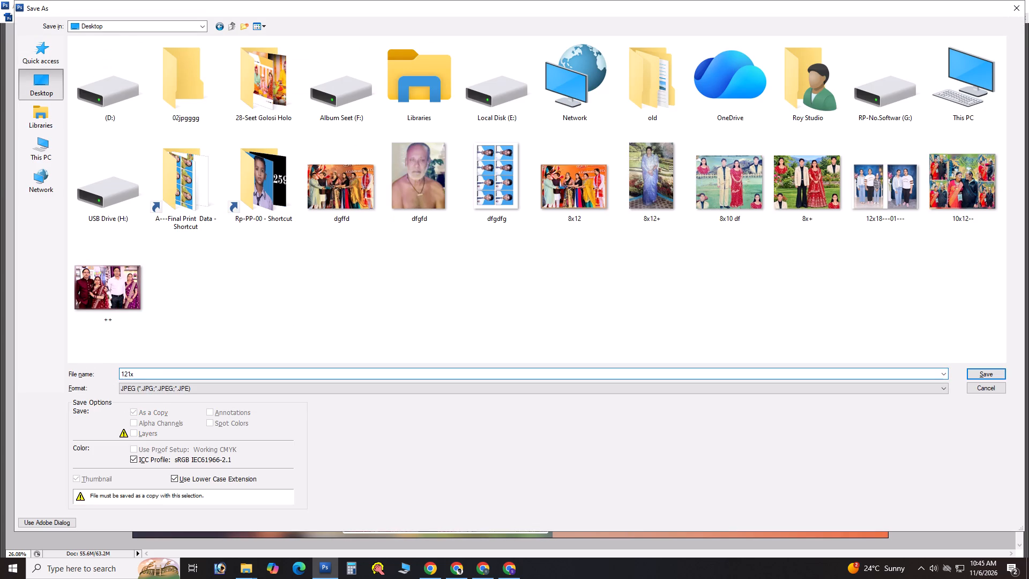
pyautogui.press('BackSpace')
pyautogui.press('BackSpace')
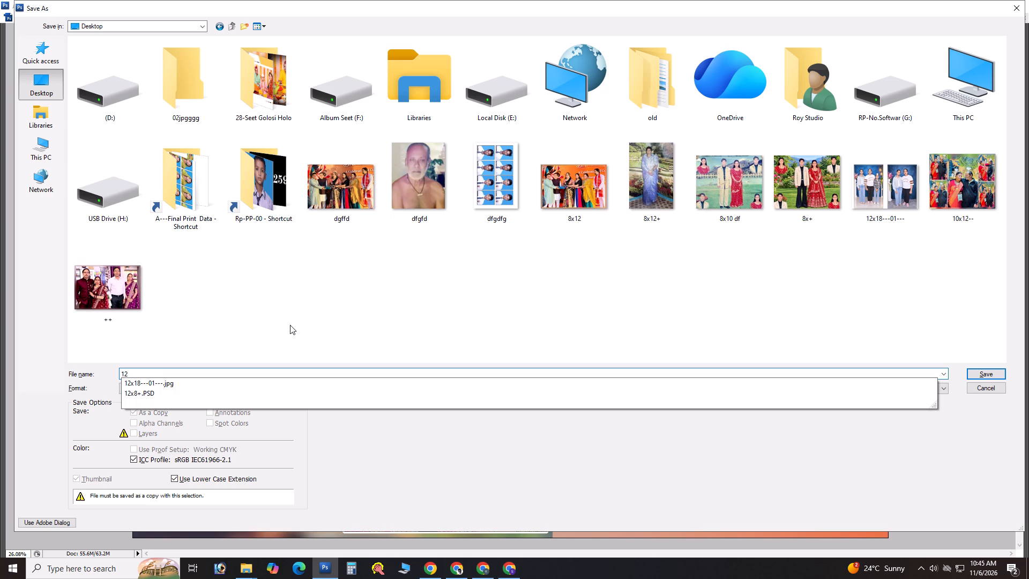
pyautogui.write('x18---022')
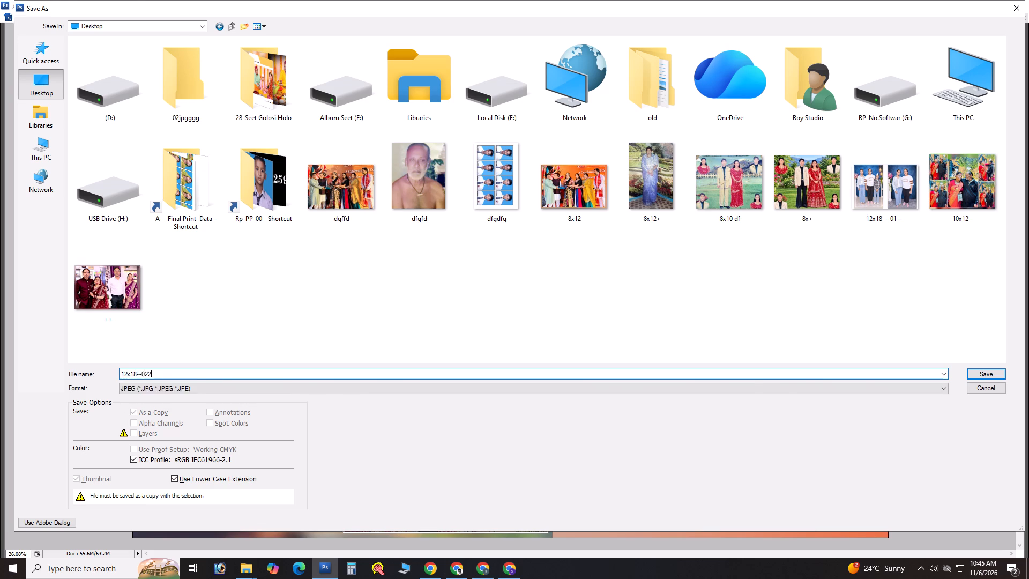
pyautogui.press('Return')
pyautogui.press('Return')
pyautogui.press('Return')
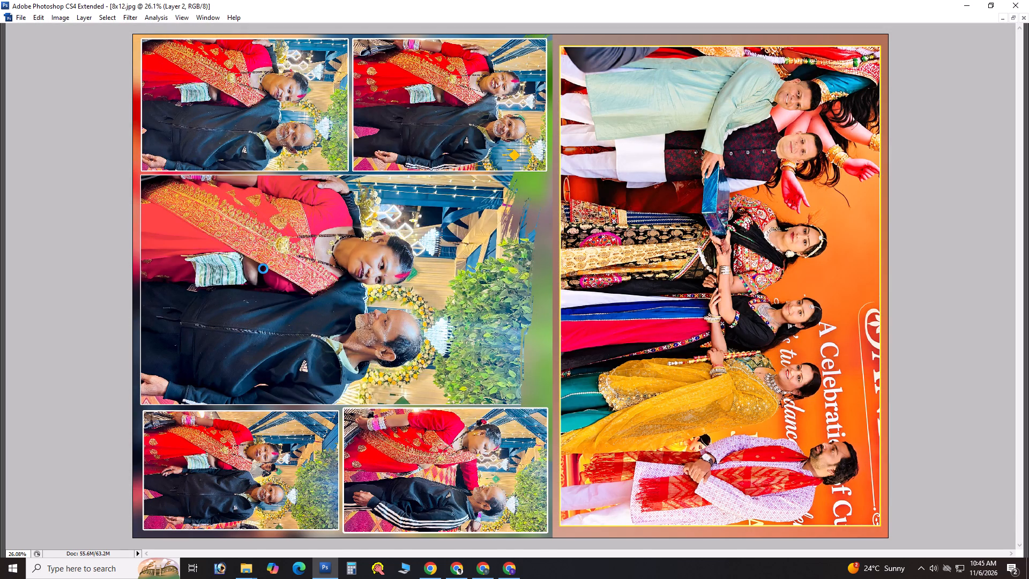
# Copy the two finished sheets, 12x18---022 and 12x18---01---, from the desktop.
pyautogui.press('super+d')
pyautogui.click(264, 199)
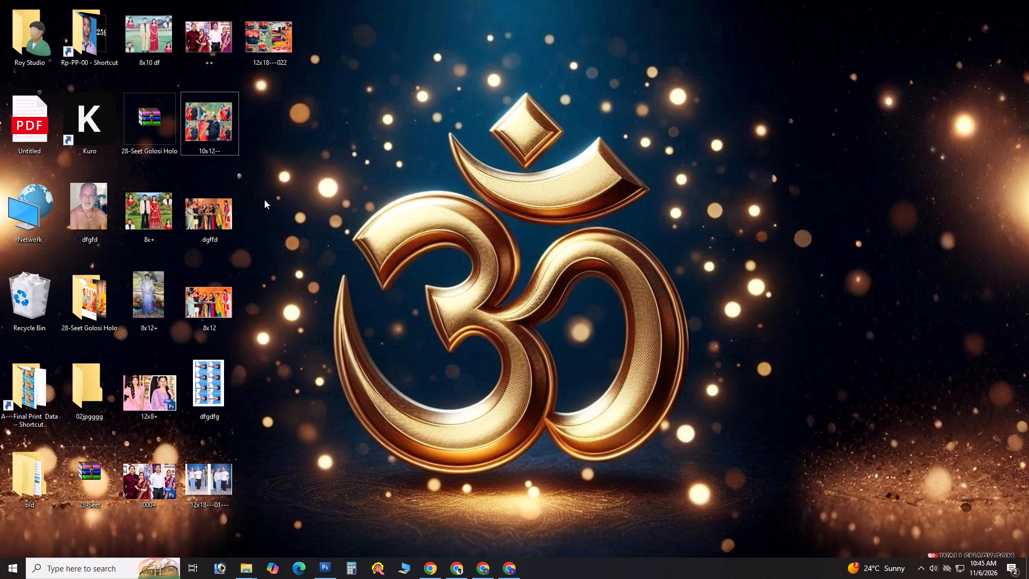
pyautogui.click(266, 42)
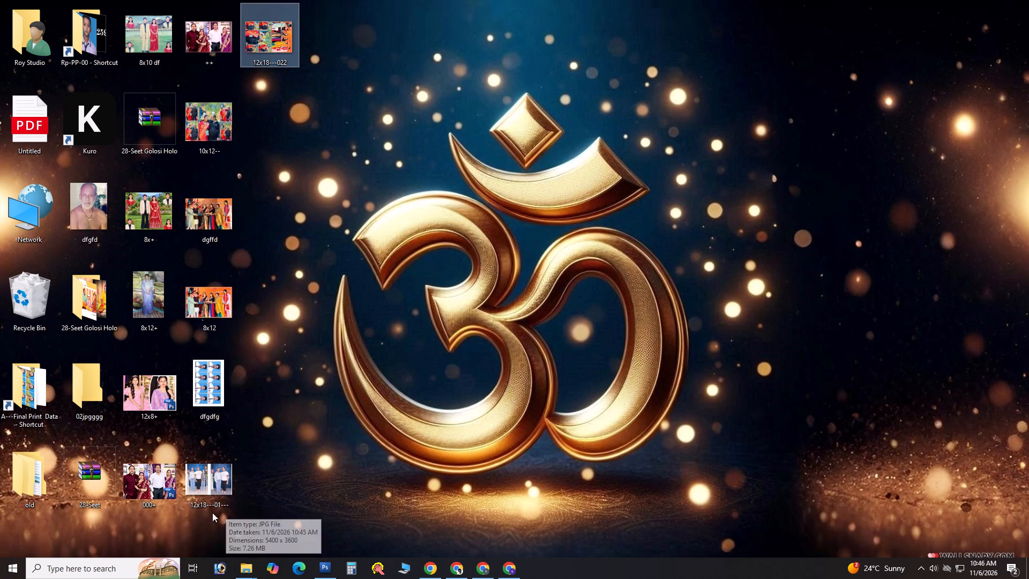
pyautogui.keyDown('ctrl'); pyautogui.click(213, 469); pyautogui.keyUp('ctrl')
pyautogui.hotkey('ctrl', 'c')
pyautogui.hotkey('ctrl', 'c')
pyautogui.hotkey('ctrl', 'c')
pyautogui.hotkey('ctrl', 'c')
pyautogui.hotkey('ctrl', 'c')
pyautogui.hotkey('ctrl', 'c')
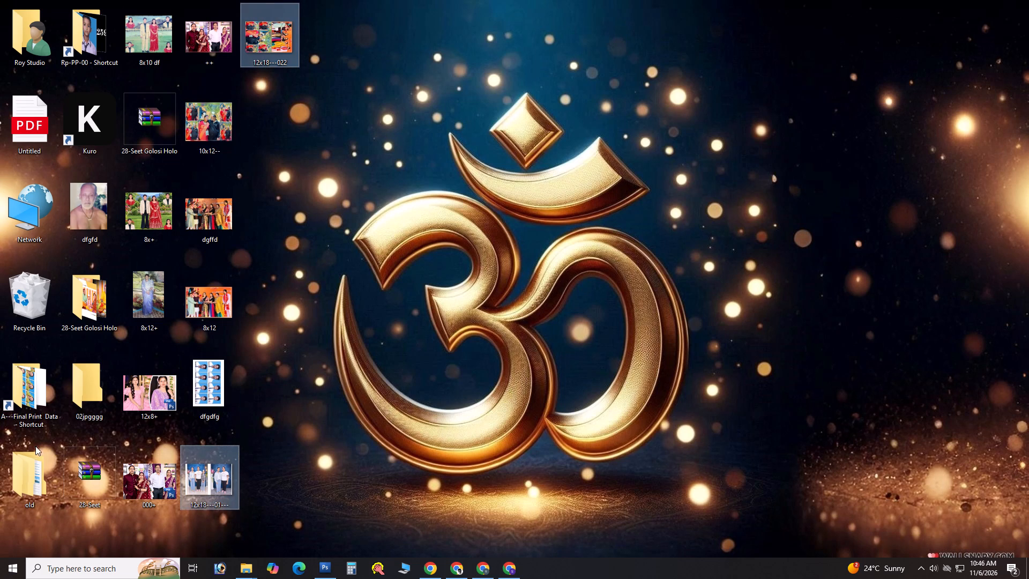
pyautogui.hotkey('ctrl', 'c')
# Open USB Drive (H:) in a maximized window and delete all the folders on it.
pyautogui.click(27, 383)
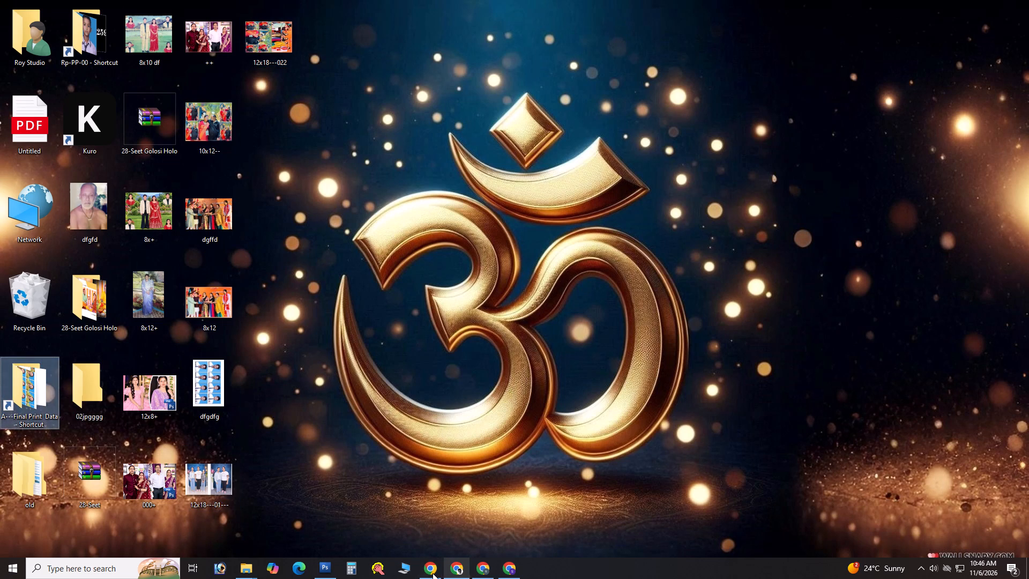
pyautogui.click(412, 573)
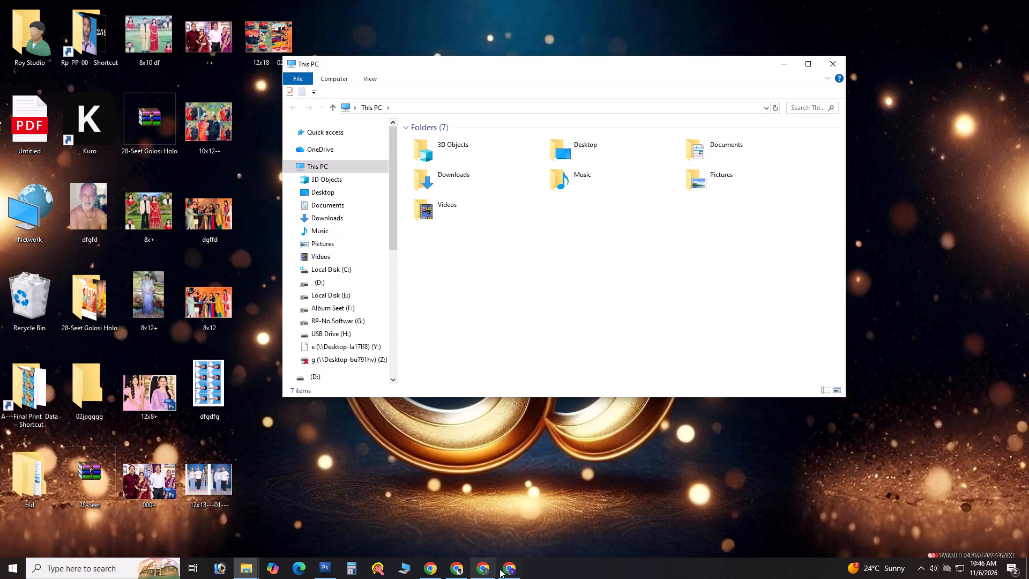
pyautogui.doubleClick(734, 289)
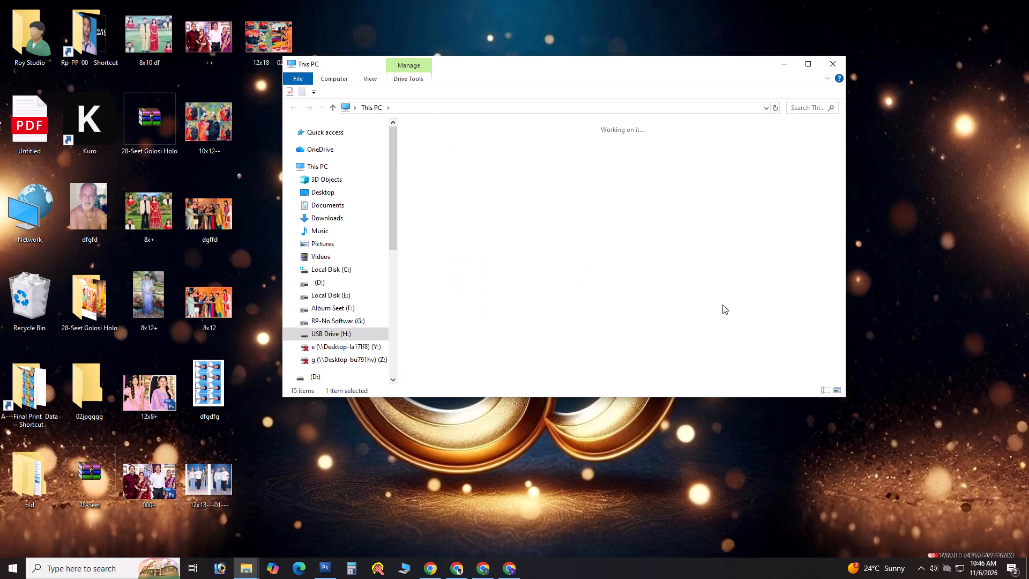
pyautogui.click(815, 60)
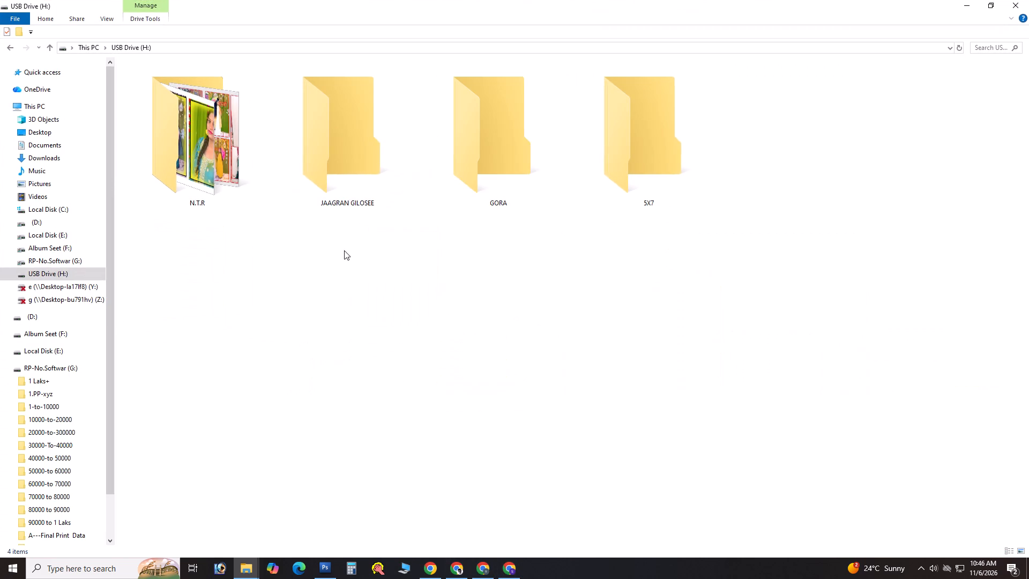
pyautogui.hotkey('ctrl', 'a')
pyautogui.press('Delete')
pyautogui.press('Return')
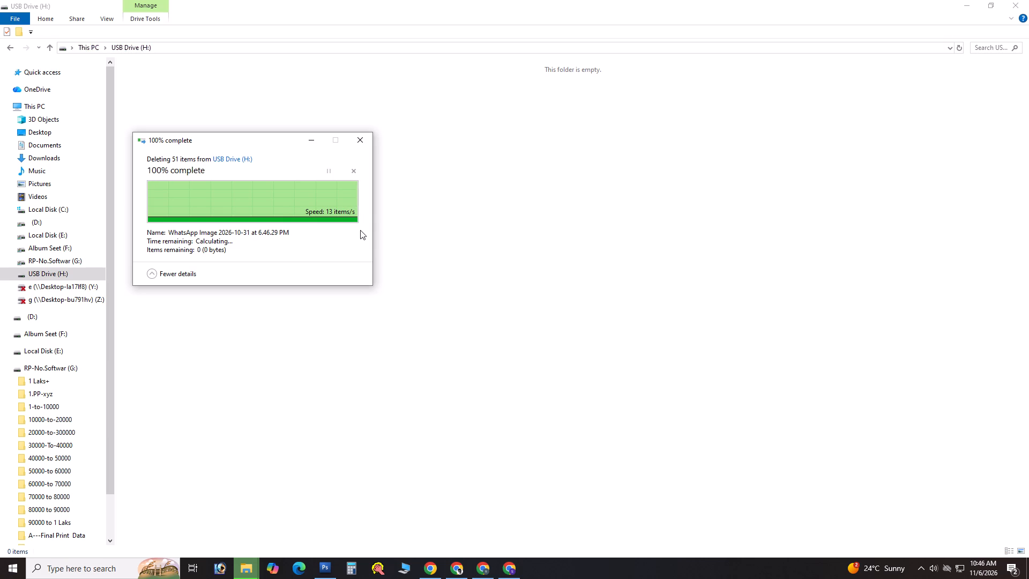
# Paste the two copied 12x18 sheets onto USB Drive (H:).
pyautogui.click(360, 230)
pyautogui.hotkey('ctrl', 'v')
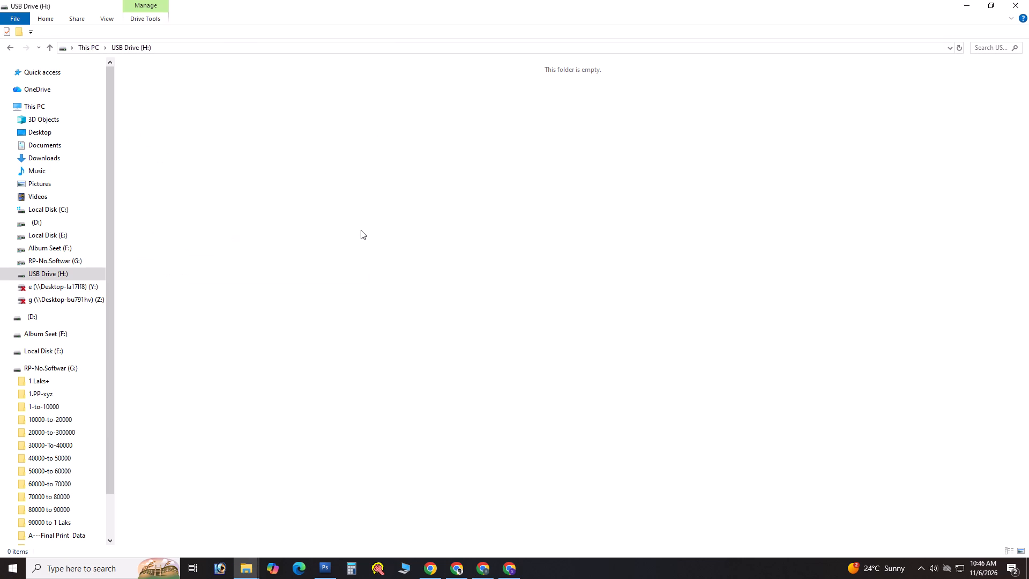